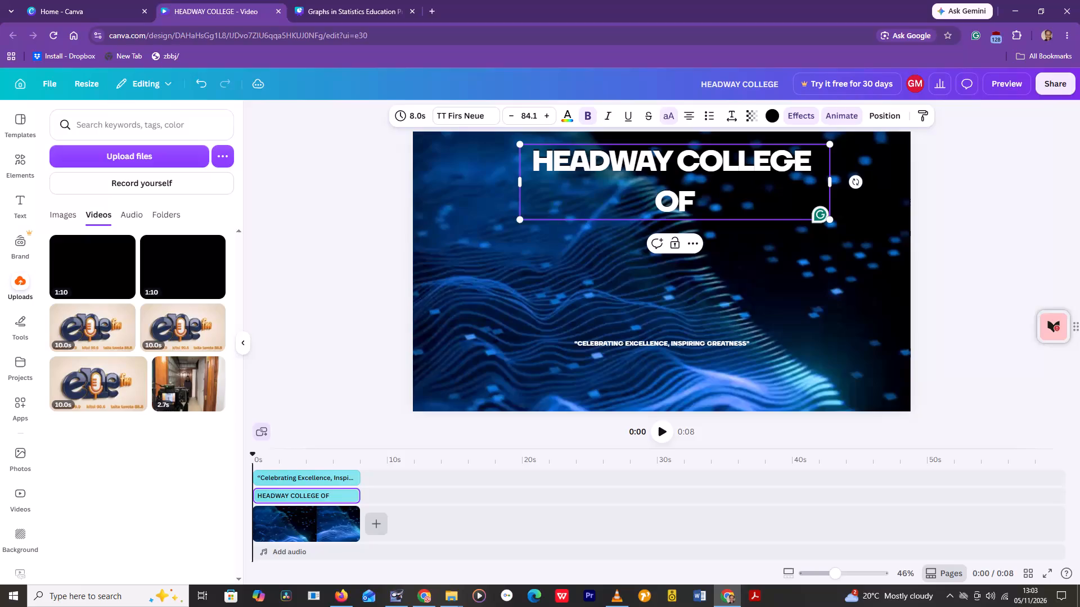
# Add "PROFESSIONAL STUDIES" on a new line below "OF" in the HEADWAY COLLEGE title.
pyautogui.press('Return')
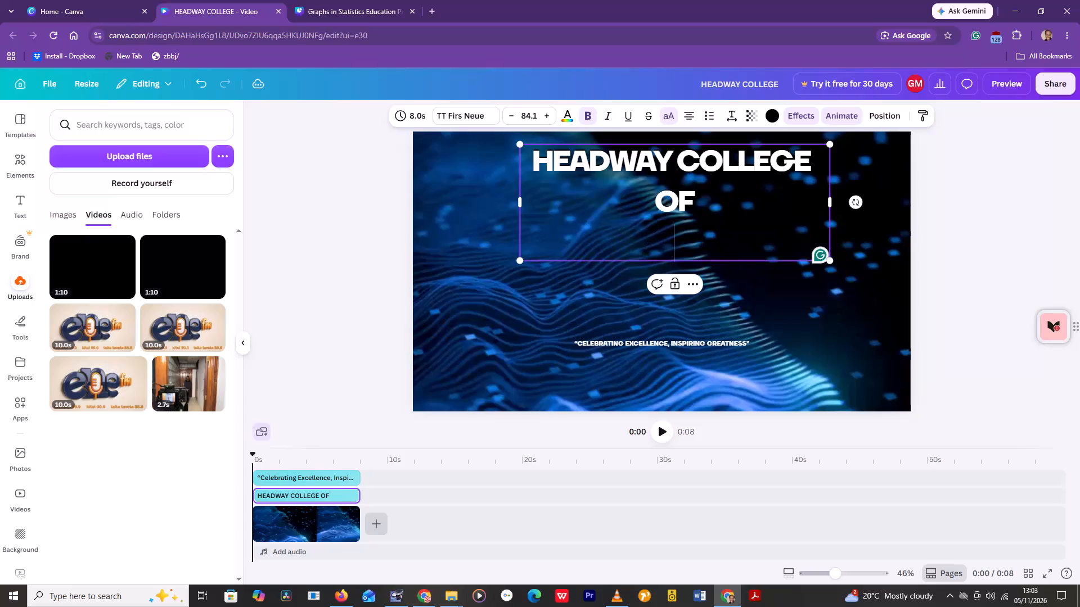
pyautogui.press('p')
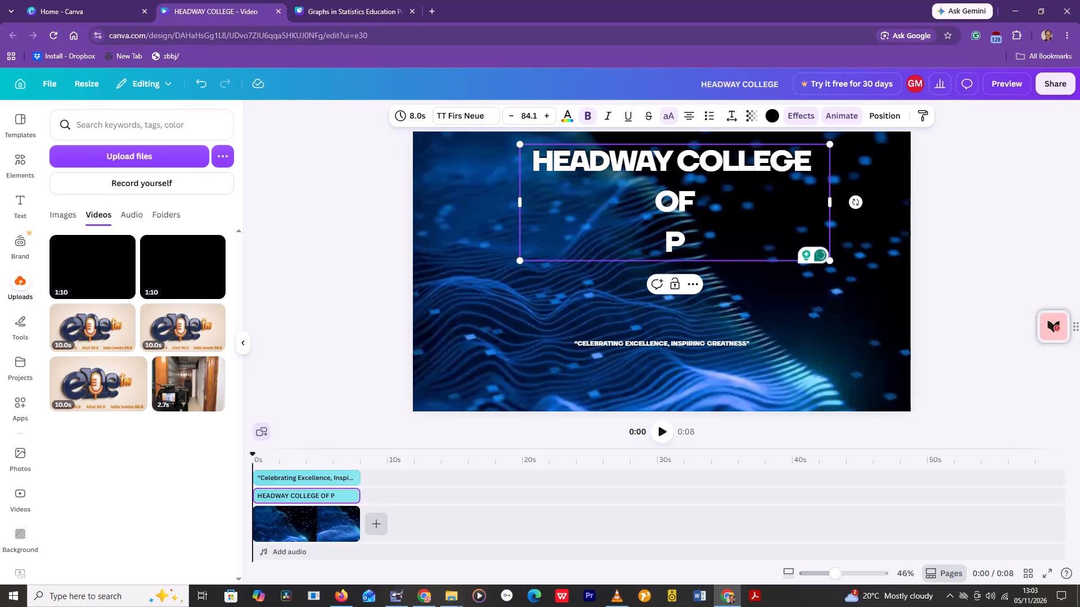
pyautogui.press('r')
pyautogui.write('OFESSIONAL')
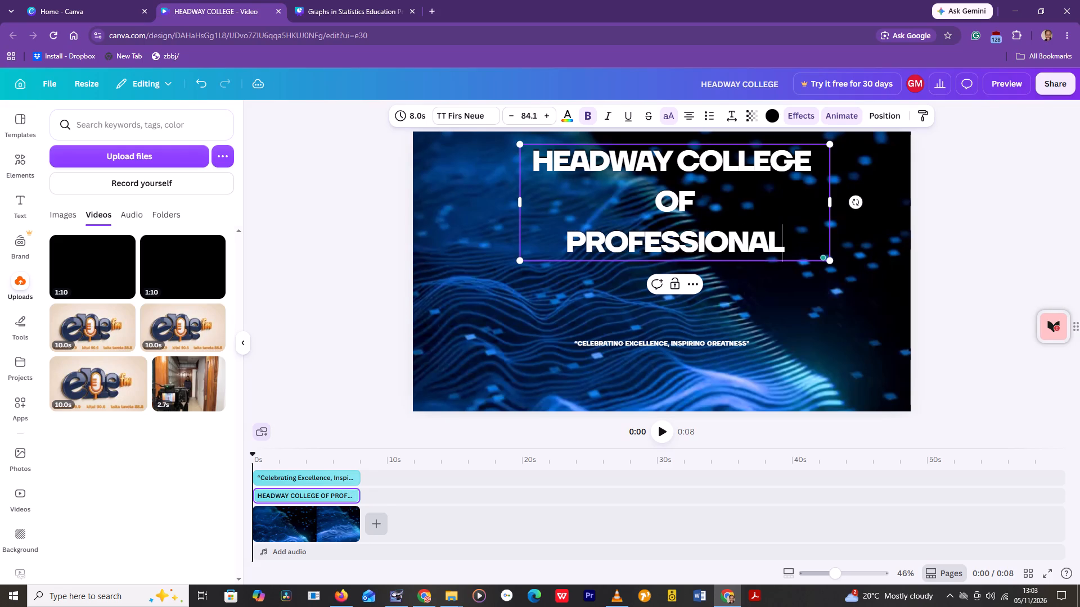
pyautogui.press('space')
pyautogui.write('STUDIES')
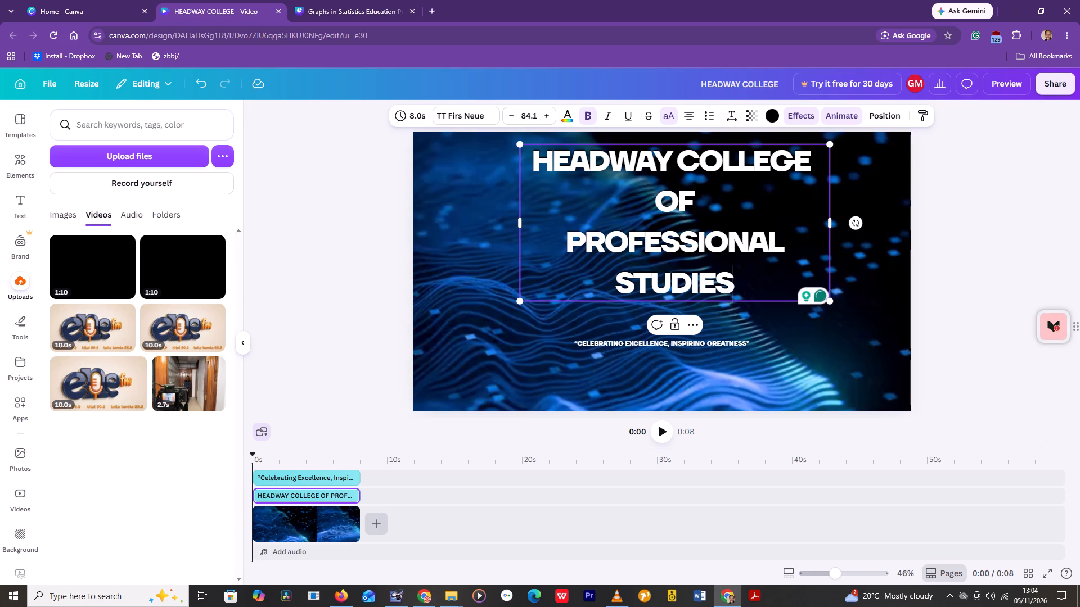
pyautogui.click(995, 237)
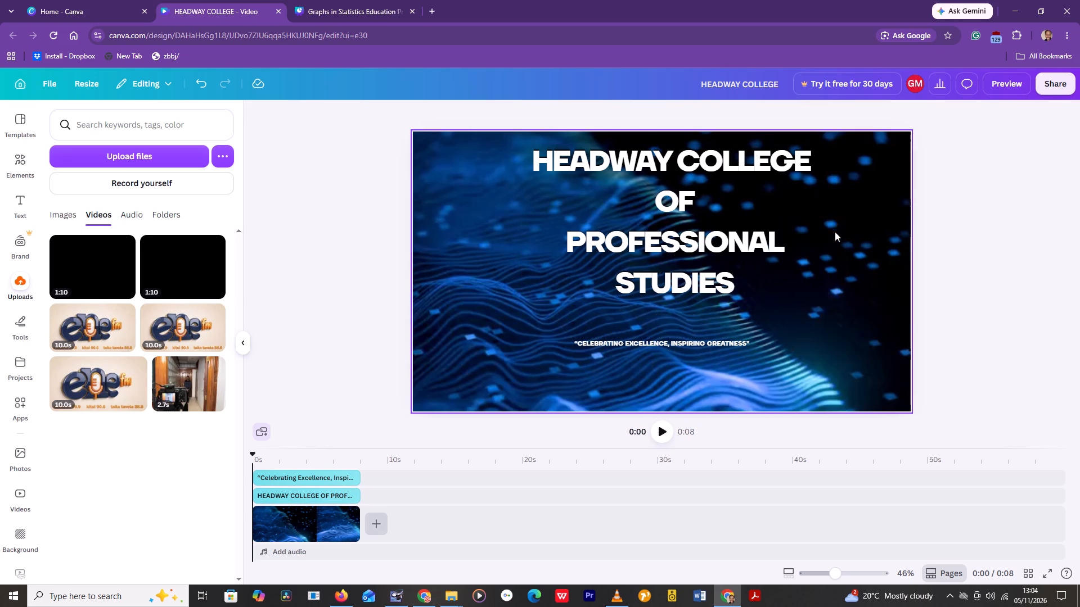
# Move the title up to the page's top edge.
pyautogui.click(830, 229)
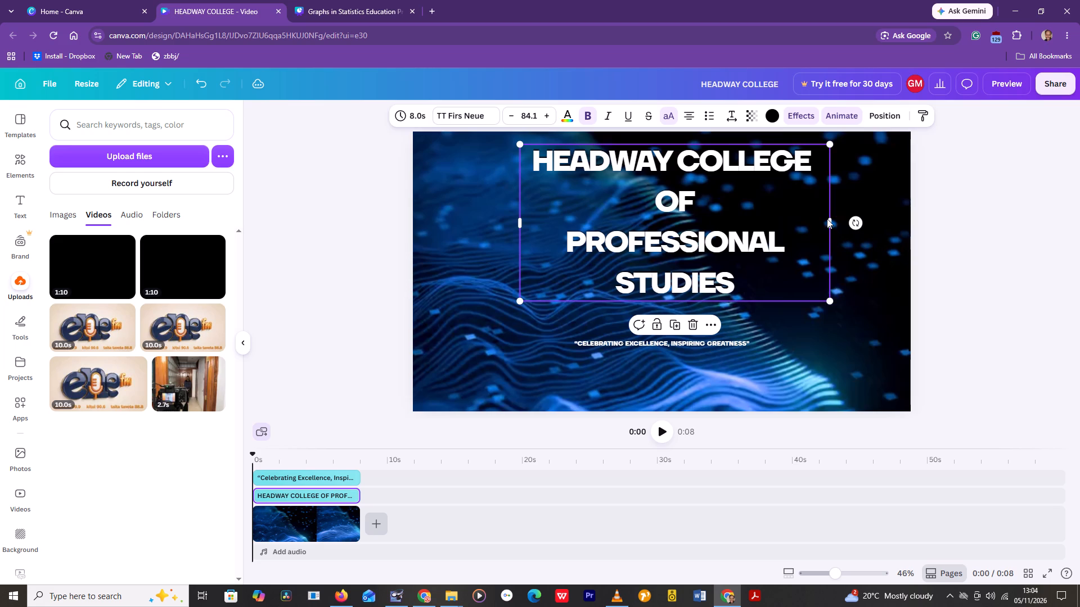
pyautogui.moveTo(827, 219); pyautogui.dragTo(815, 218)
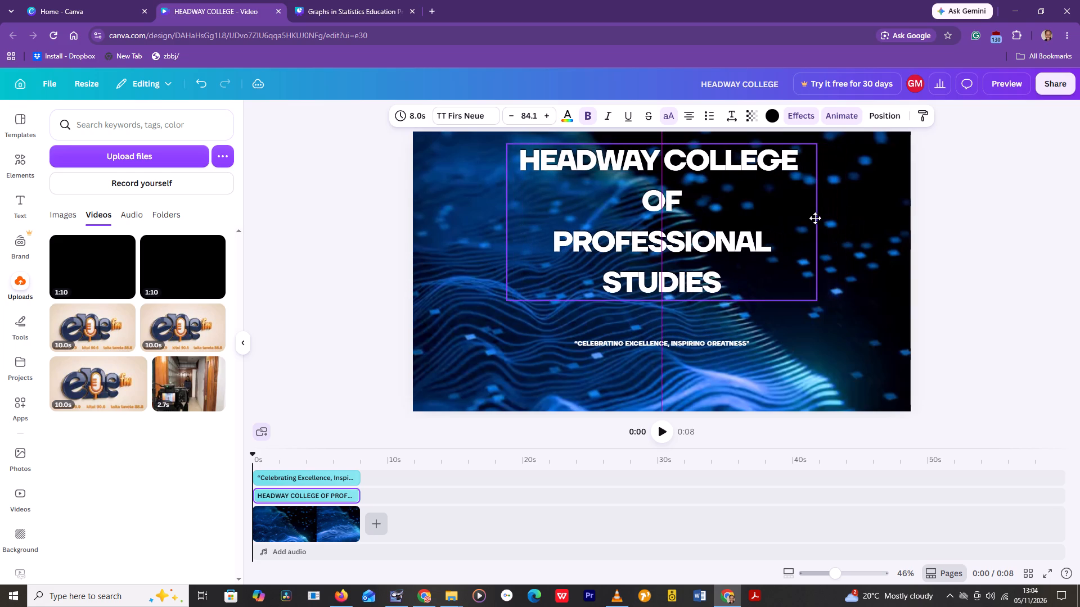
pyautogui.moveTo(815, 218); pyautogui.dragTo(805, 207)
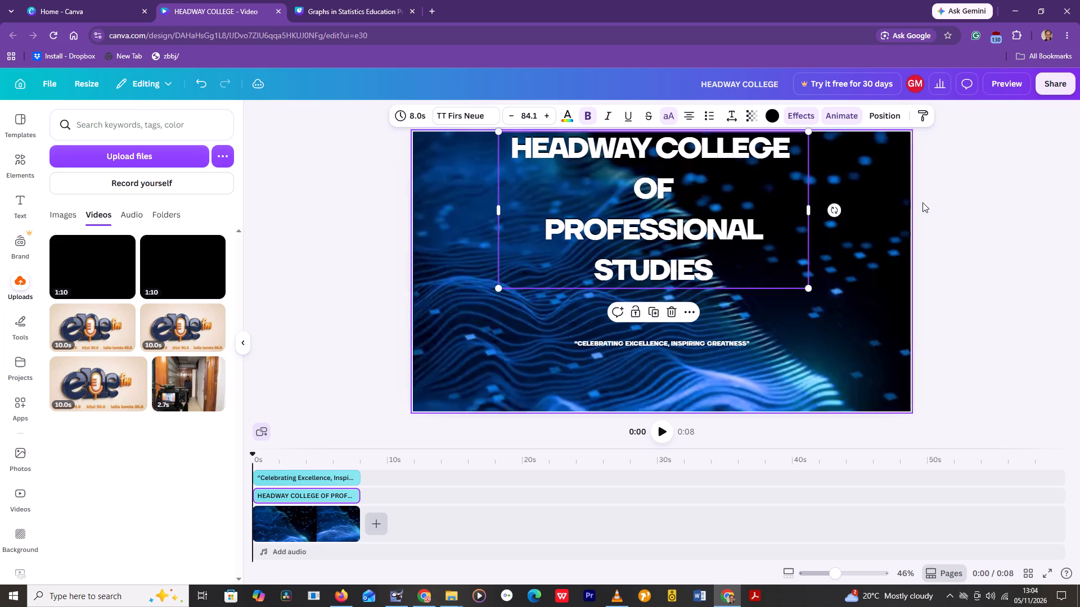
pyautogui.click(953, 196)
# Widen the title's text box so "PROFESSIONAL STUDIES" fits on one line, and shift it slightly towards the page centre.
pyautogui.click(806, 219)
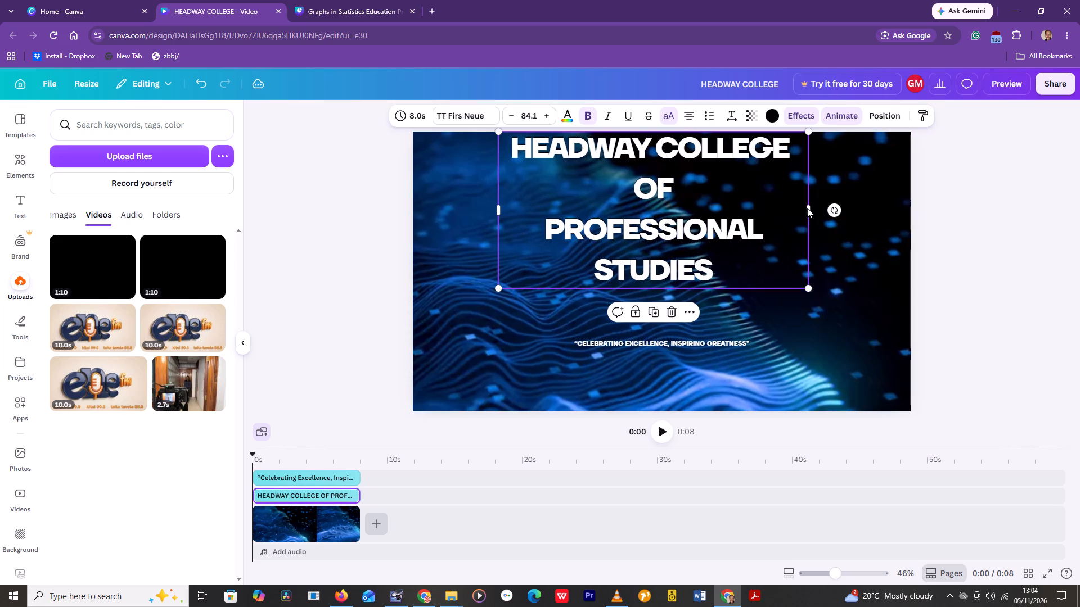
pyautogui.moveTo(809, 208); pyautogui.dragTo(827, 208)
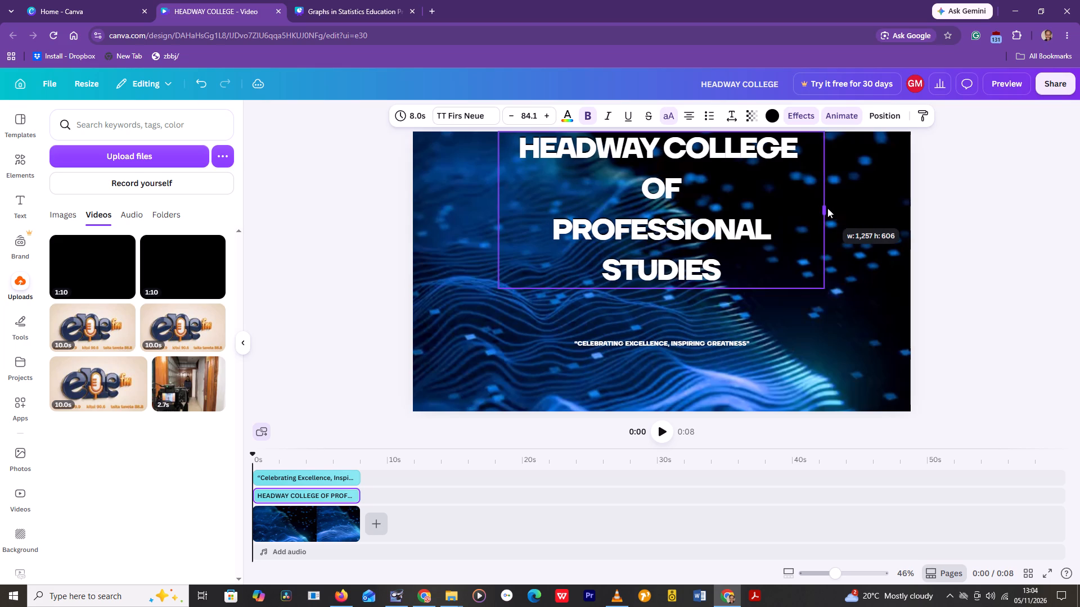
pyautogui.moveTo(827, 208); pyautogui.dragTo(845, 208)
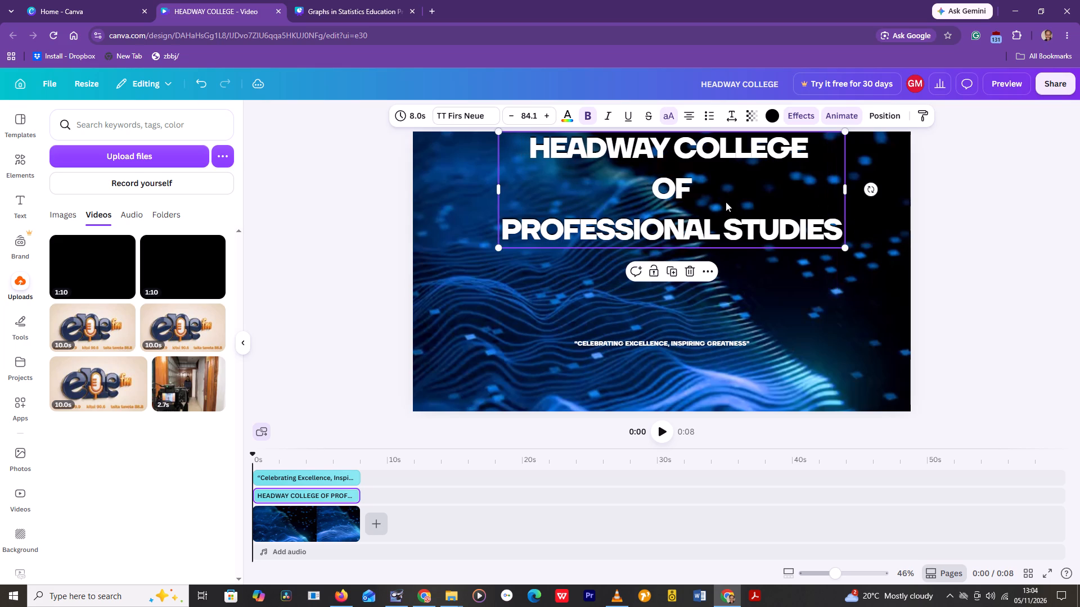
pyautogui.moveTo(681, 203); pyautogui.dragTo(680, 197)
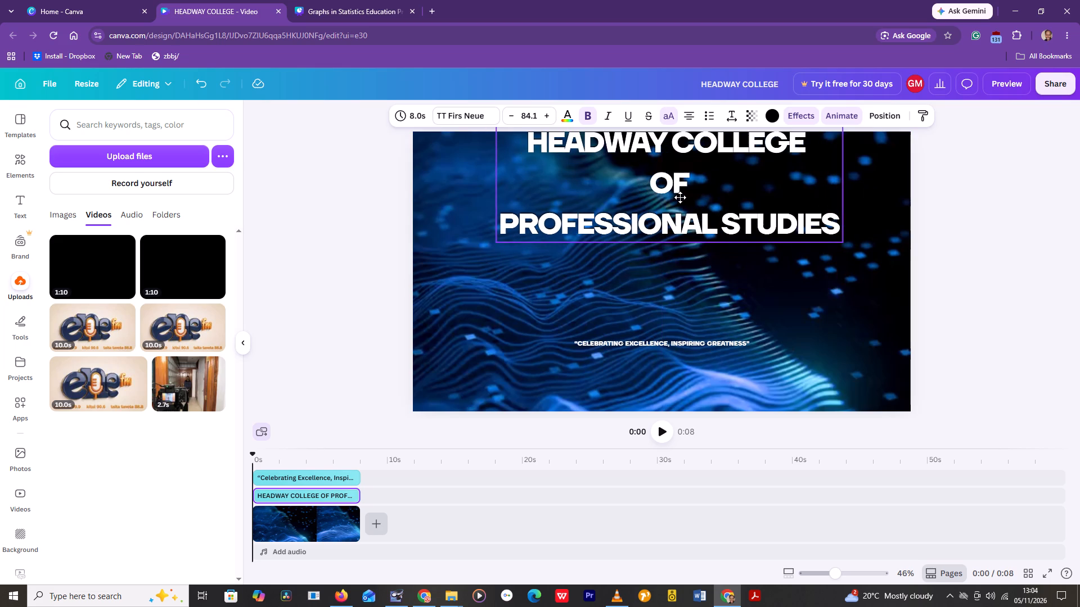
pyautogui.moveTo(680, 197); pyautogui.dragTo(677, 205)
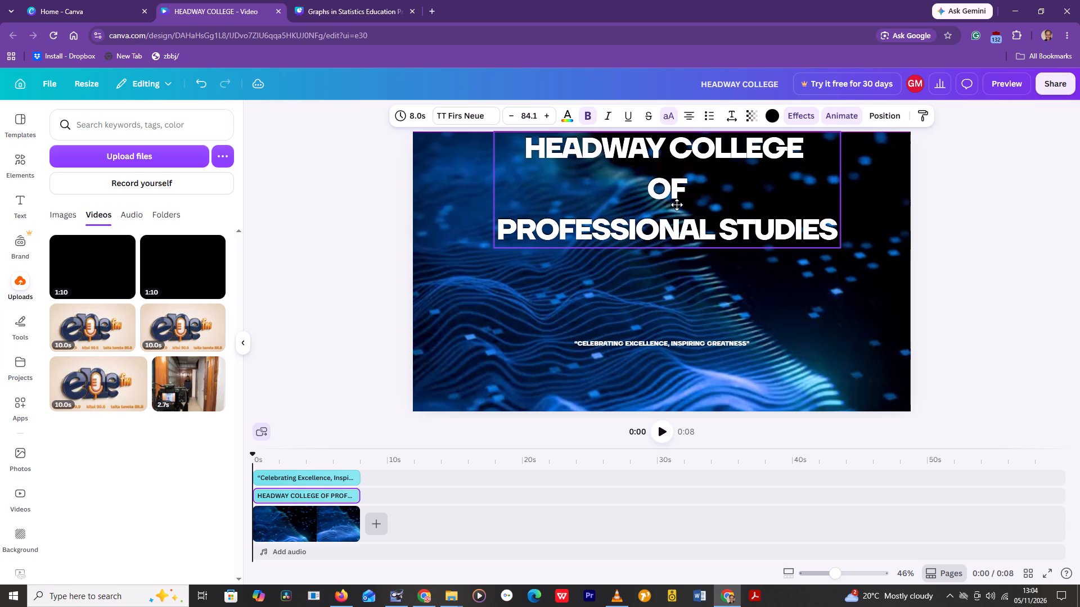
pyautogui.moveTo(677, 205); pyautogui.dragTo(676, 205)
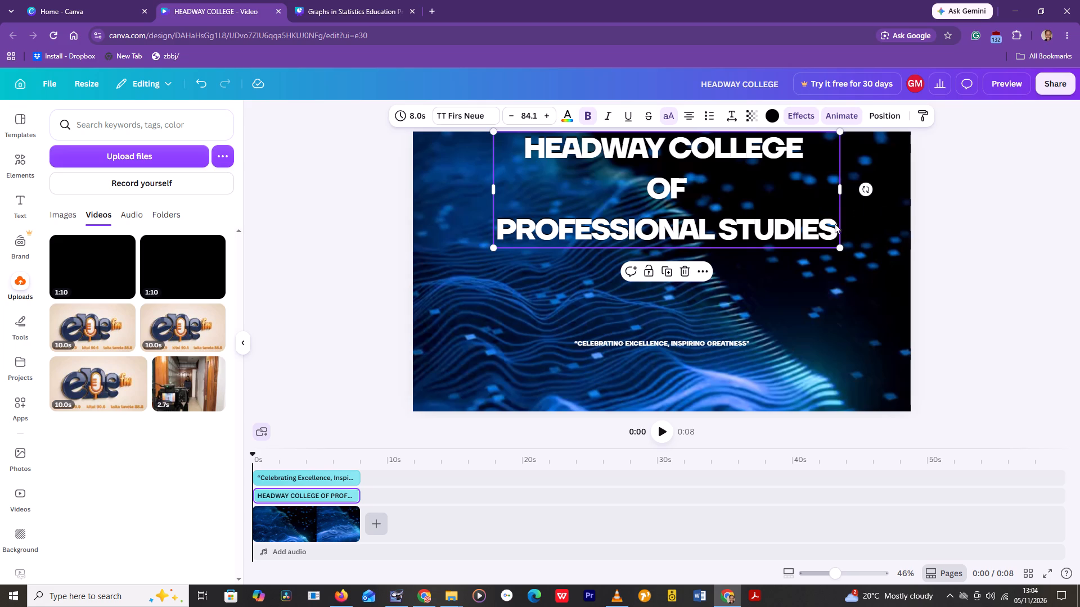
# Scale the title down to font size 78.7.
pyautogui.moveTo(838, 246); pyautogui.dragTo(830, 241)
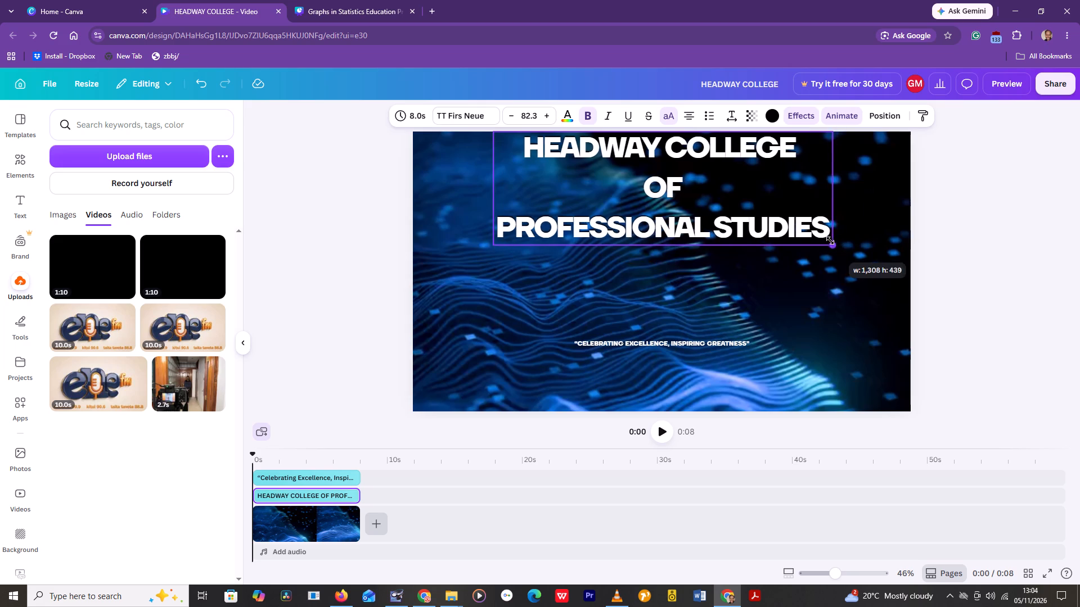
pyautogui.moveTo(830, 241); pyautogui.dragTo(820, 225)
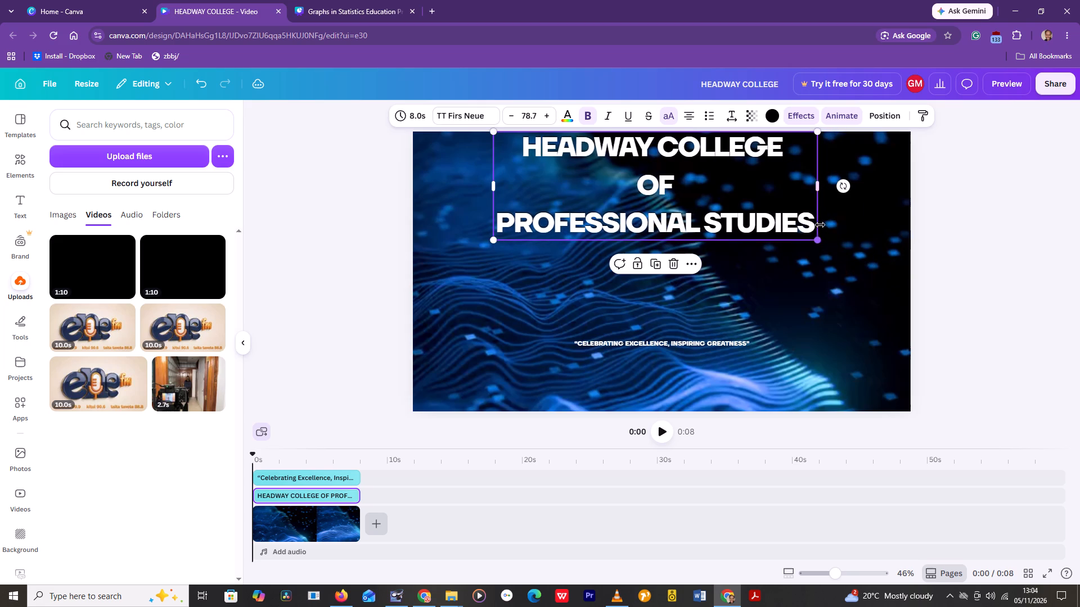
pyautogui.click(979, 226)
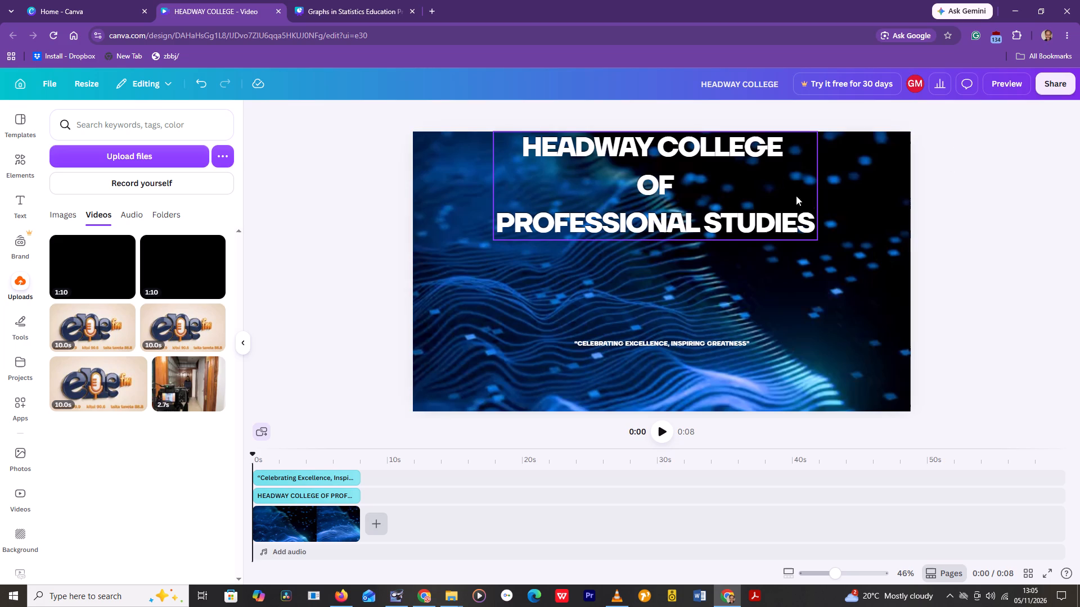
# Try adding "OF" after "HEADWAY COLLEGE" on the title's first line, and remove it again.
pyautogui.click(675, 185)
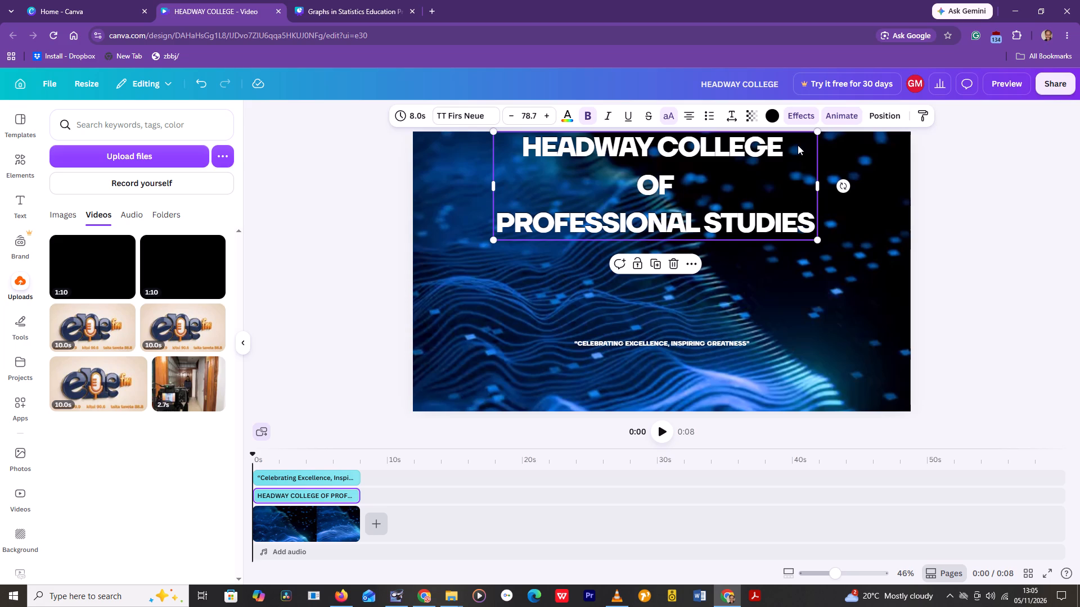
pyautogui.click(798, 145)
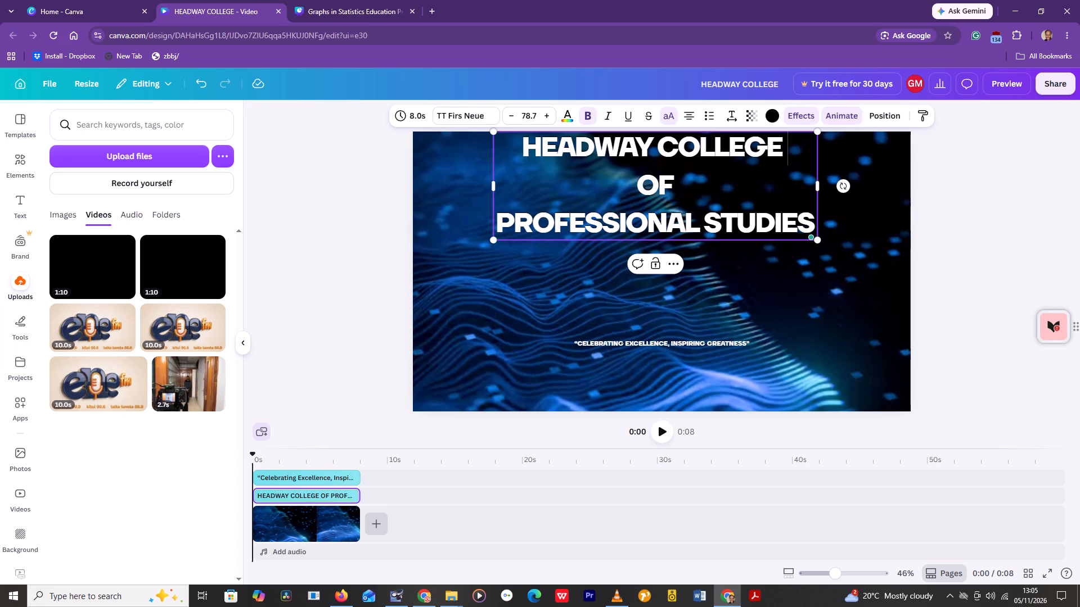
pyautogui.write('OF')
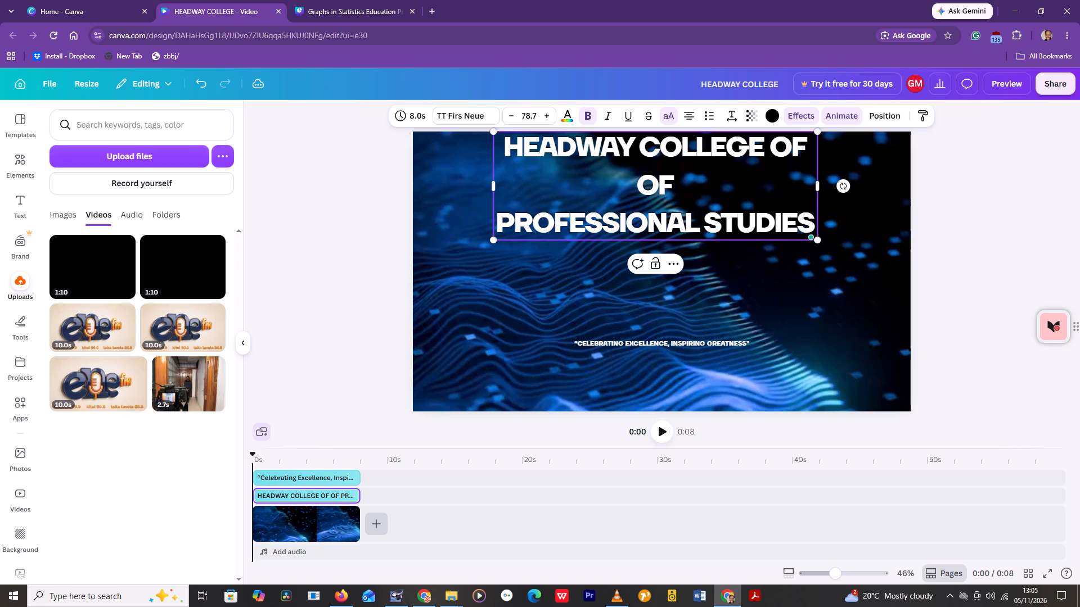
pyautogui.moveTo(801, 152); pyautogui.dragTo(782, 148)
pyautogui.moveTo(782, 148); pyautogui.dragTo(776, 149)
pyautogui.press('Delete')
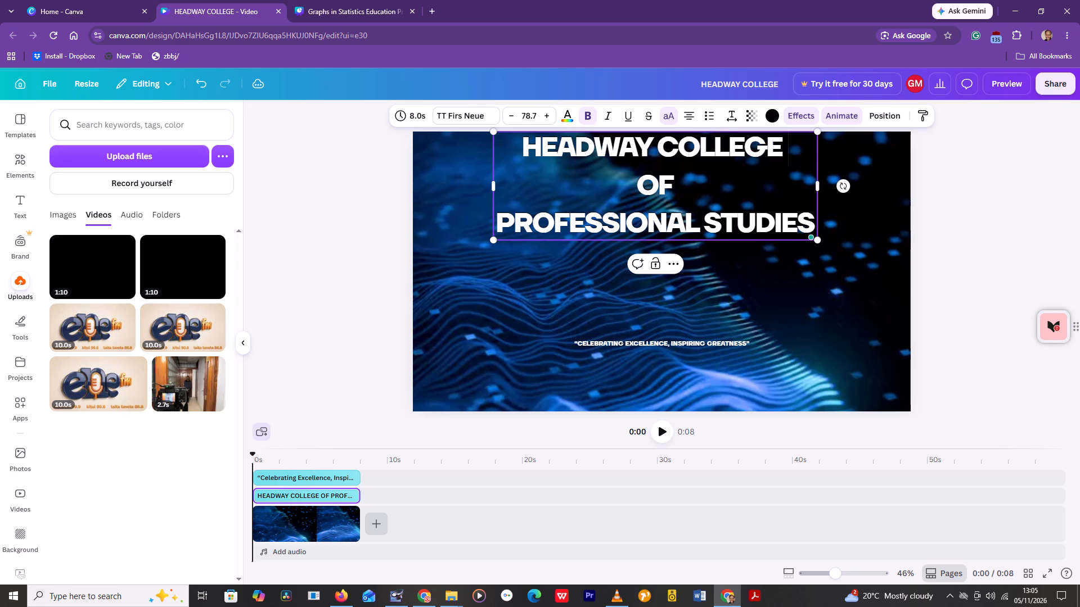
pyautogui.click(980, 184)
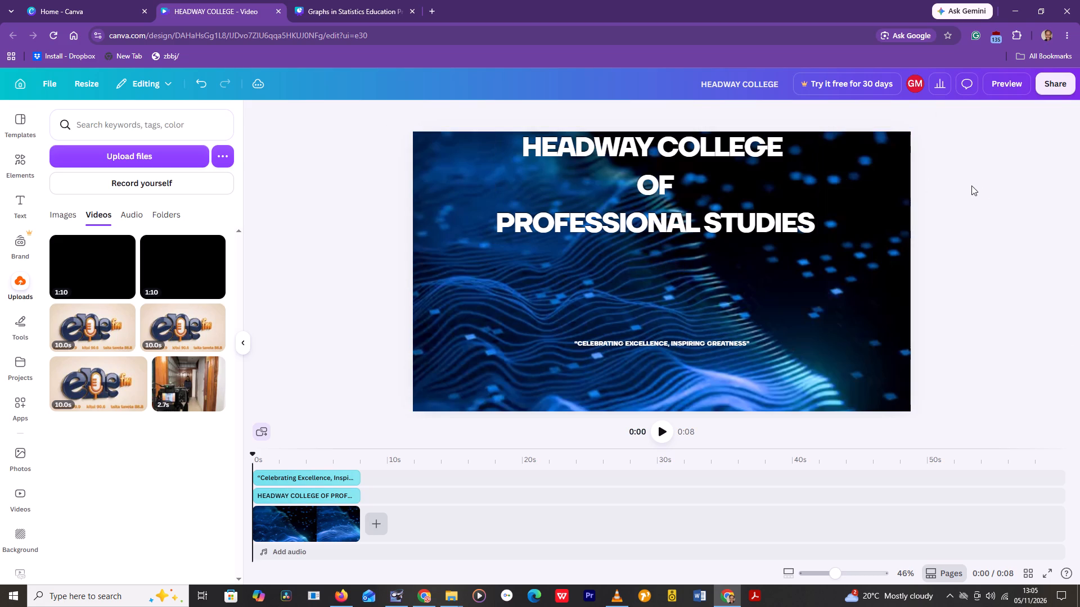
# Widen the title's text box slightly beyond the "PROFESSIONAL STUDIES" line.
pyautogui.click(825, 224)
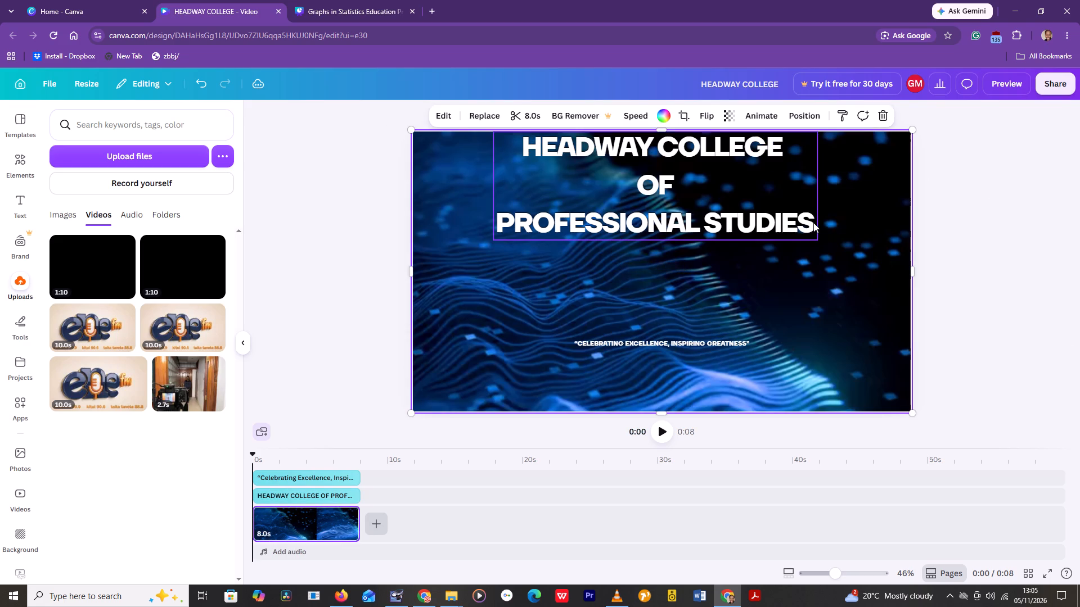
pyautogui.click(813, 223)
pyautogui.moveTo(818, 190); pyautogui.dragTo(818, 187)
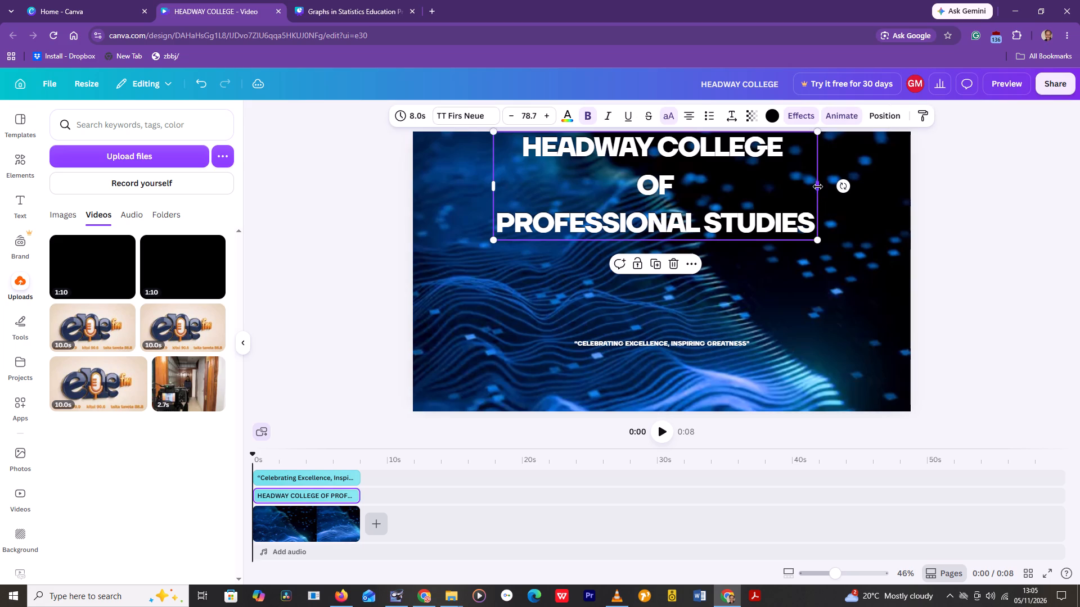
pyautogui.moveTo(818, 187); pyautogui.dragTo(840, 184)
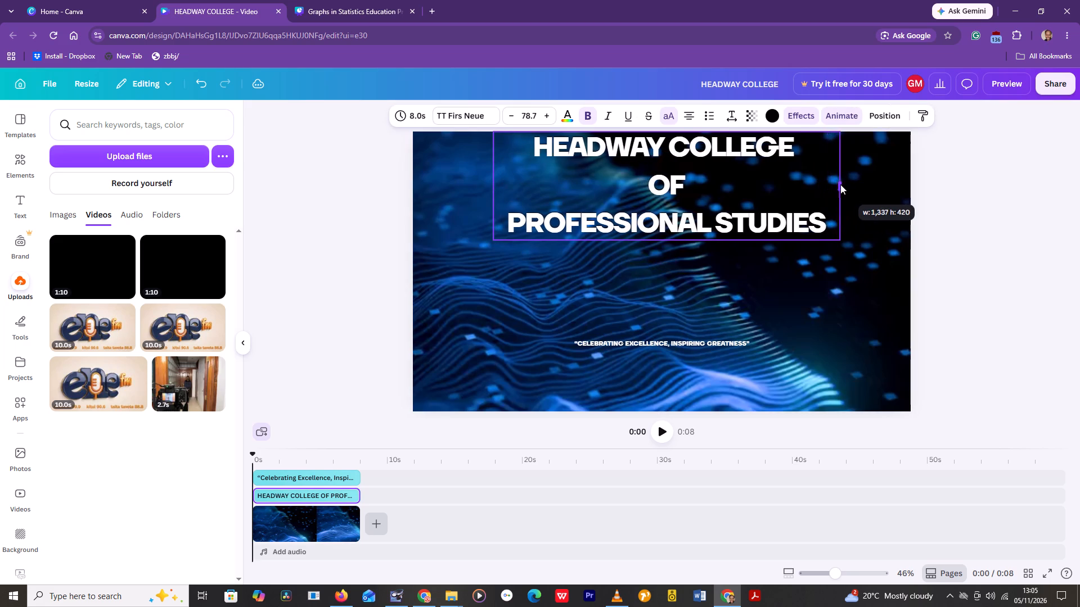
pyautogui.moveTo(840, 184); pyautogui.dragTo(862, 187)
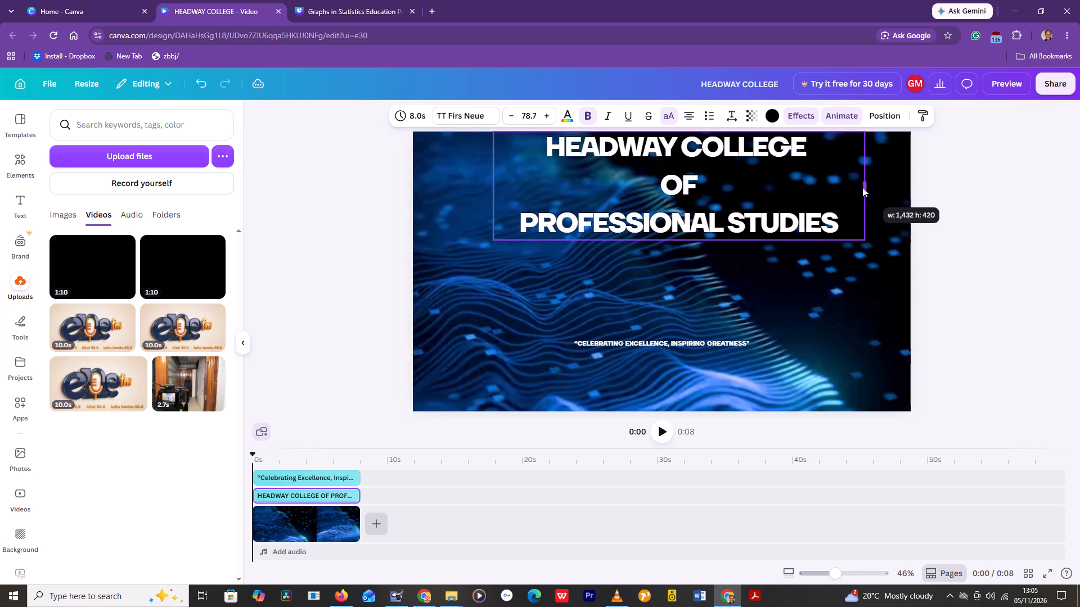
pyautogui.moveTo(862, 187); pyautogui.dragTo(830, 184)
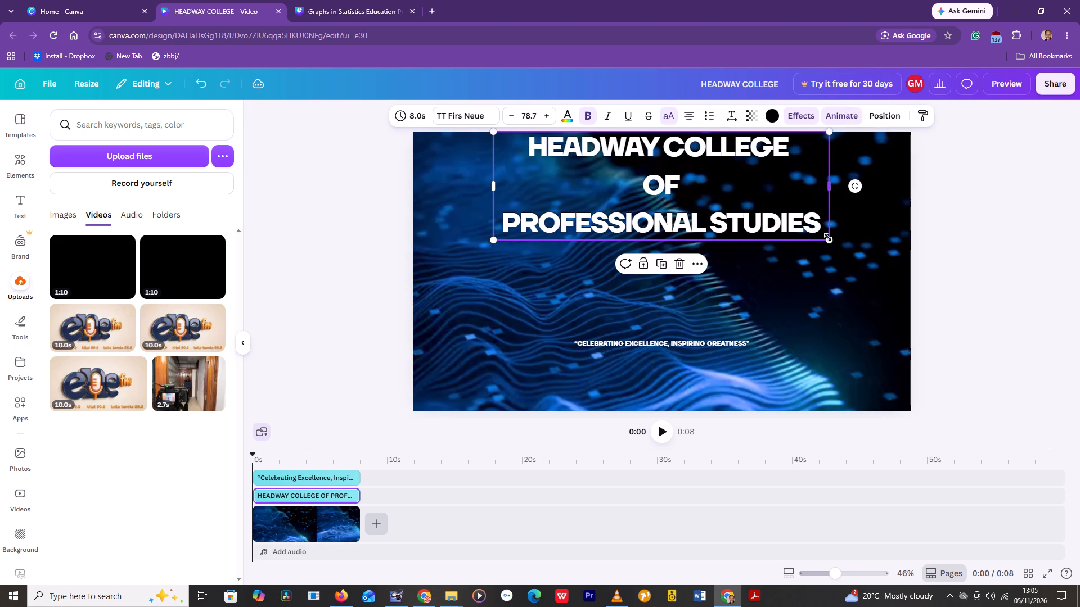
# Scale the title down to font size 72 and centre it horizontally at the top of the page.
pyautogui.moveTo(827, 238); pyautogui.dragTo(812, 209)
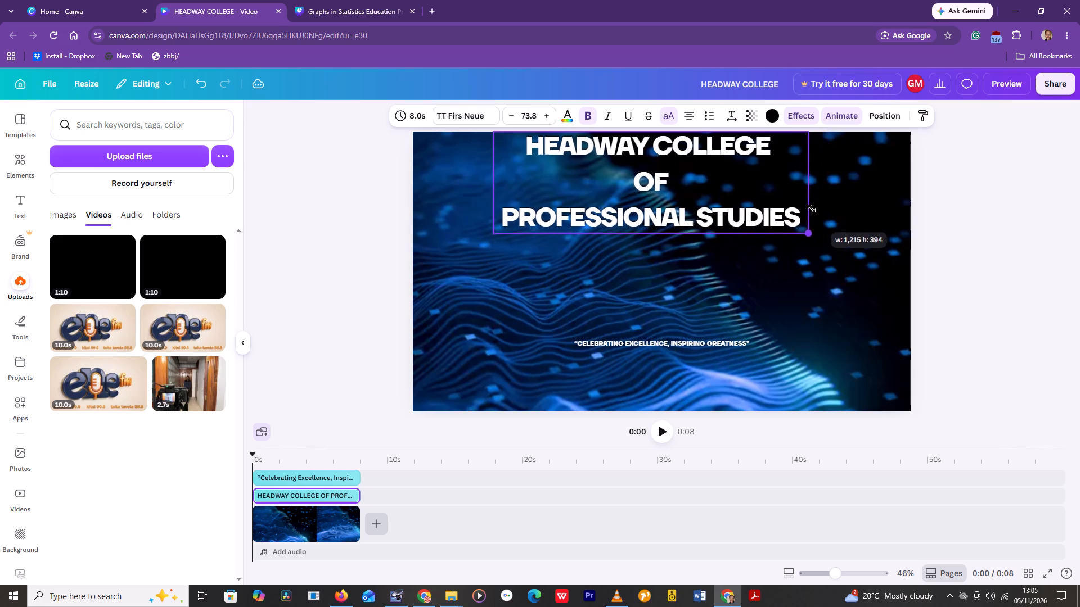
pyautogui.moveTo(812, 209); pyautogui.dragTo(809, 197)
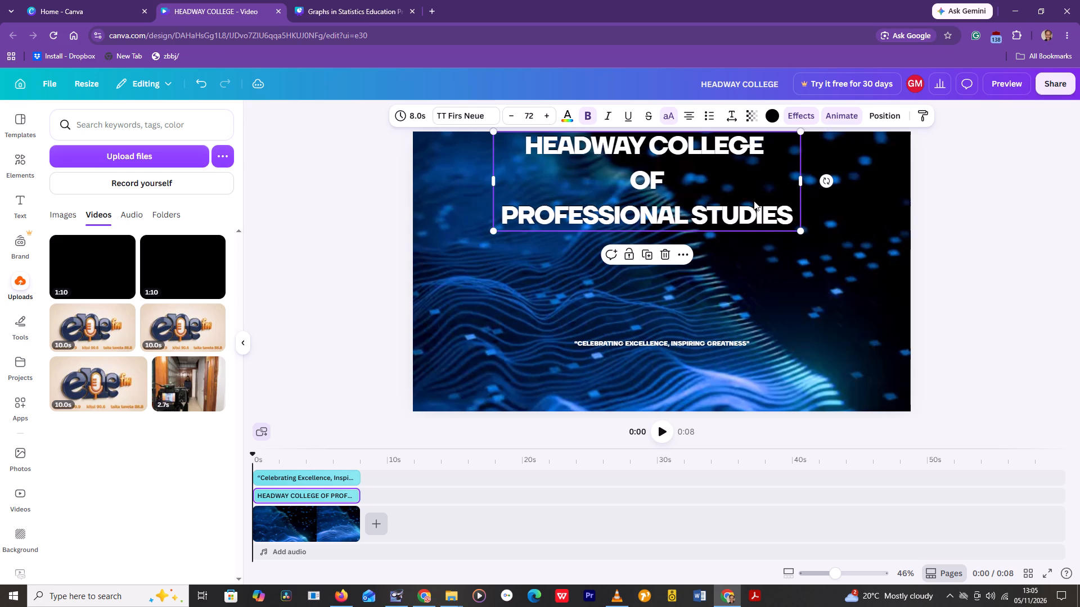
pyautogui.moveTo(754, 201); pyautogui.dragTo(769, 202)
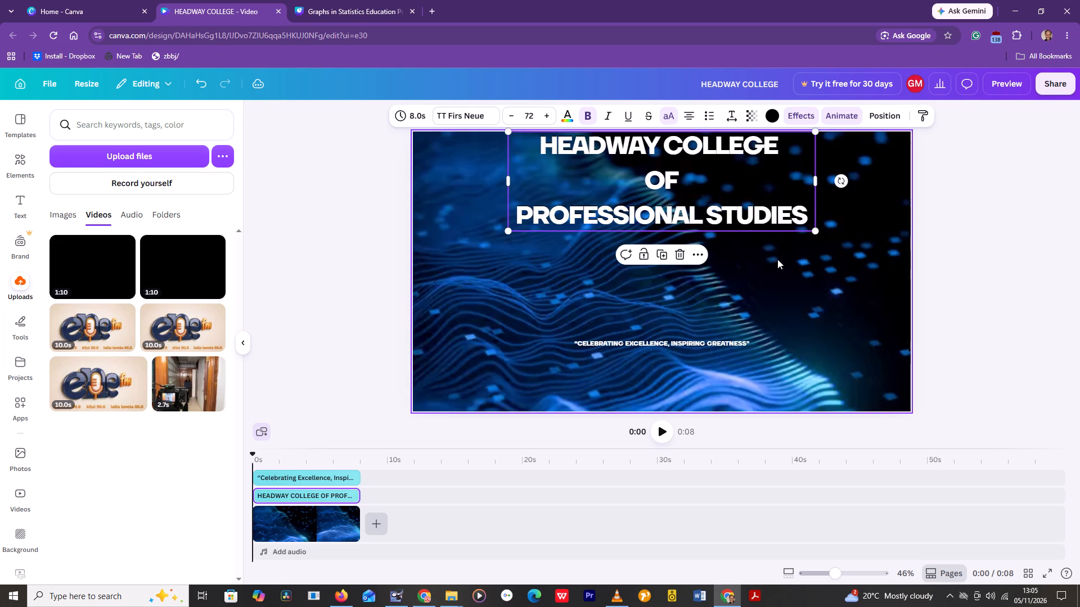
pyautogui.click(801, 270)
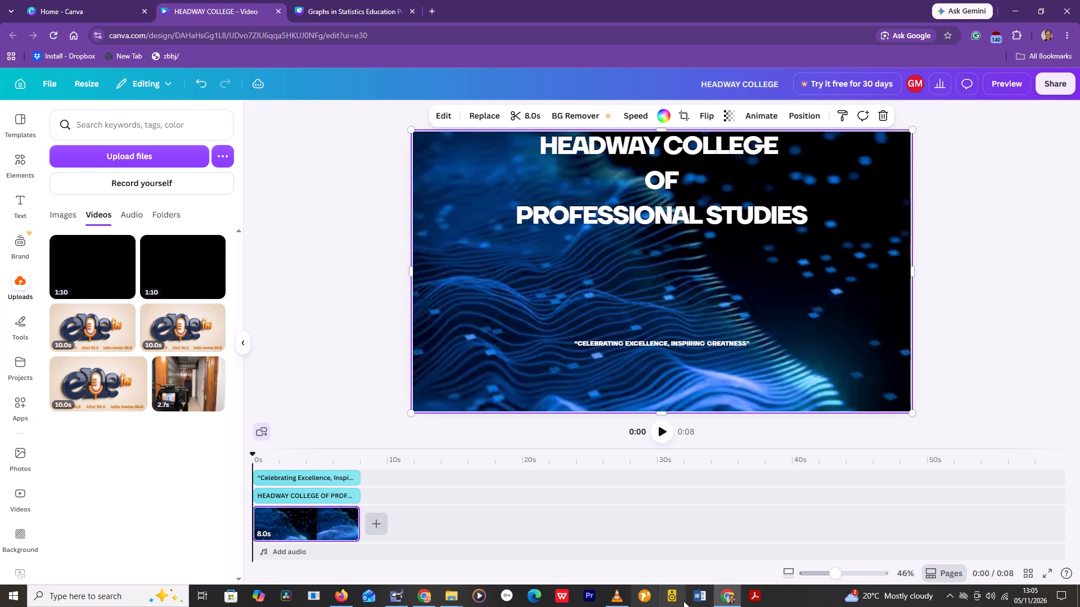
# Clear the tagline text "Celebrating Excellence, Inspiring Greatness" below the title.
pyautogui.click(679, 341)
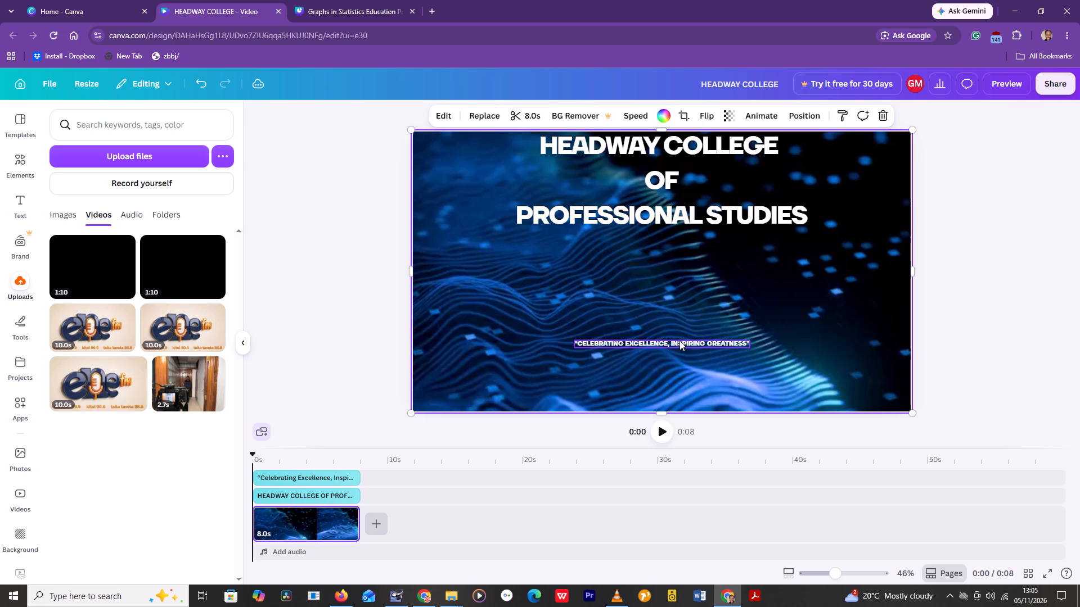
pyautogui.click(742, 341)
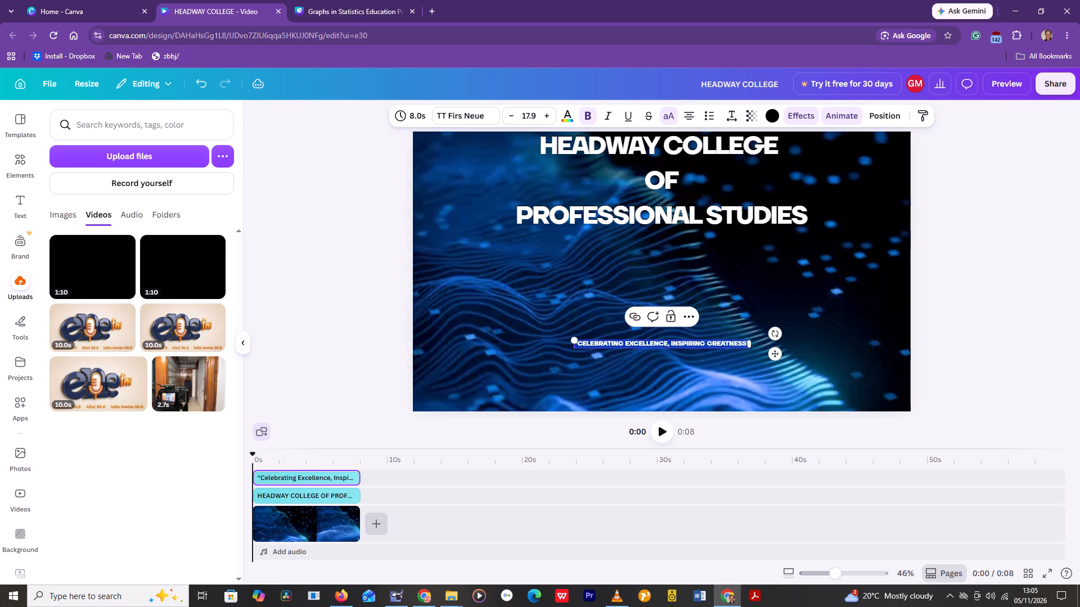
pyautogui.press('BackSpace')
pyautogui.press('BackSpace')
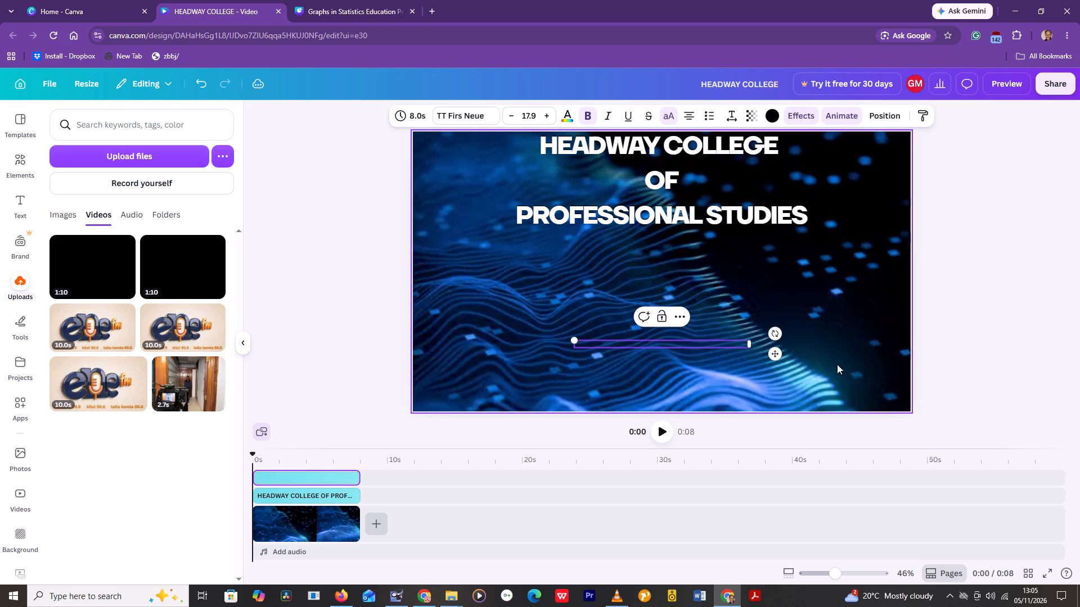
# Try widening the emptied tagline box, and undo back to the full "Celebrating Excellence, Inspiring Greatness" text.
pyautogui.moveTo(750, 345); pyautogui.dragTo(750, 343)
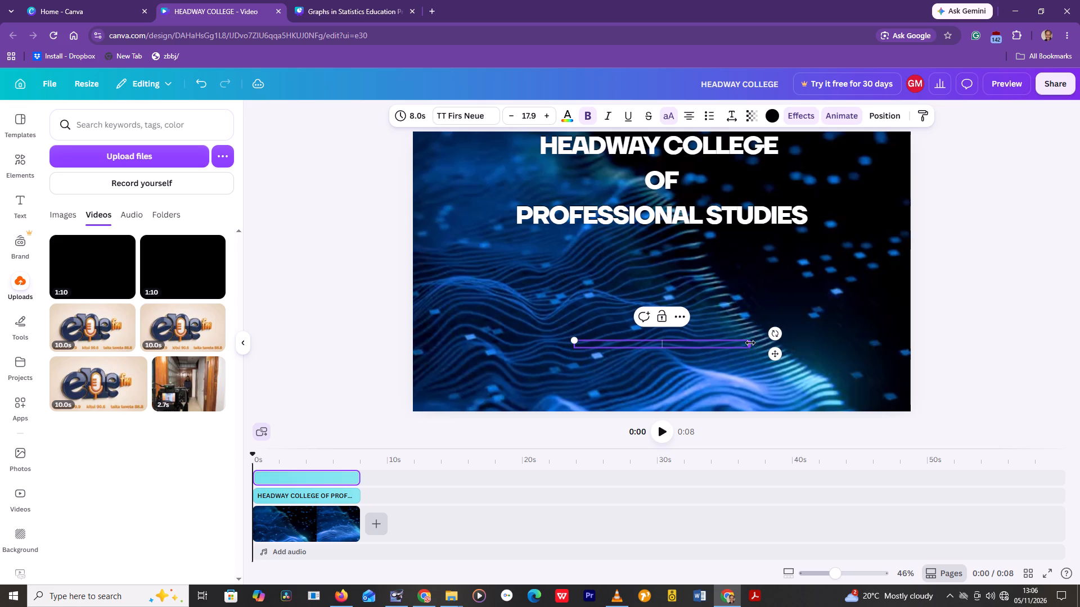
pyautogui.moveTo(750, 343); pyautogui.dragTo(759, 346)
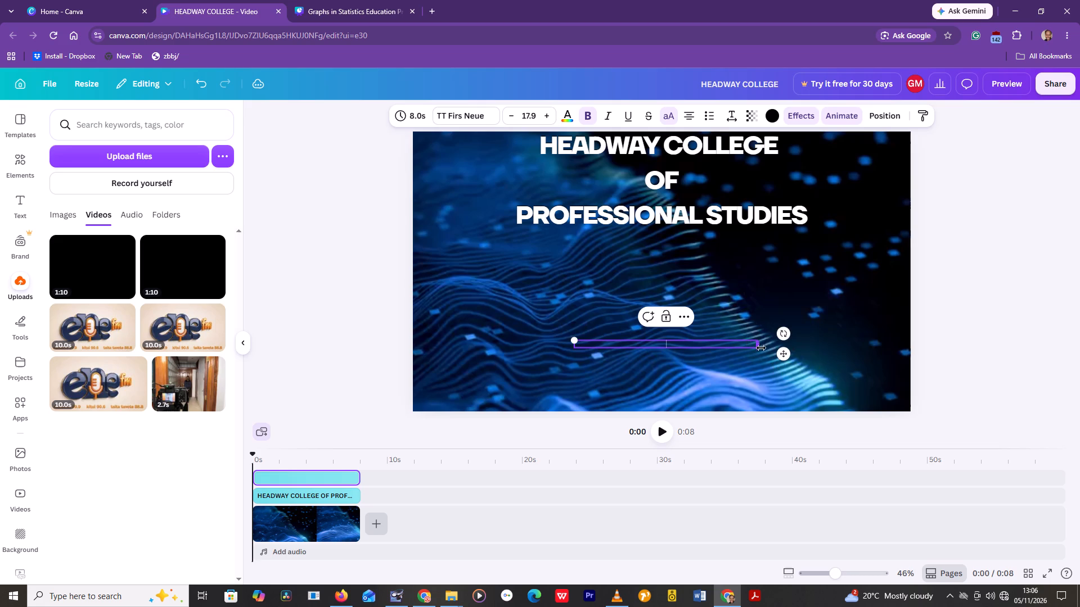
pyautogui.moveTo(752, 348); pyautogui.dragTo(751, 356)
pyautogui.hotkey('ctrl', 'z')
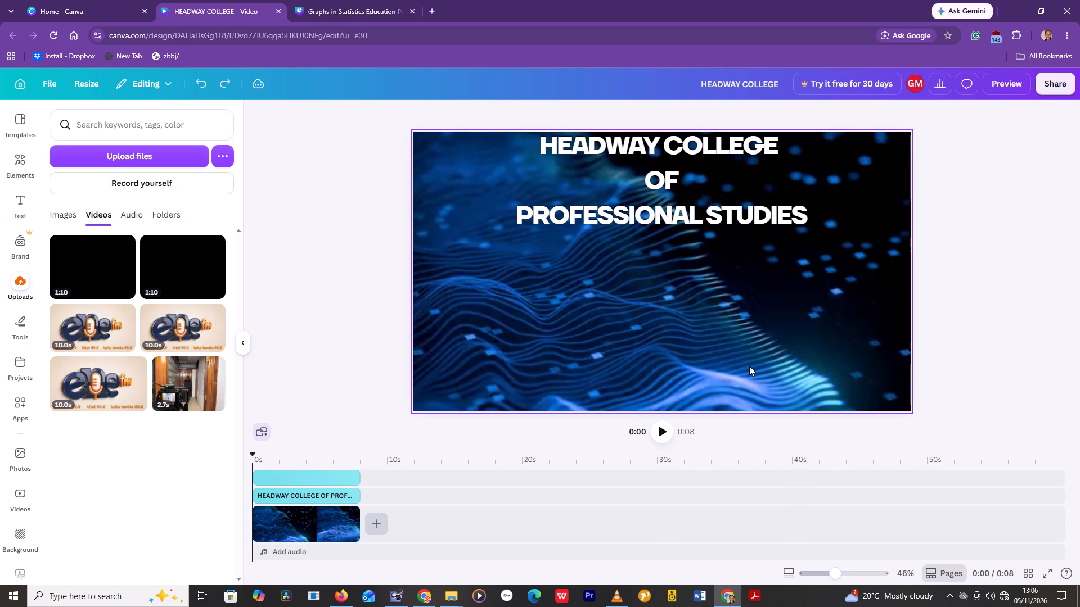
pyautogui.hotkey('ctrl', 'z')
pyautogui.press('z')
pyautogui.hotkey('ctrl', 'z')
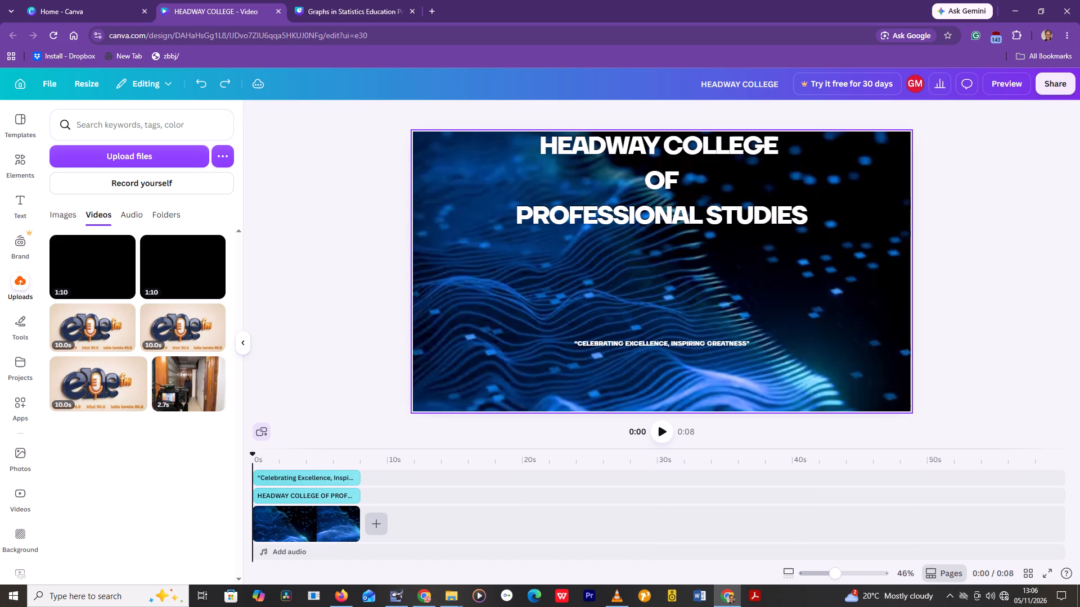
# Clear the tagline below the title and start its replacement text with "Cou".
pyautogui.click(728, 342)
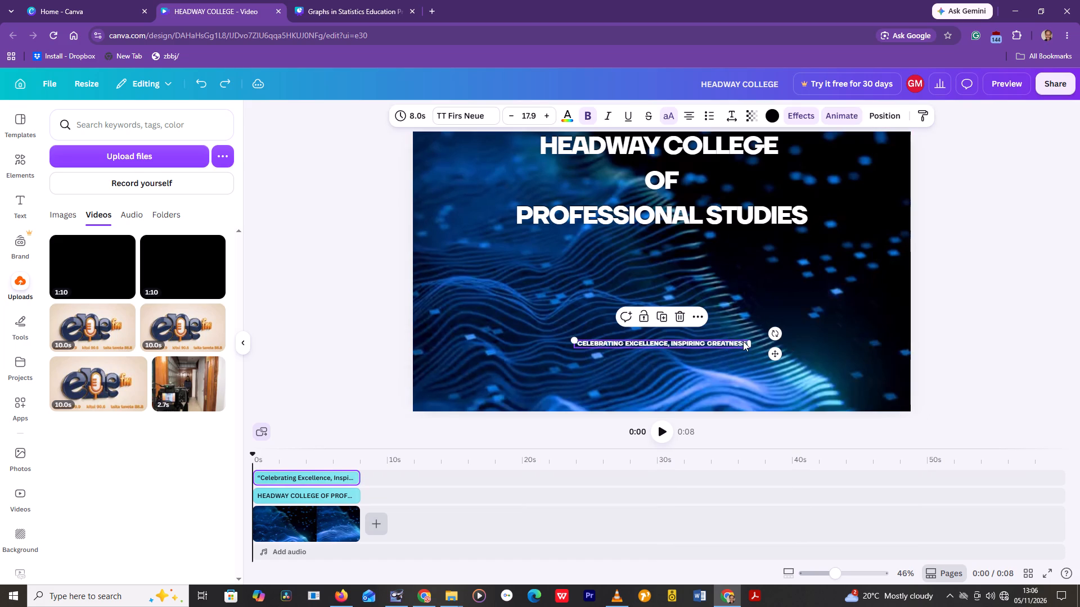
pyautogui.click(743, 341)
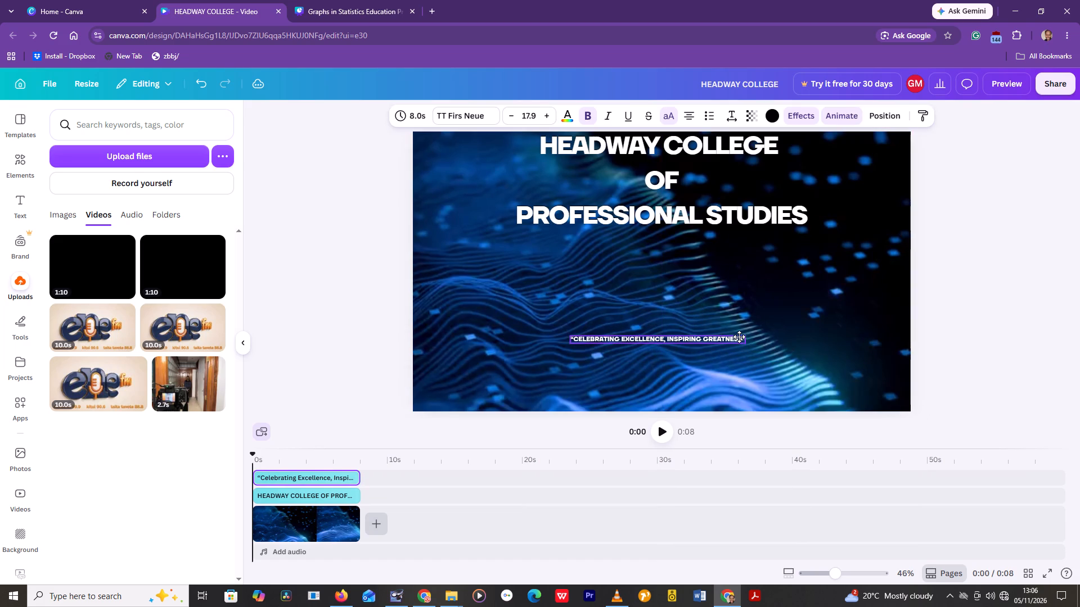
pyautogui.click(739, 336)
pyautogui.press('BackSpace')
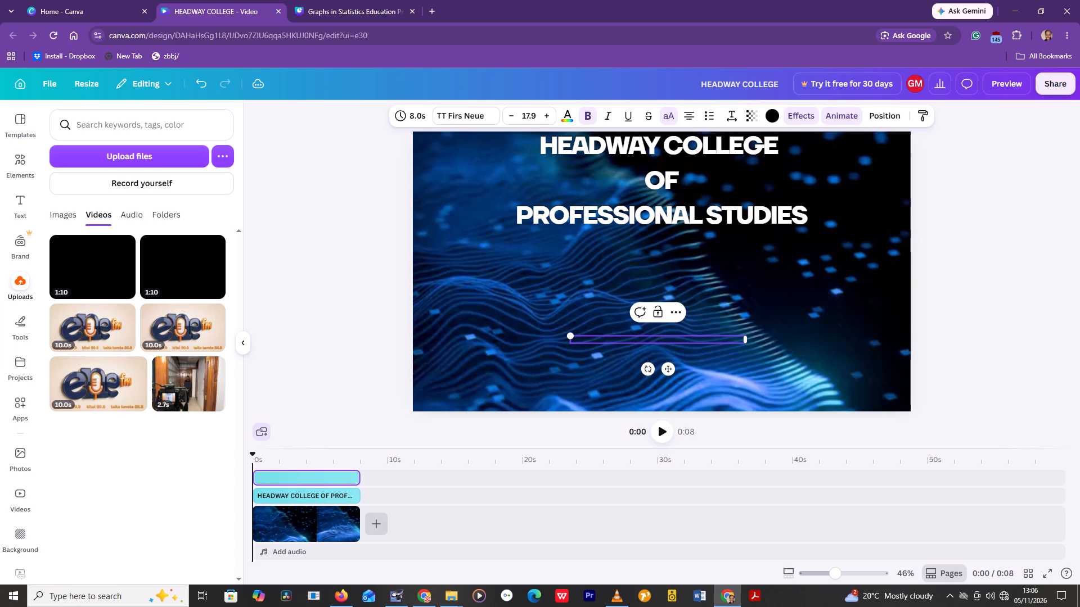
# Try to enter "Courses" as the replacement tagline below the title.
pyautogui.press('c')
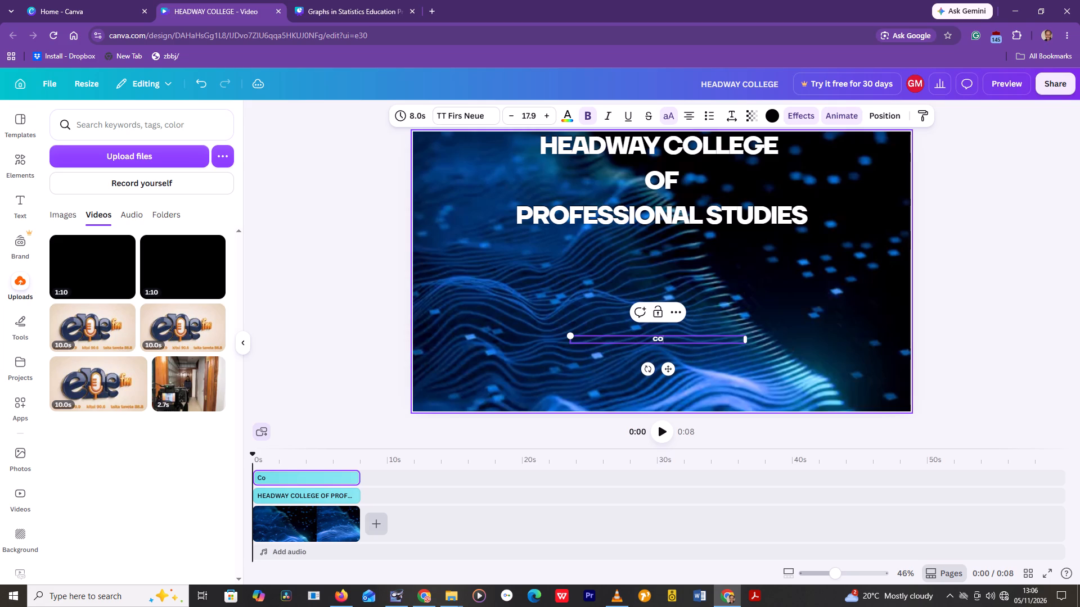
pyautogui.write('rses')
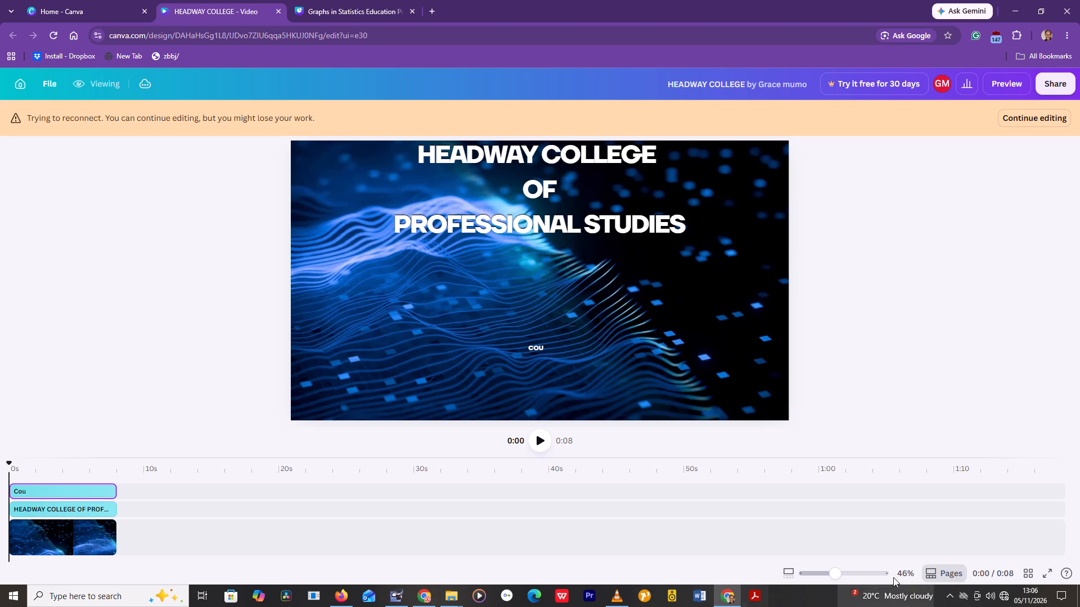
# Switch the computer's Wi-Fi connection from the Journalism network to the LAB network.
pyautogui.click(1002, 601)
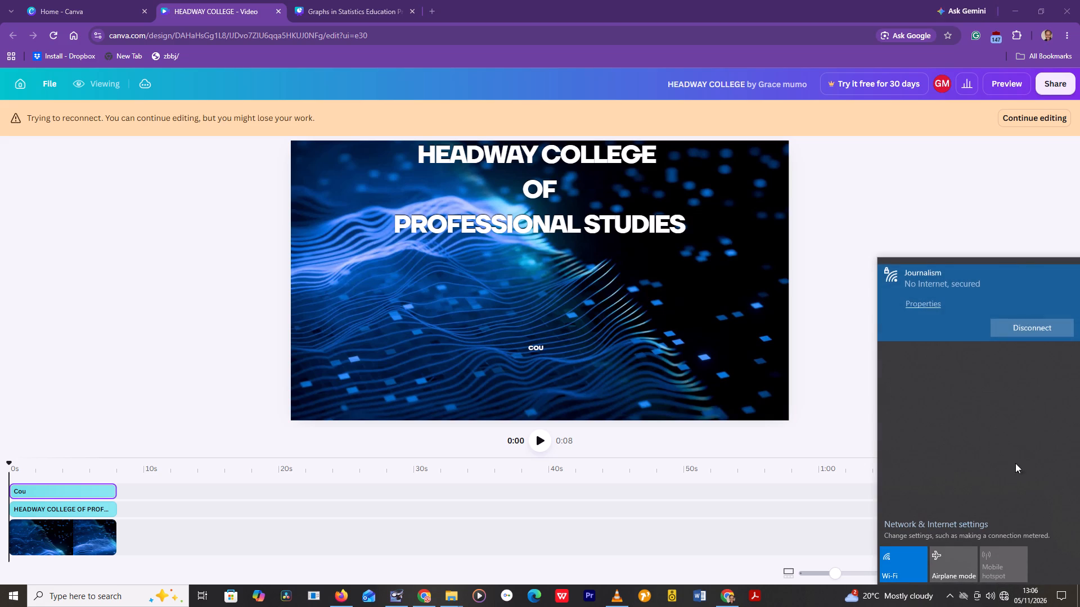
pyautogui.click(958, 349)
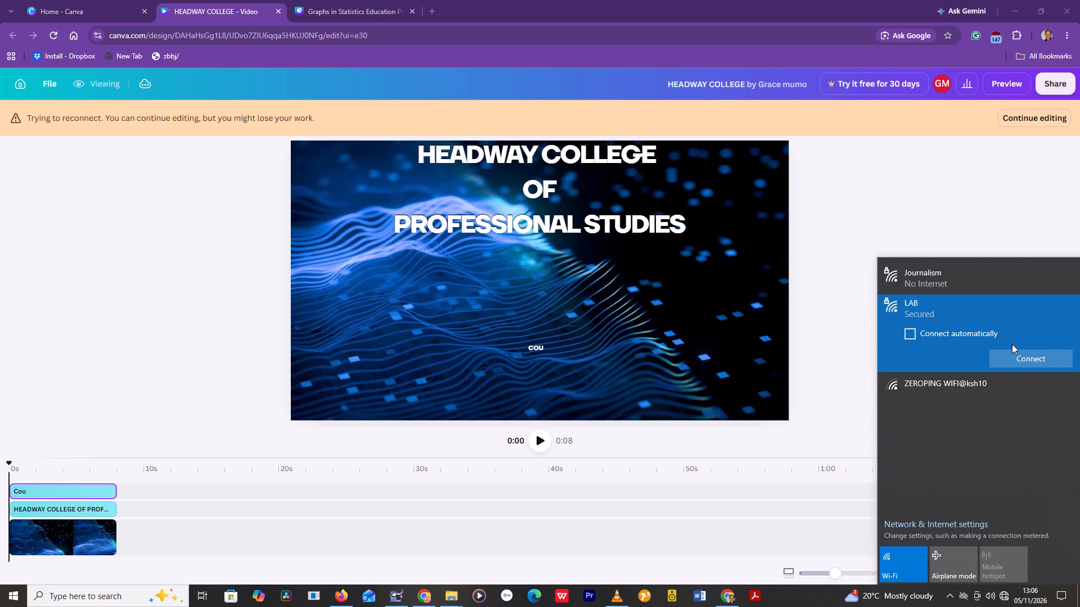
pyautogui.click(1016, 359)
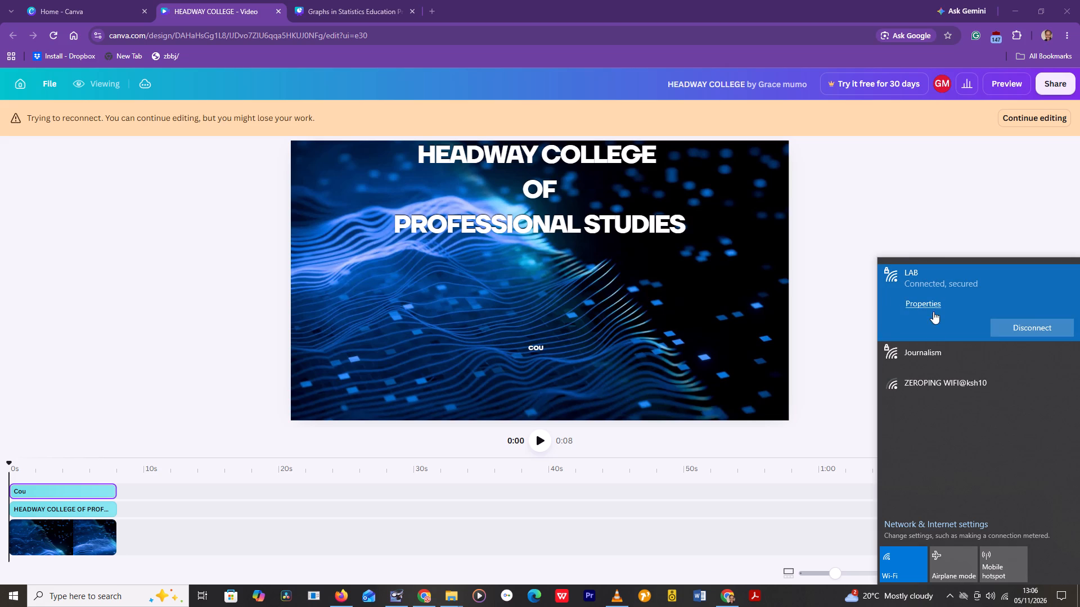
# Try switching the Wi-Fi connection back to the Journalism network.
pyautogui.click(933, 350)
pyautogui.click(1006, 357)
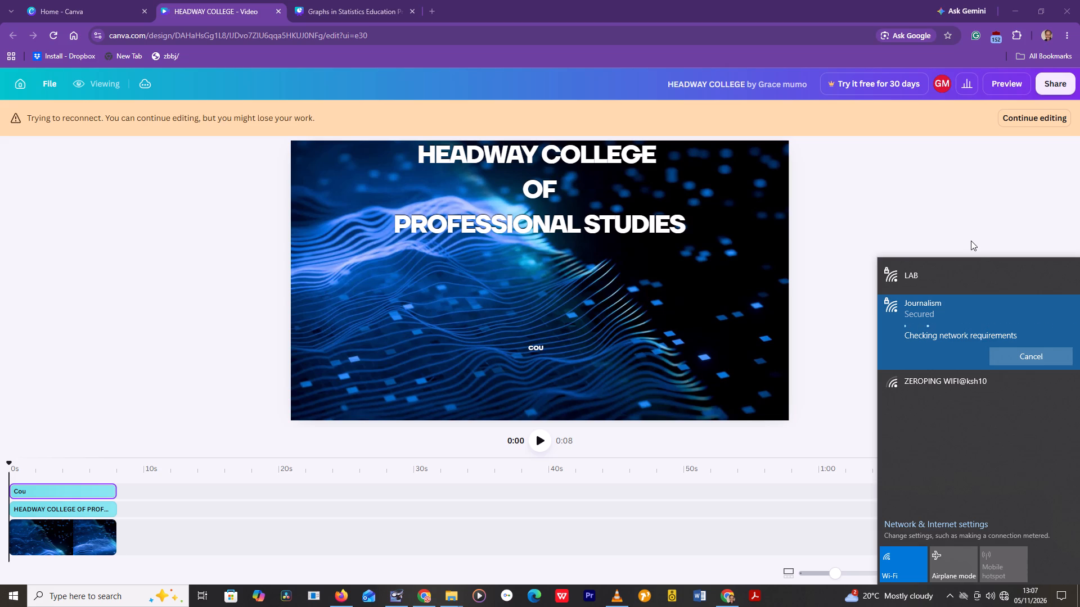
# Reconnect the Wi-Fi to the LAB network and return to the HEADWAY COLLEGE design.
pyautogui.click(965, 270)
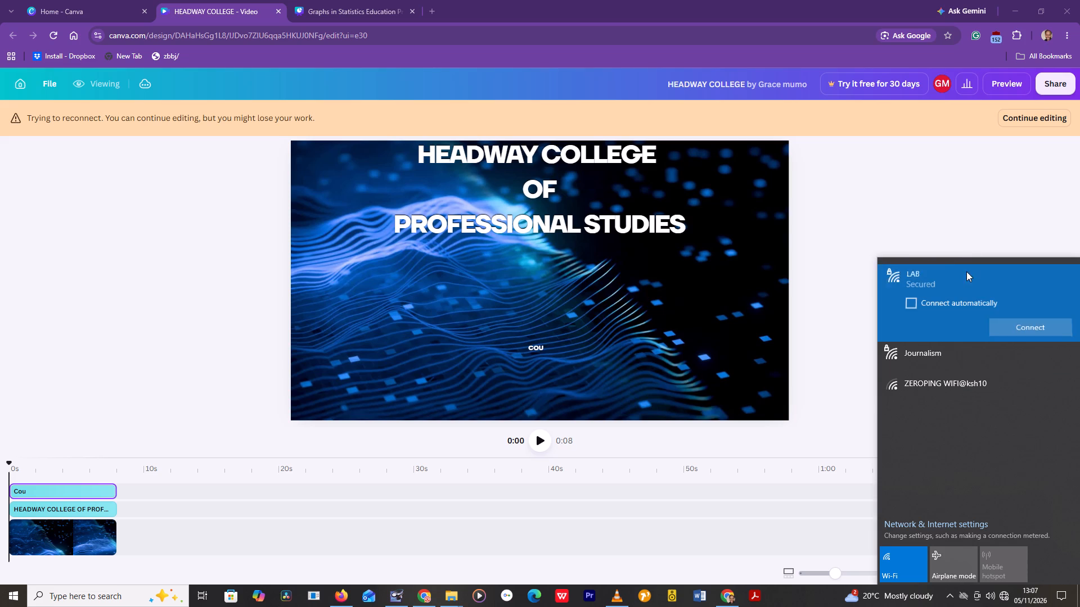
pyautogui.click(1009, 325)
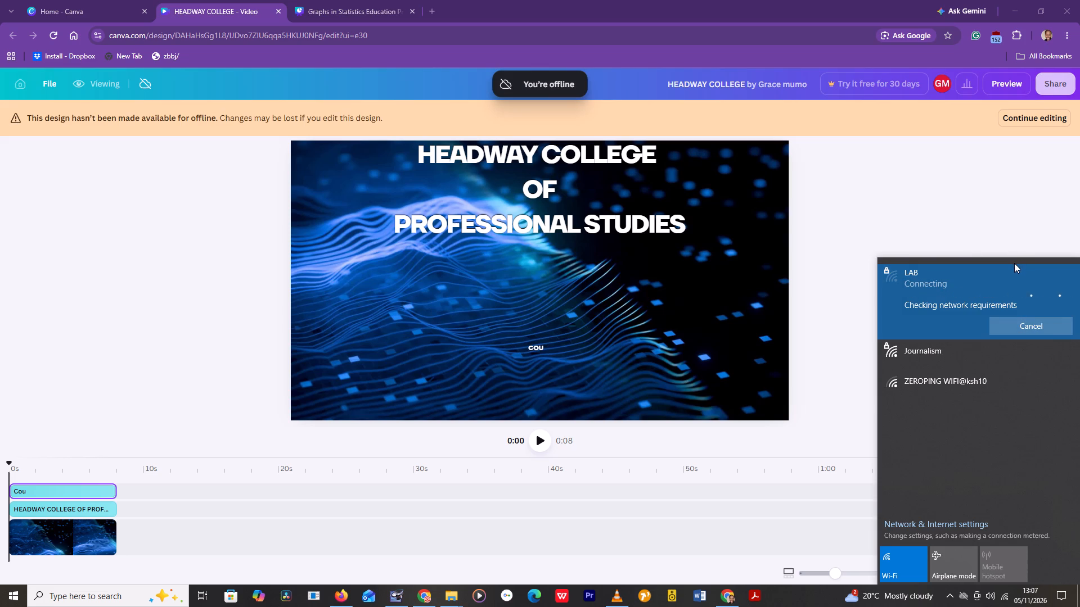
pyautogui.click(1016, 212)
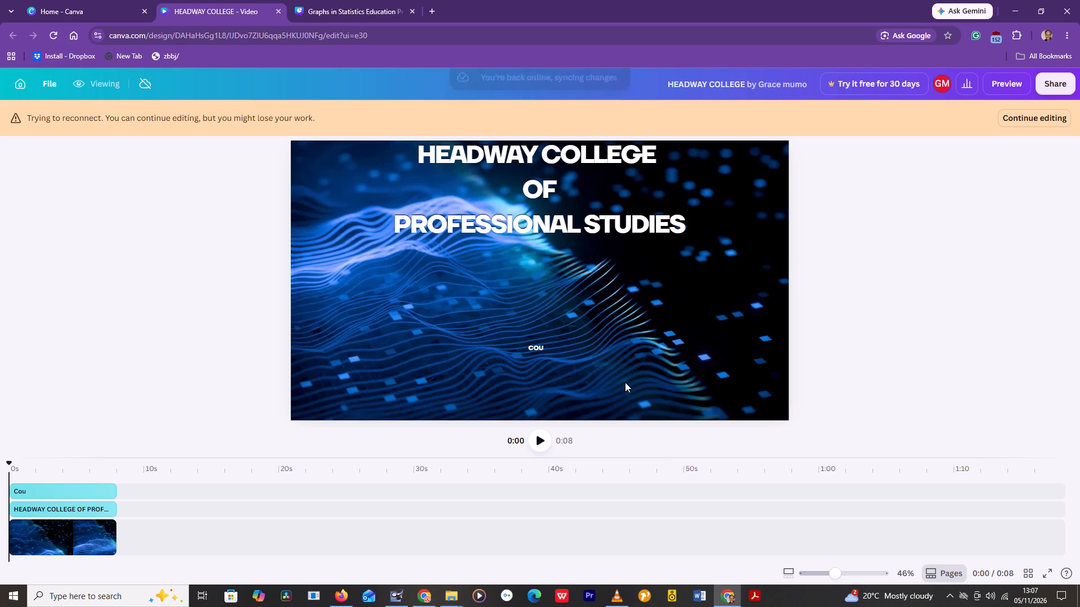
# Try to reopen the "Cou" tagline below the title for text editing.
pyautogui.click(551, 351)
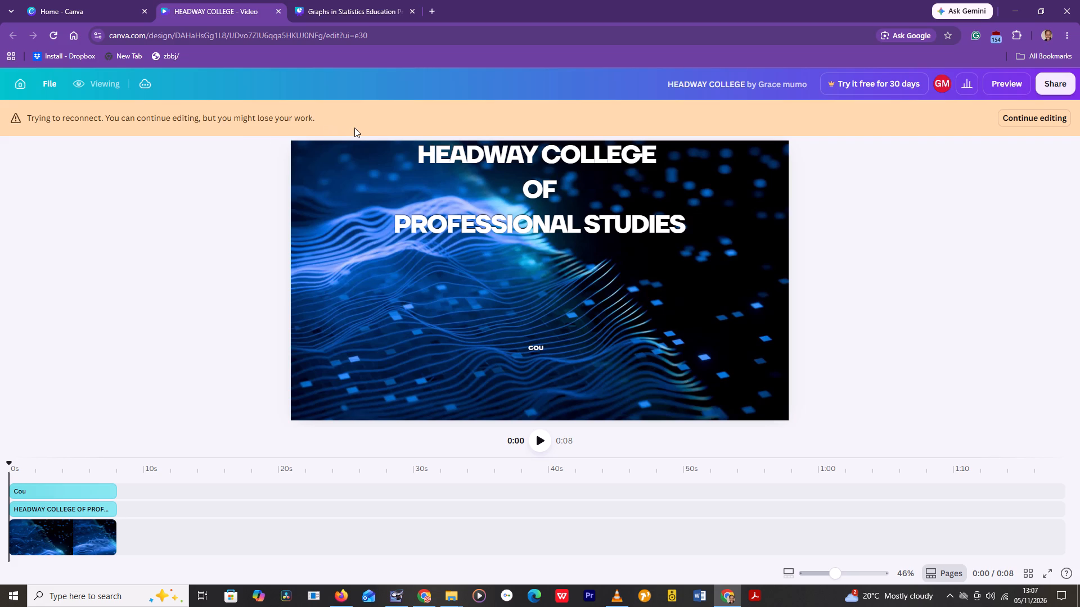
pyautogui.click(557, 346)
# Resume editing the design after the lost connection.
pyautogui.click(1018, 117)
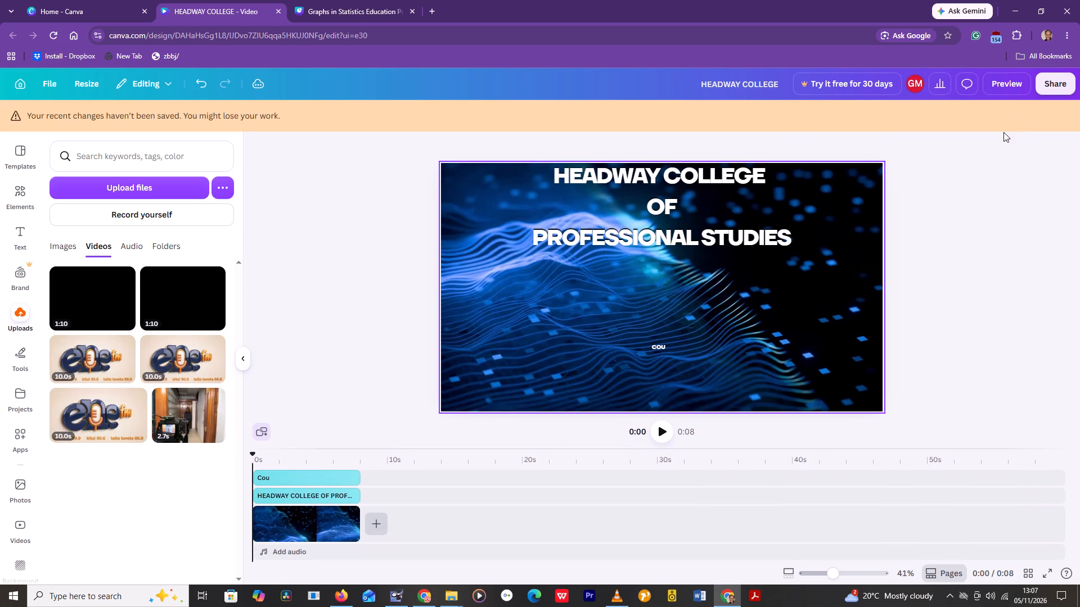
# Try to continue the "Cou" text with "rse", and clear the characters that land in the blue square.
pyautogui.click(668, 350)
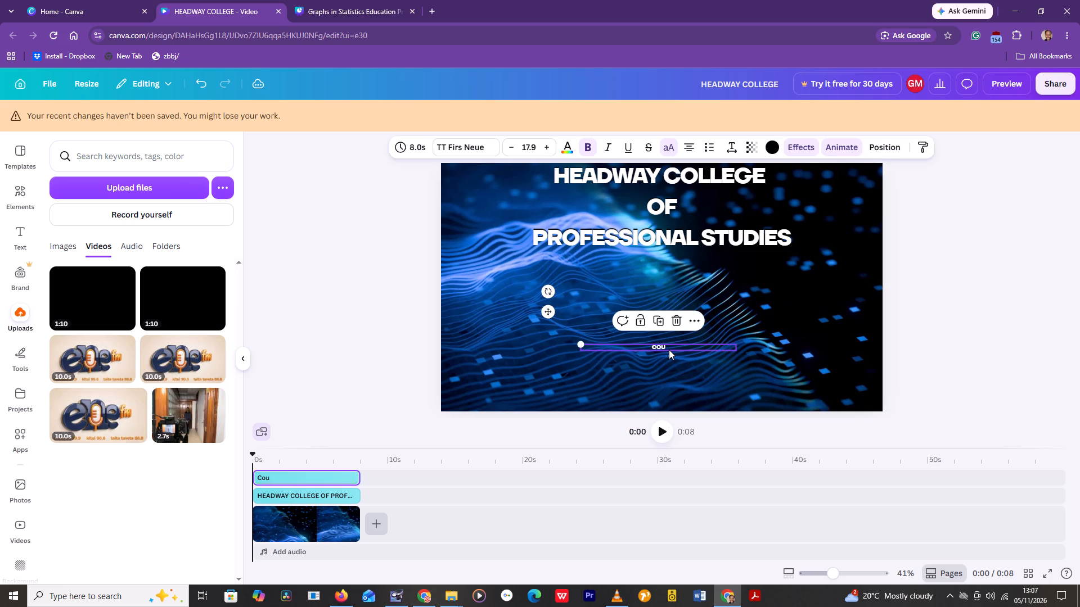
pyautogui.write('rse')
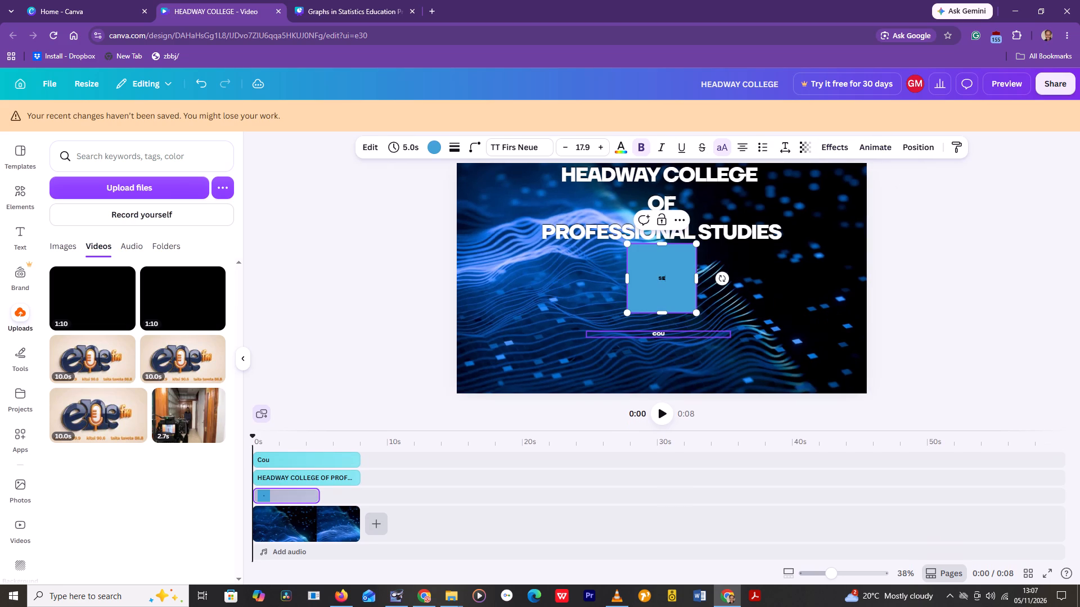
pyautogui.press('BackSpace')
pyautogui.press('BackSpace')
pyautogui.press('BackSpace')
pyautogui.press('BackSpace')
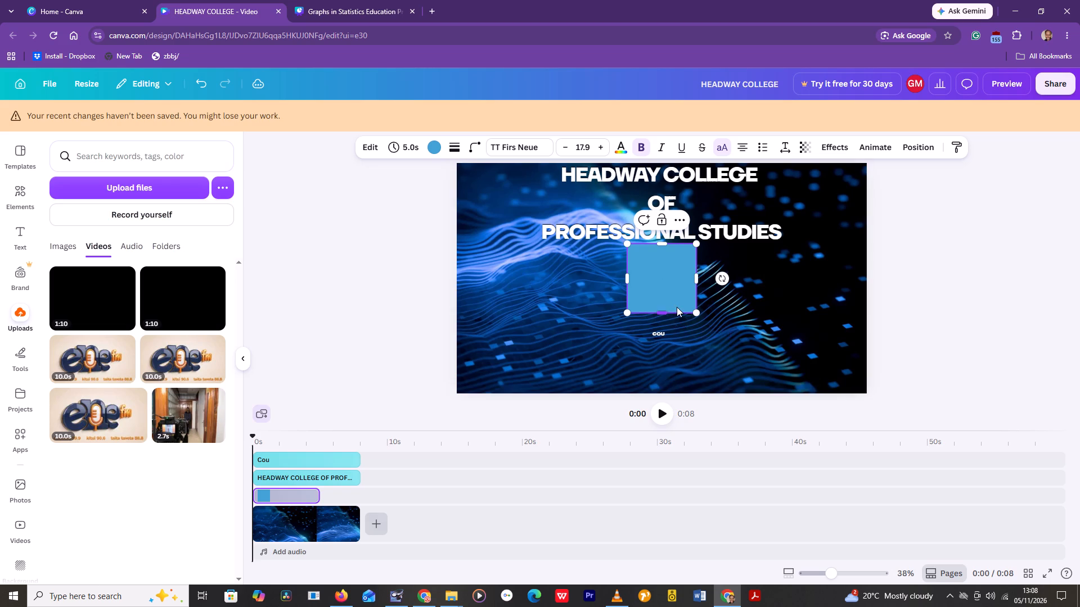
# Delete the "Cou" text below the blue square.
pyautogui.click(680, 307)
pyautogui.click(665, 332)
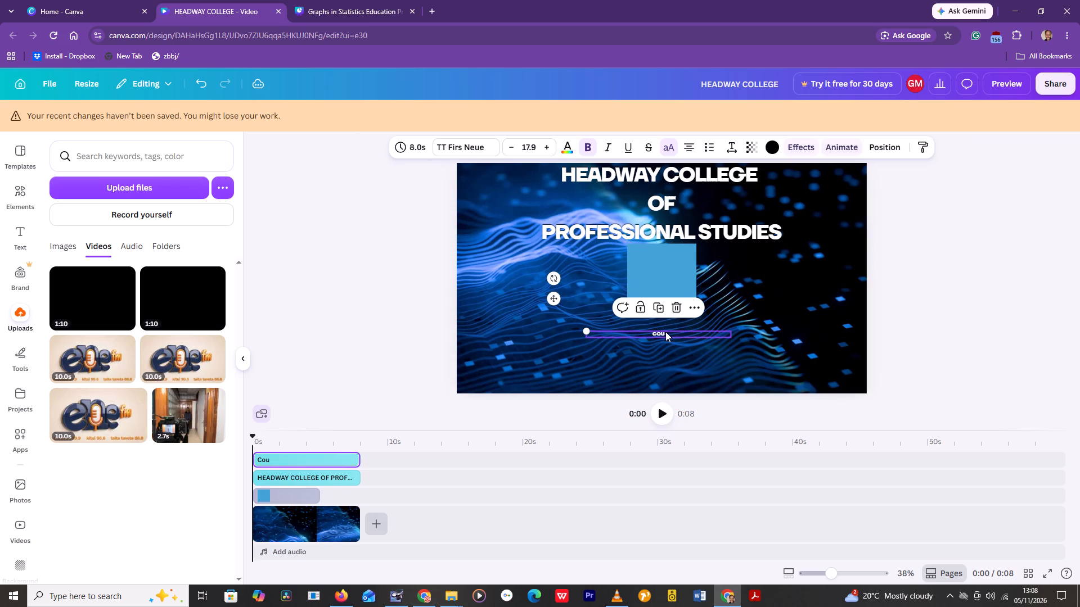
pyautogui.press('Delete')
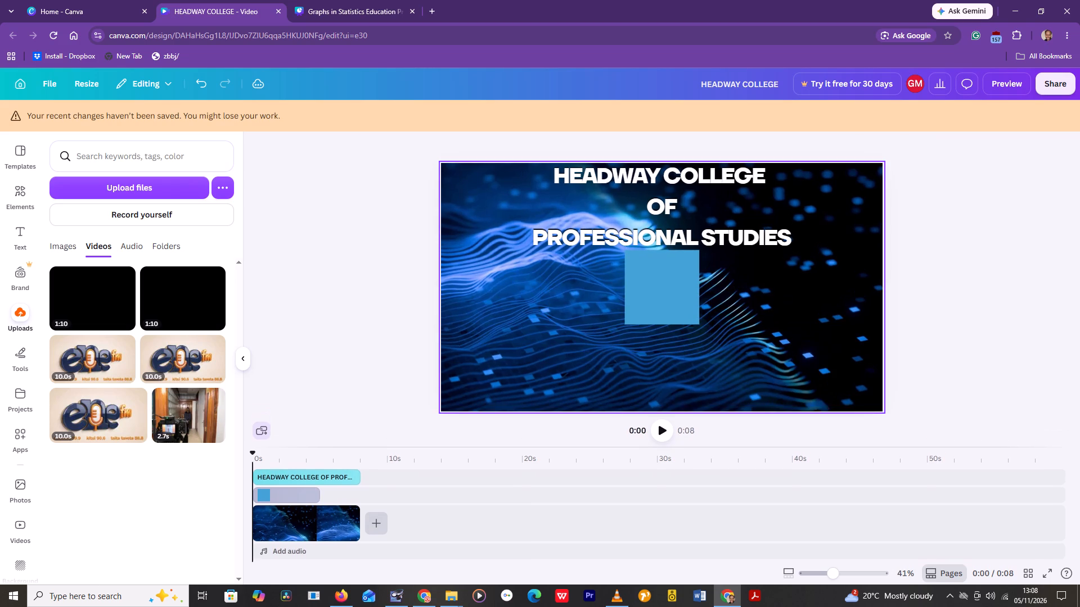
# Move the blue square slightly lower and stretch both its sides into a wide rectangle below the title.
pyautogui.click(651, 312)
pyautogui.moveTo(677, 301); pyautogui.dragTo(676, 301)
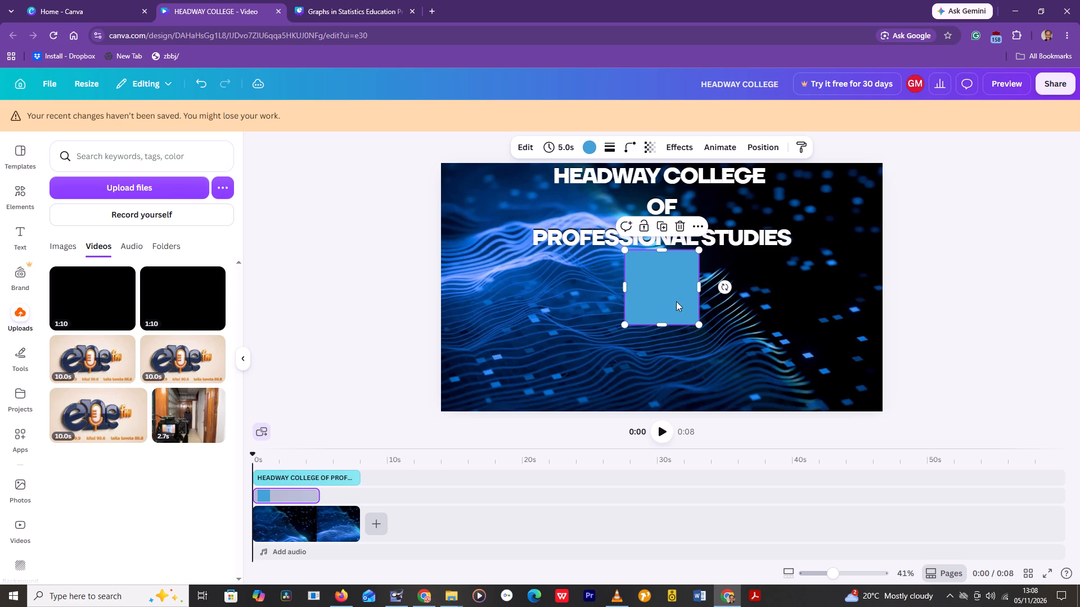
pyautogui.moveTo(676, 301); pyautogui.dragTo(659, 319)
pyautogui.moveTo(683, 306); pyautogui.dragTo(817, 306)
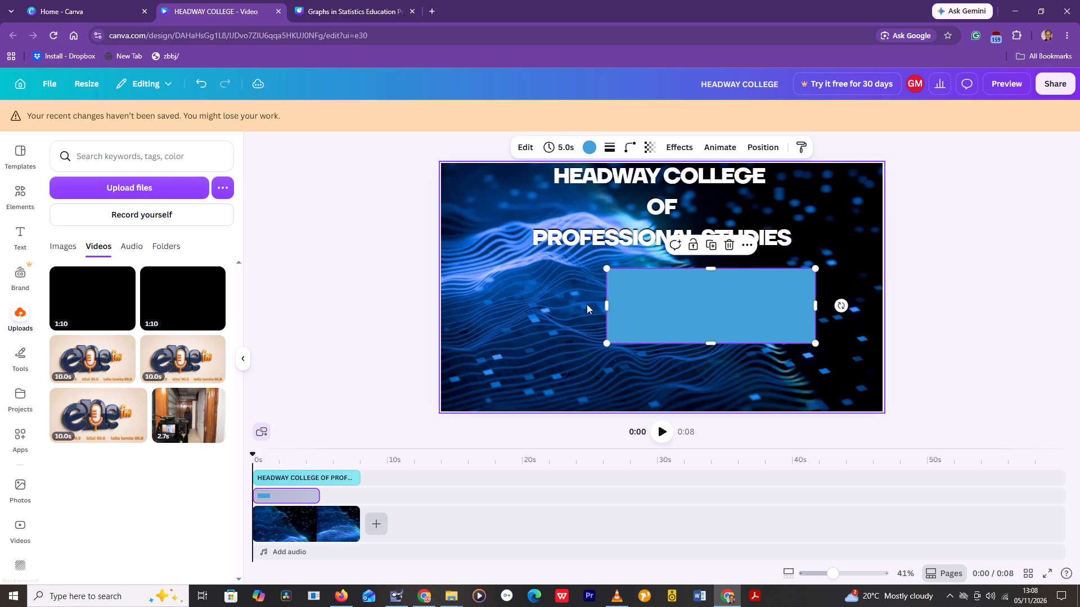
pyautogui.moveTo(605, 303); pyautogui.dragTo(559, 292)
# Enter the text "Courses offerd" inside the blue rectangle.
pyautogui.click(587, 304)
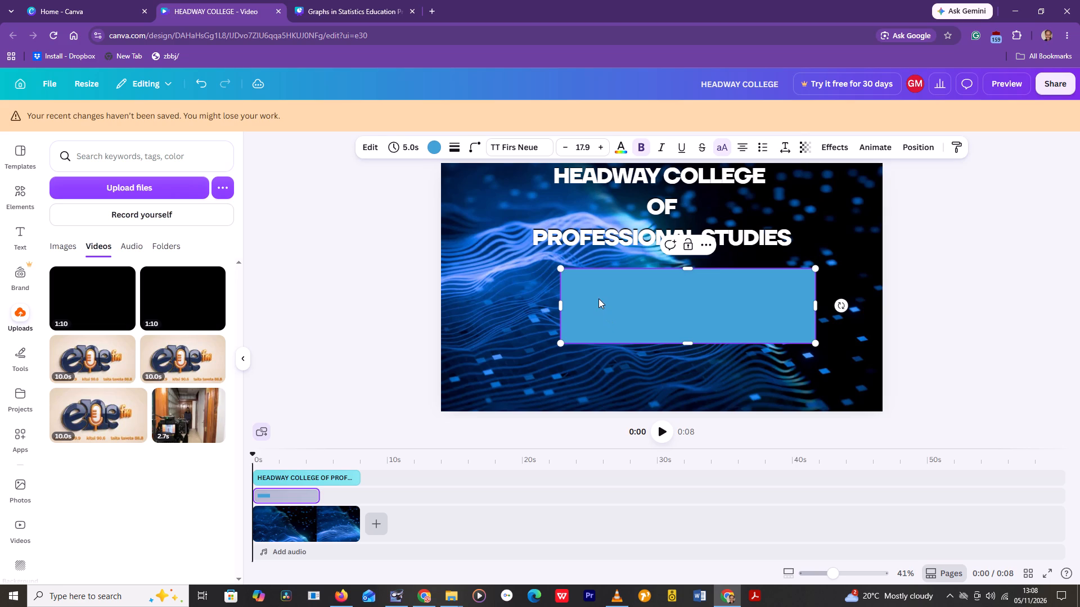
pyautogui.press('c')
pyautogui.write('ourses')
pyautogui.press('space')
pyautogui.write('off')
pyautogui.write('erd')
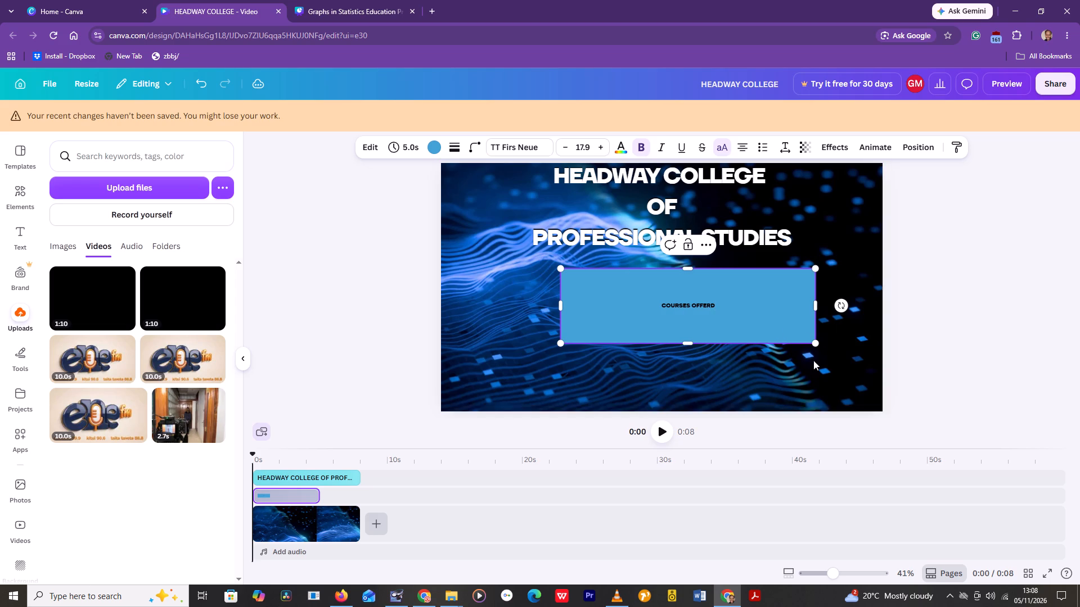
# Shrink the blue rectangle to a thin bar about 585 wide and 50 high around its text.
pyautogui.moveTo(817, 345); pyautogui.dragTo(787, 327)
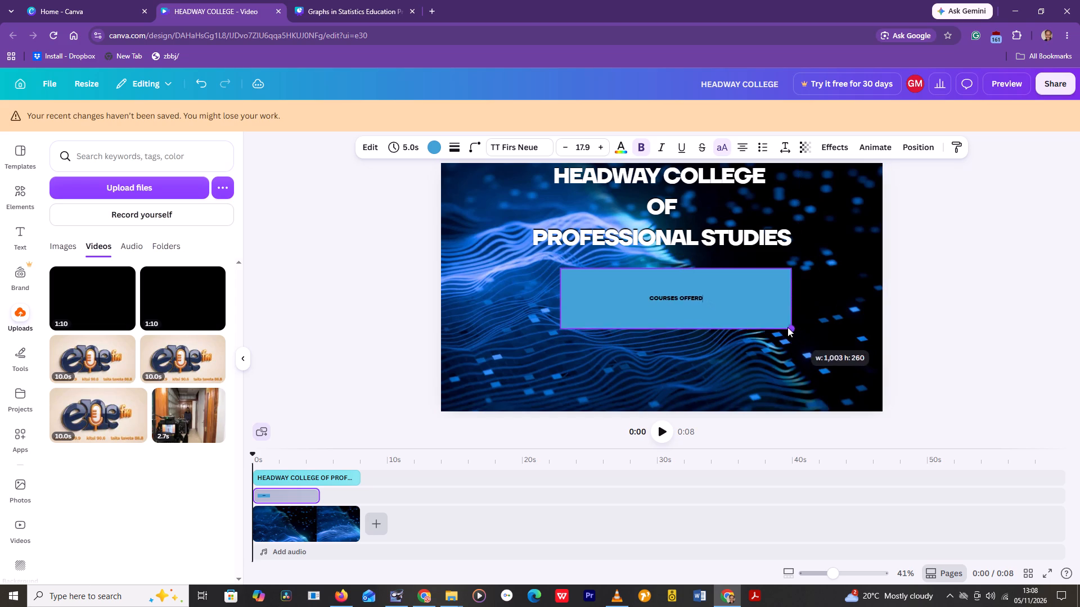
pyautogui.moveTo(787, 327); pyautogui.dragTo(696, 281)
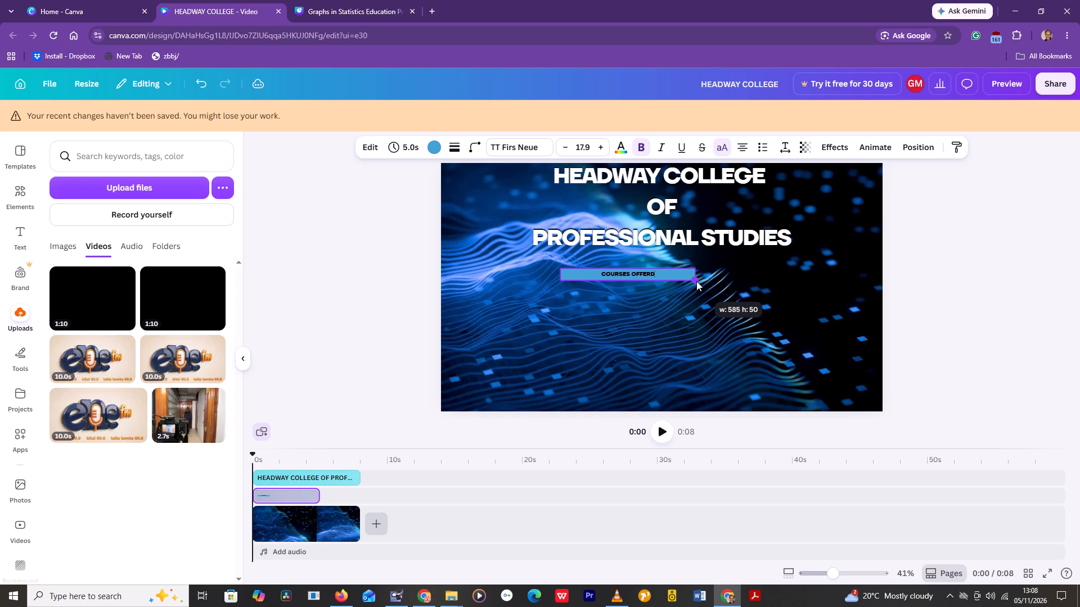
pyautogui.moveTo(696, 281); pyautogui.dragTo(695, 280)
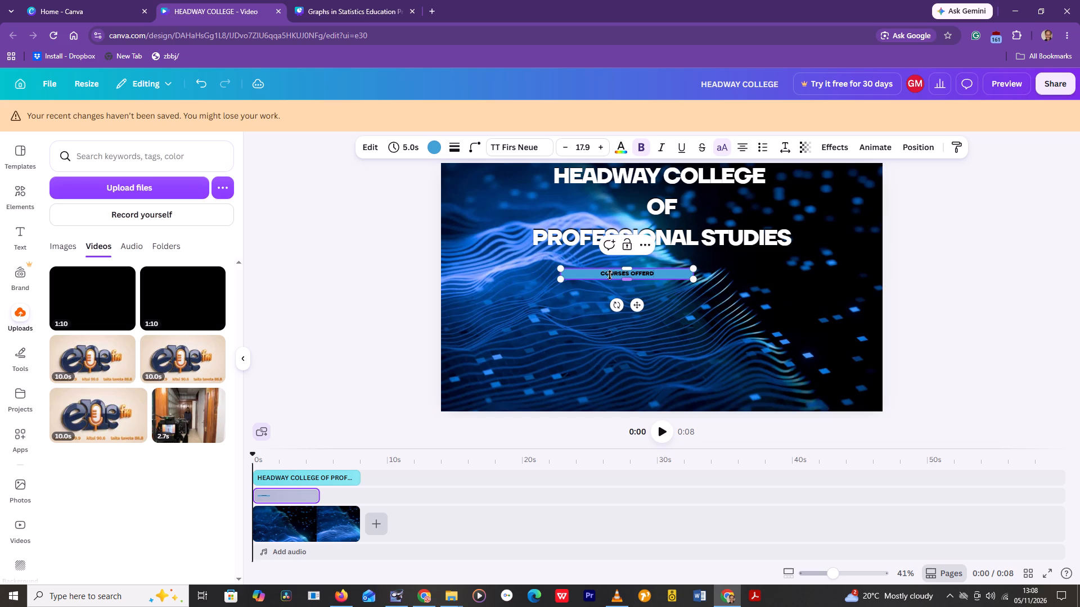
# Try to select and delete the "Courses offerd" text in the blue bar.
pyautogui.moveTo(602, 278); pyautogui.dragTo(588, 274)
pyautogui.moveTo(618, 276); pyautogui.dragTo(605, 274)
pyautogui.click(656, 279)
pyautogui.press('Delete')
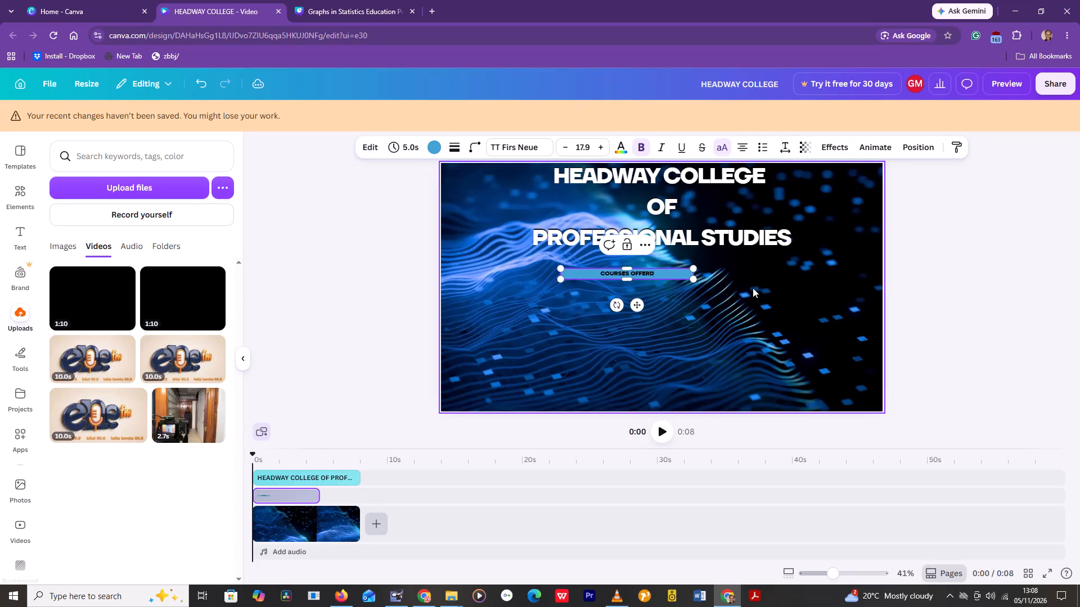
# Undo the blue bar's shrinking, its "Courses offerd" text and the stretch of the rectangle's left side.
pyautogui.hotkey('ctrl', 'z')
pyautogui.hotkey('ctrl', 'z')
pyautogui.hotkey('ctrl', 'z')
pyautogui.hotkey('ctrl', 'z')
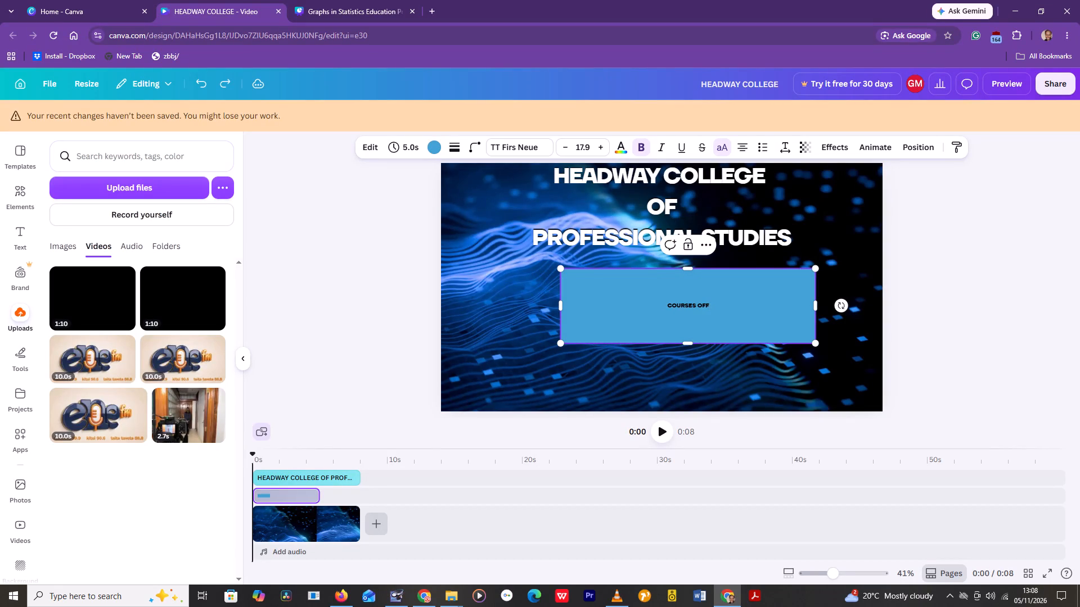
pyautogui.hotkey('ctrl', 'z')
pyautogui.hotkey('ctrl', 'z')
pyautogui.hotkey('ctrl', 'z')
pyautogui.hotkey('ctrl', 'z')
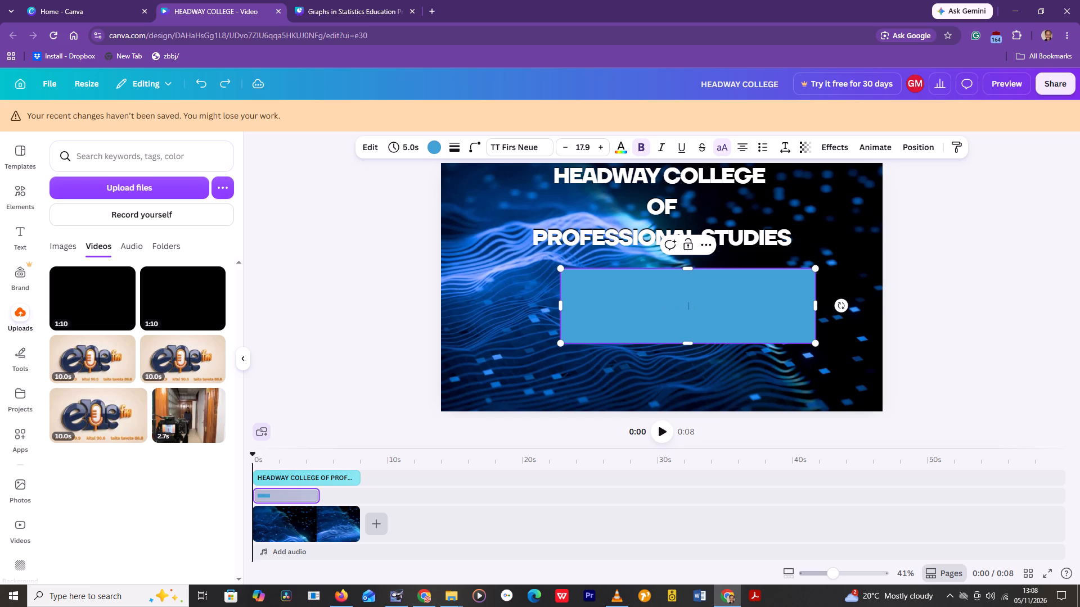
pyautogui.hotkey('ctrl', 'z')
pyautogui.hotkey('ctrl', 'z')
# Undo the blue rectangle's widening and move, back to the centred square and the restored "Cou" text.
pyautogui.click(769, 309)
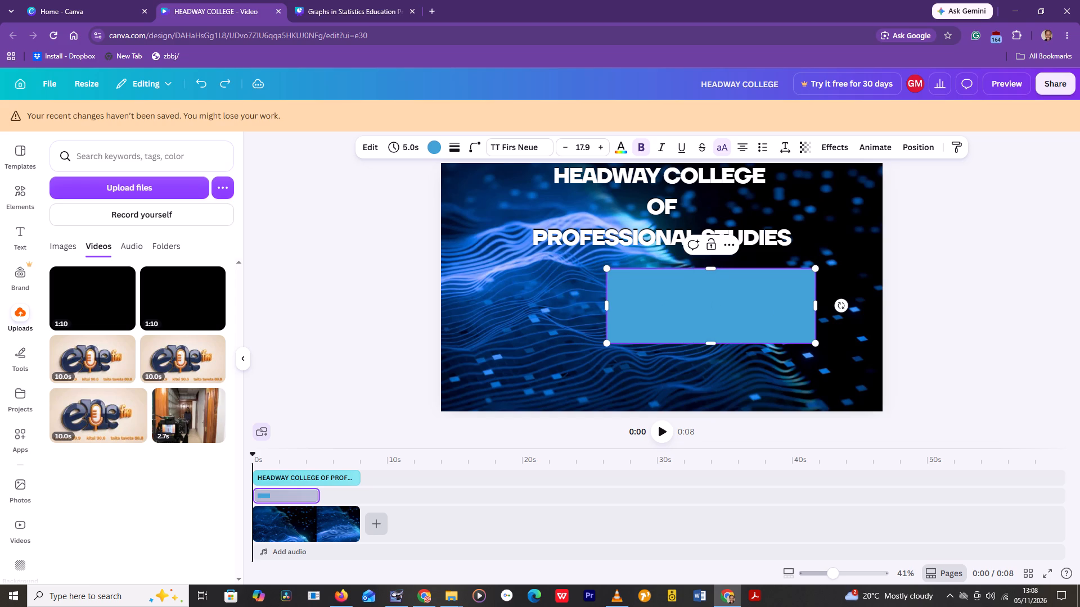
pyautogui.press('Delete')
pyautogui.hotkey('ctrl', 'z')
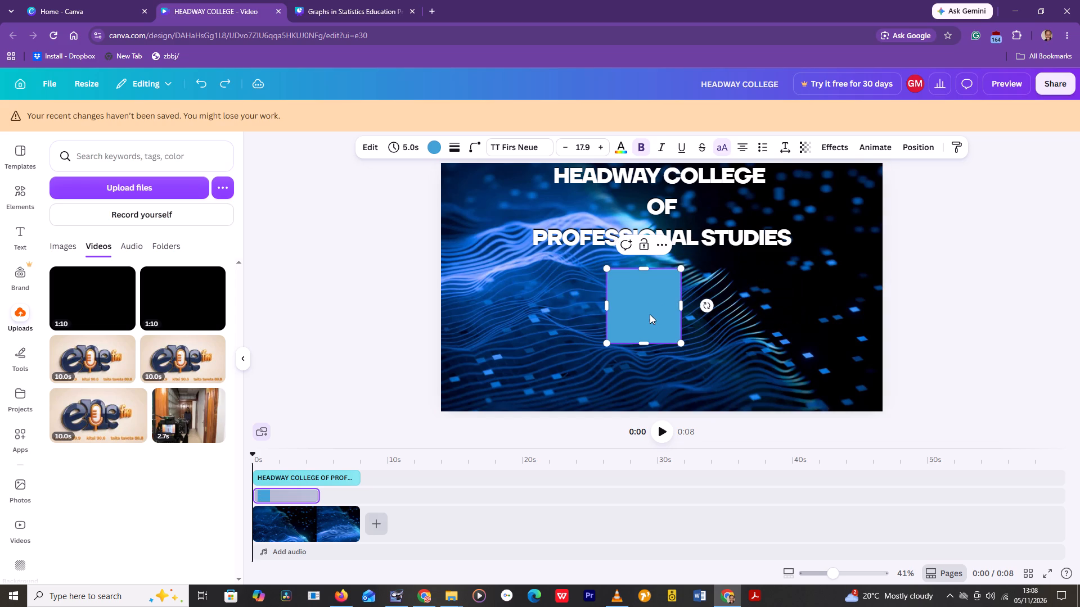
pyautogui.click(647, 314)
pyautogui.press('Delete')
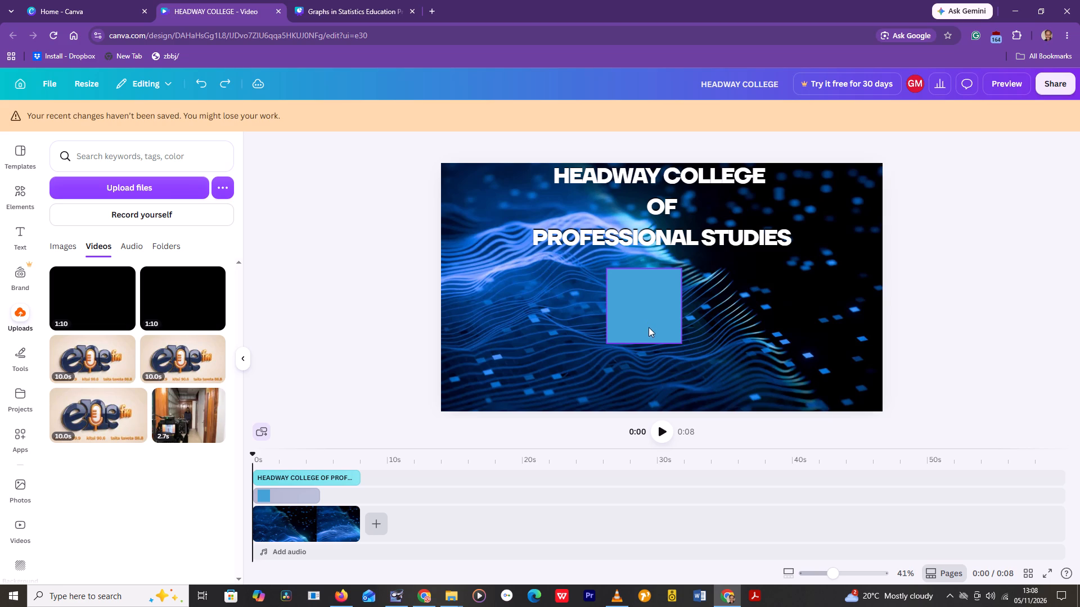
pyautogui.hotkey('ctrl', 'z')
pyautogui.hotkey('ctrl', 'z')
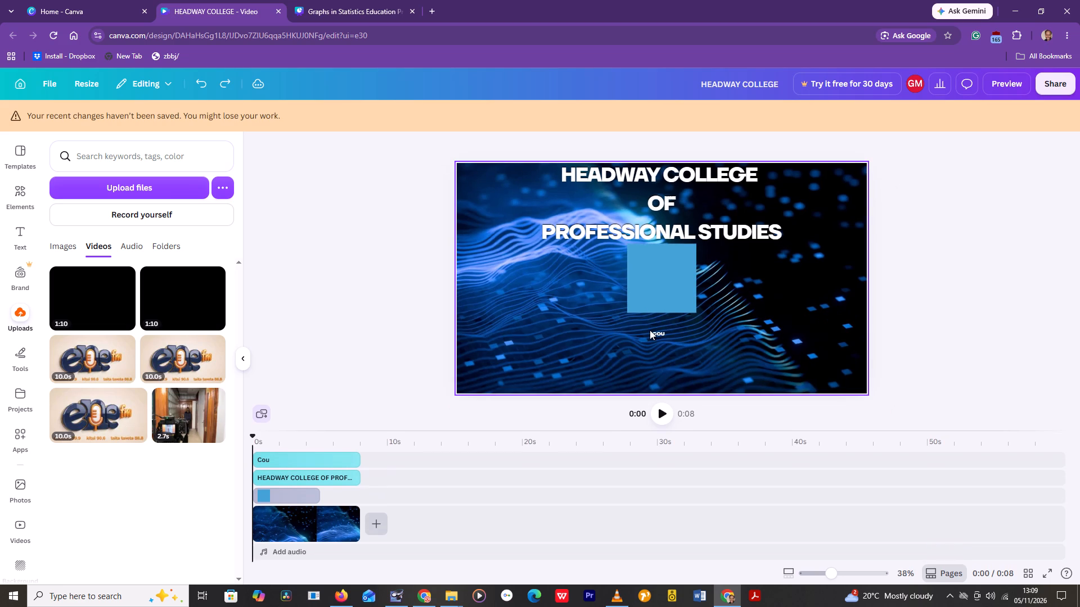
pyautogui.hotkey('ctrl', 'z')
pyautogui.hotkey('ctrl', 'z')
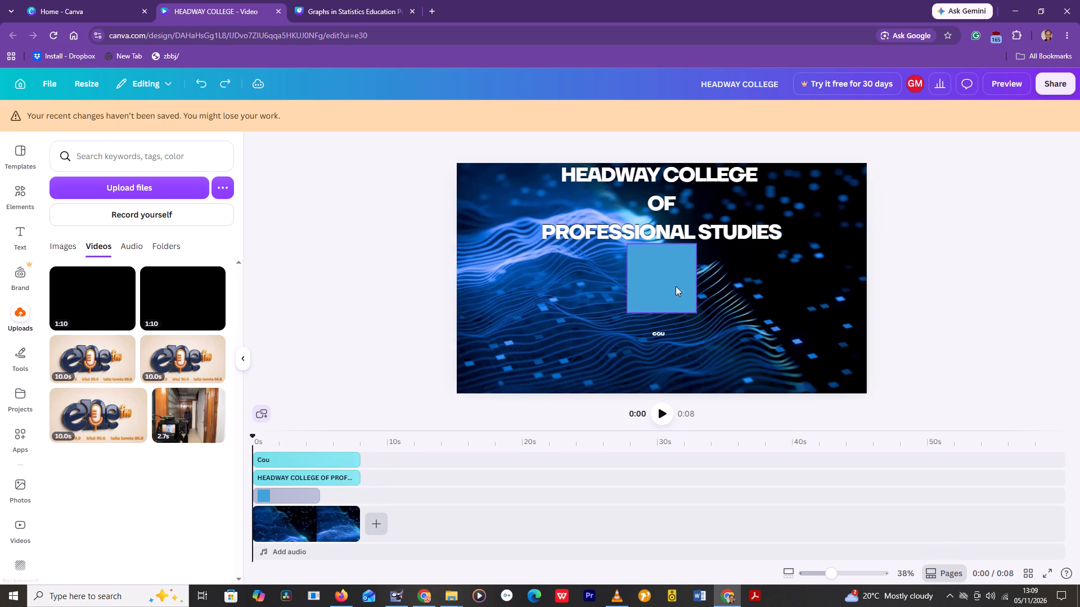
# Delete the blue square below the college title.
pyautogui.click(692, 283)
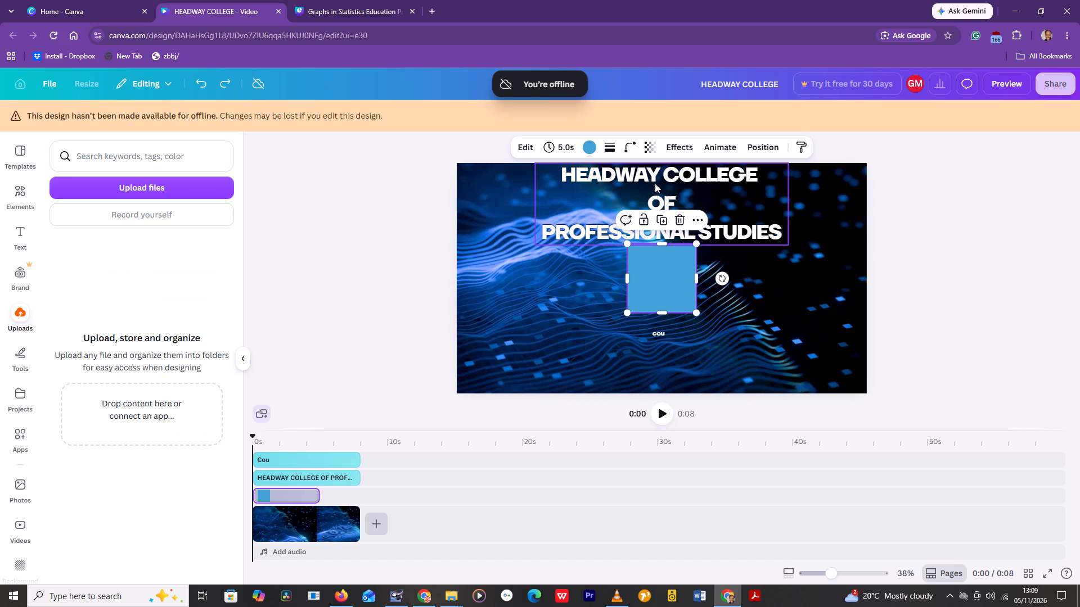
pyautogui.click(679, 220)
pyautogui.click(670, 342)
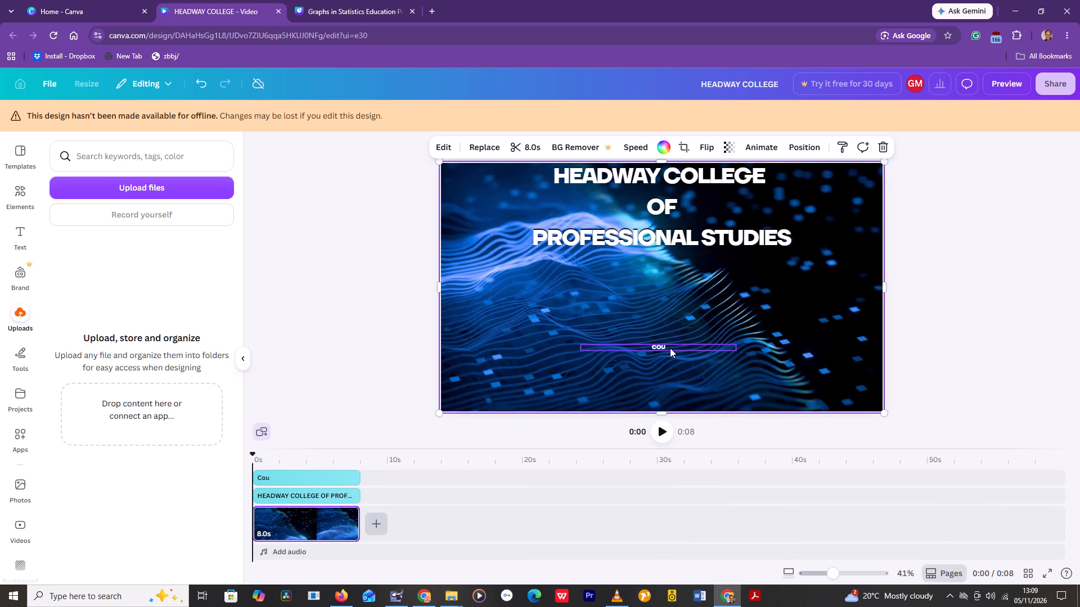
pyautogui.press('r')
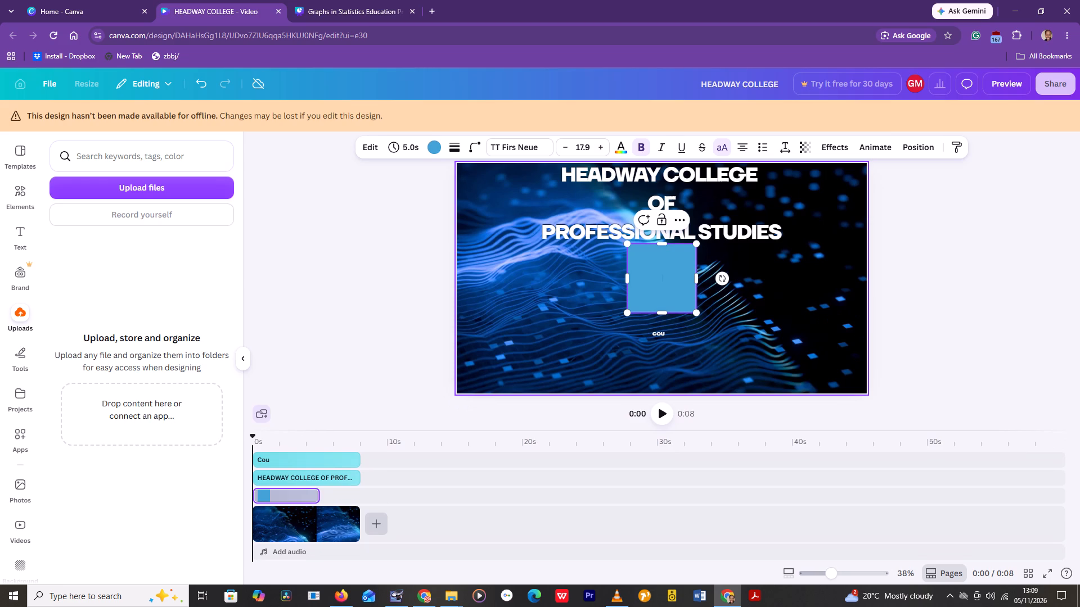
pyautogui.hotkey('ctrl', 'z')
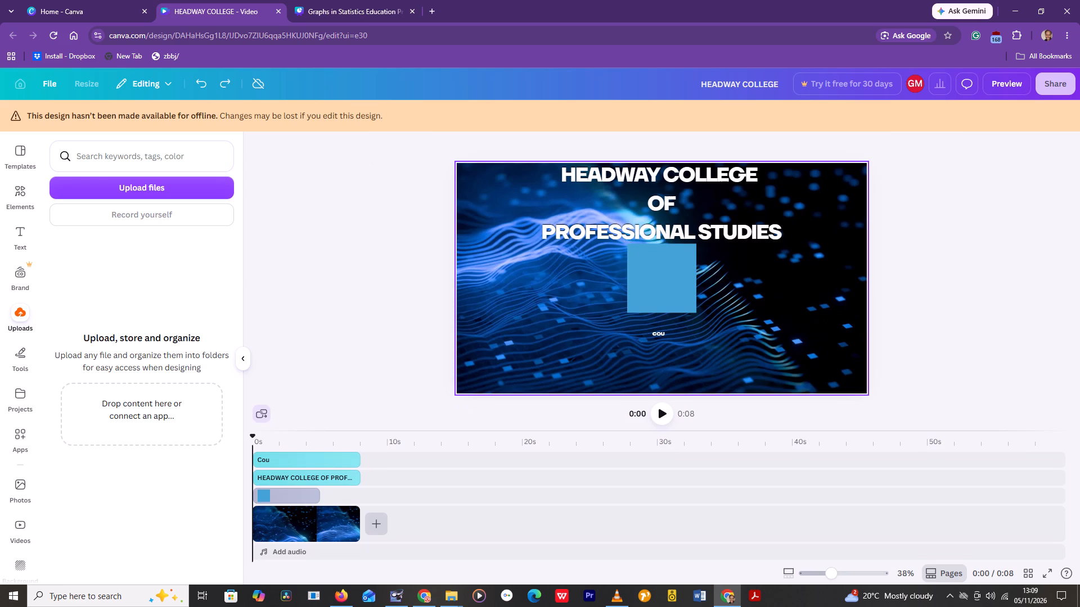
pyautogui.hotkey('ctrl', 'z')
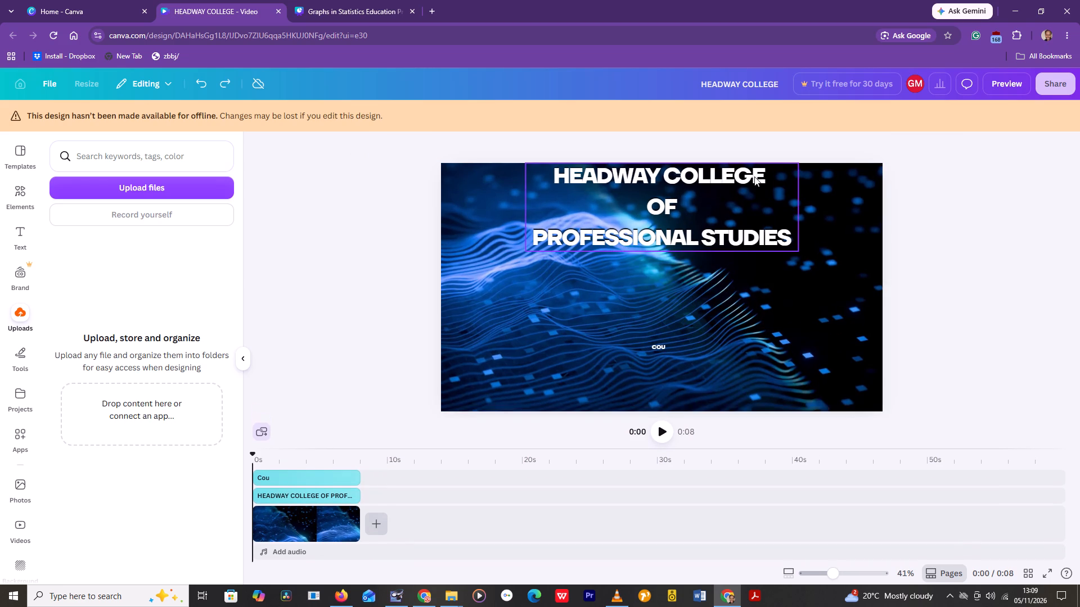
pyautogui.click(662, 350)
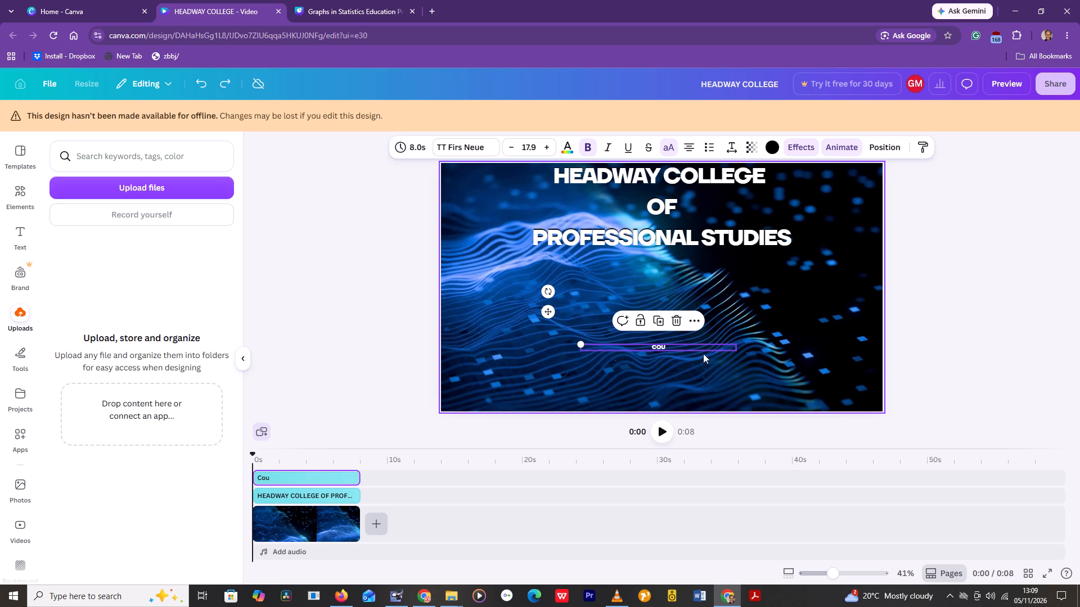
# Widen the college title's text box on both sides to the full video width of 1,920.
pyautogui.click(791, 220)
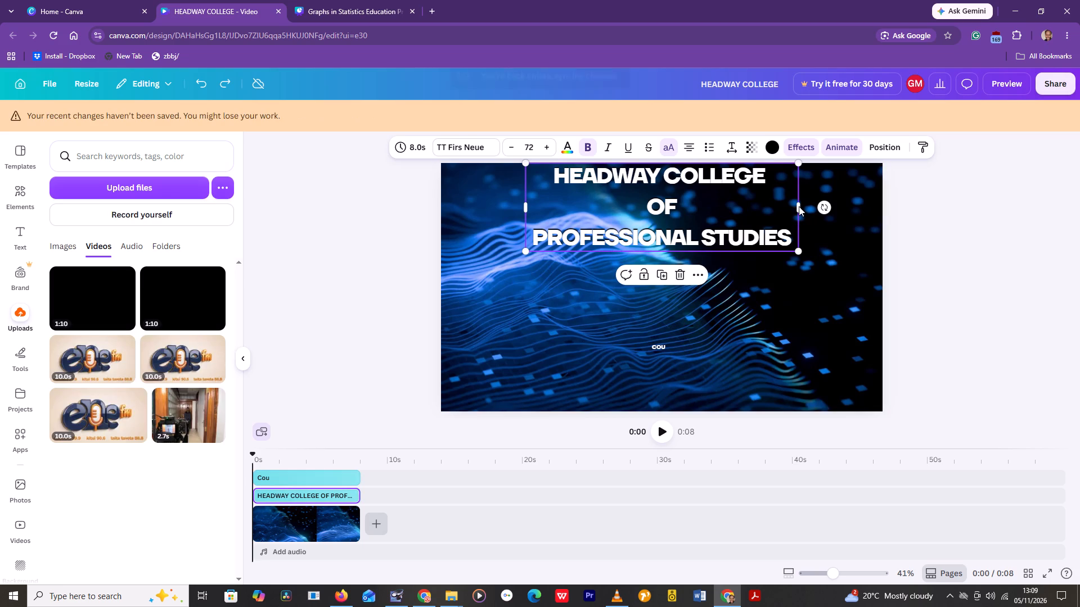
pyautogui.moveTo(800, 205); pyautogui.dragTo(843, 214)
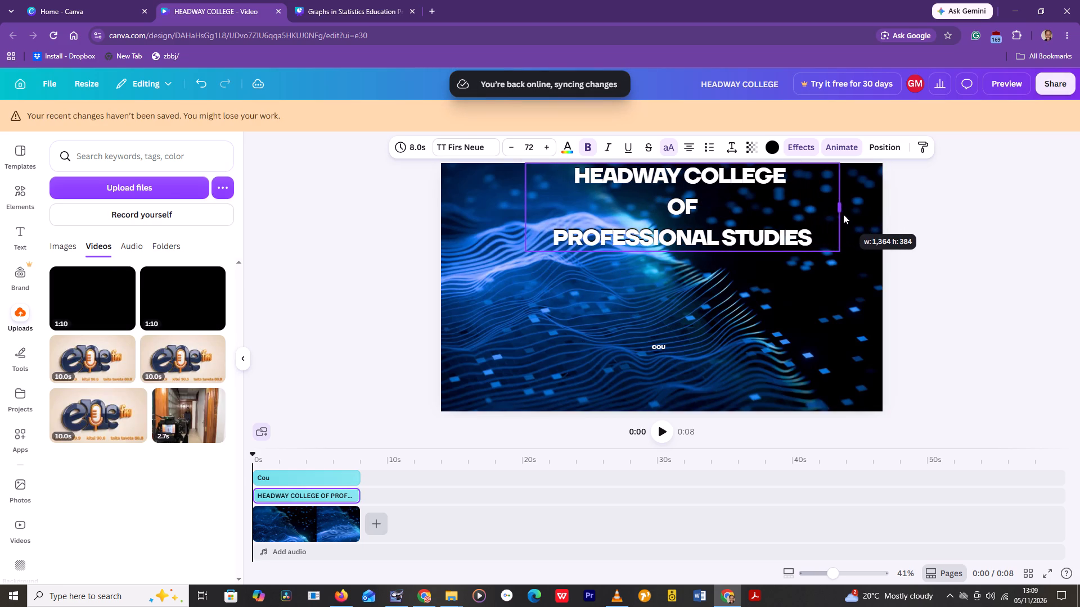
pyautogui.moveTo(843, 214); pyautogui.dragTo(884, 214)
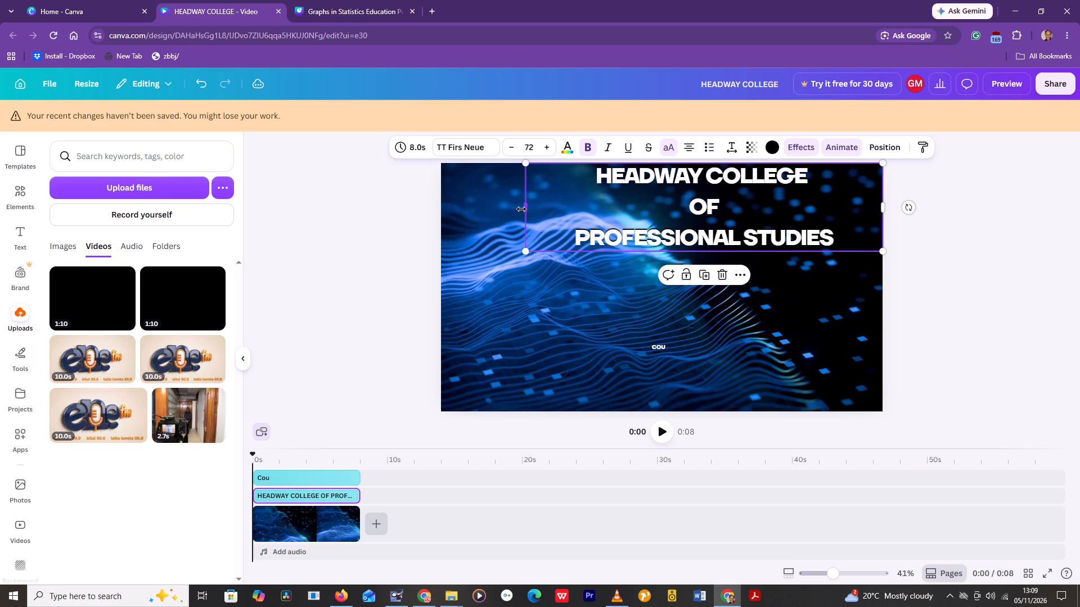
pyautogui.moveTo(521, 210); pyautogui.dragTo(439, 210)
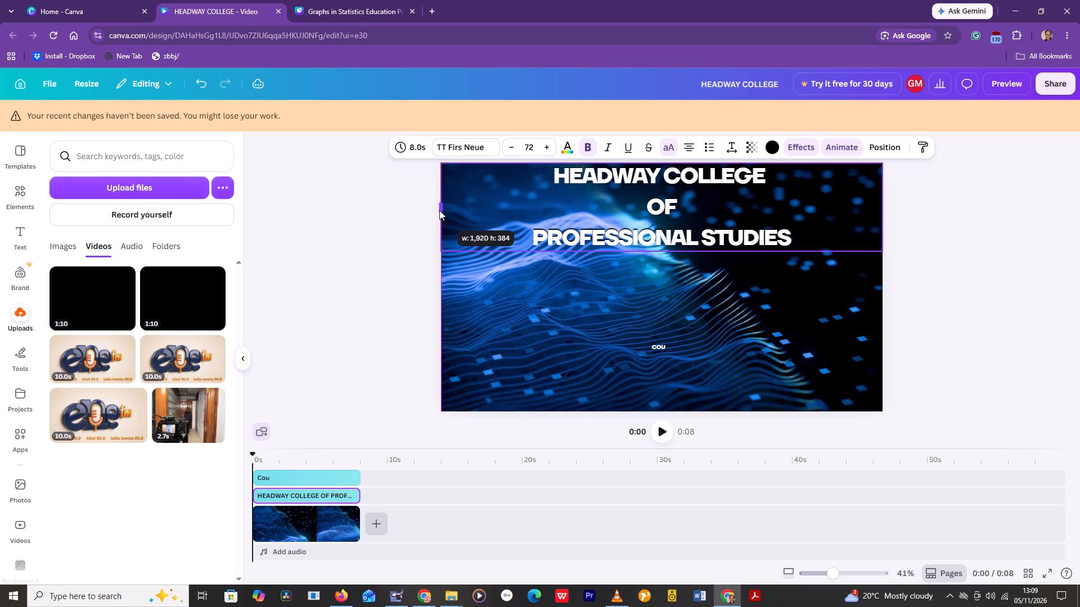
pyautogui.moveTo(439, 210); pyautogui.dragTo(439, 210)
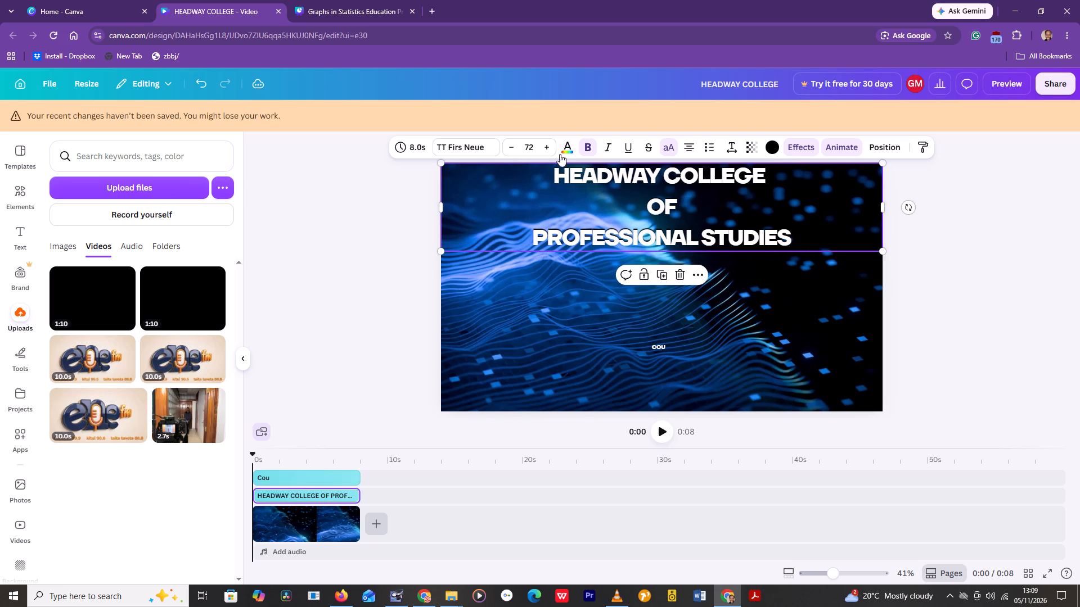
# Increase the college title's font size to 80.
pyautogui.click(546, 148)
pyautogui.click(546, 148)
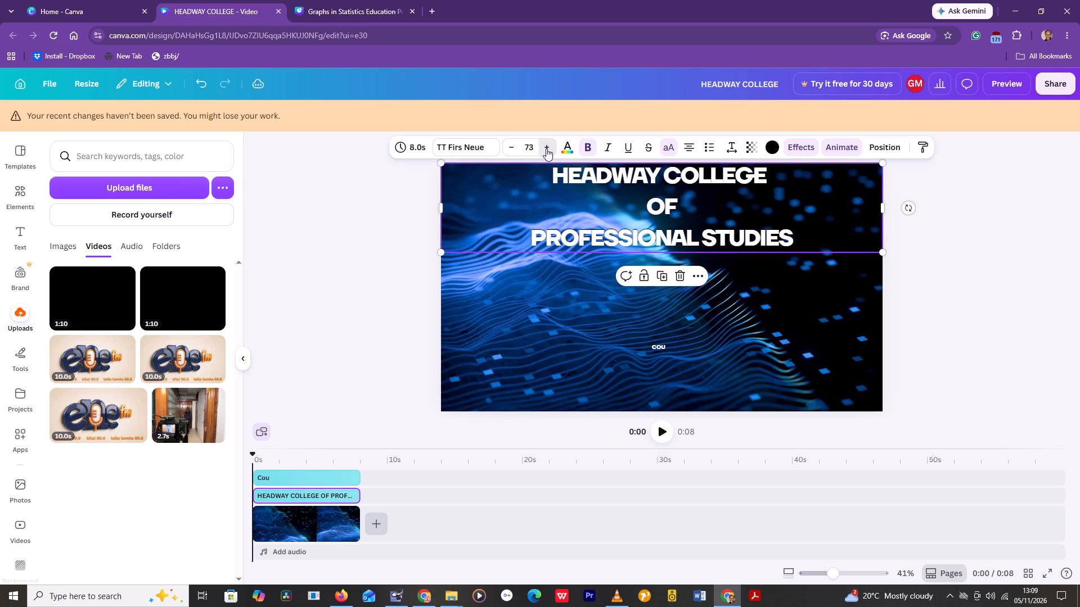
pyautogui.click(546, 148)
pyautogui.click(546, 148)
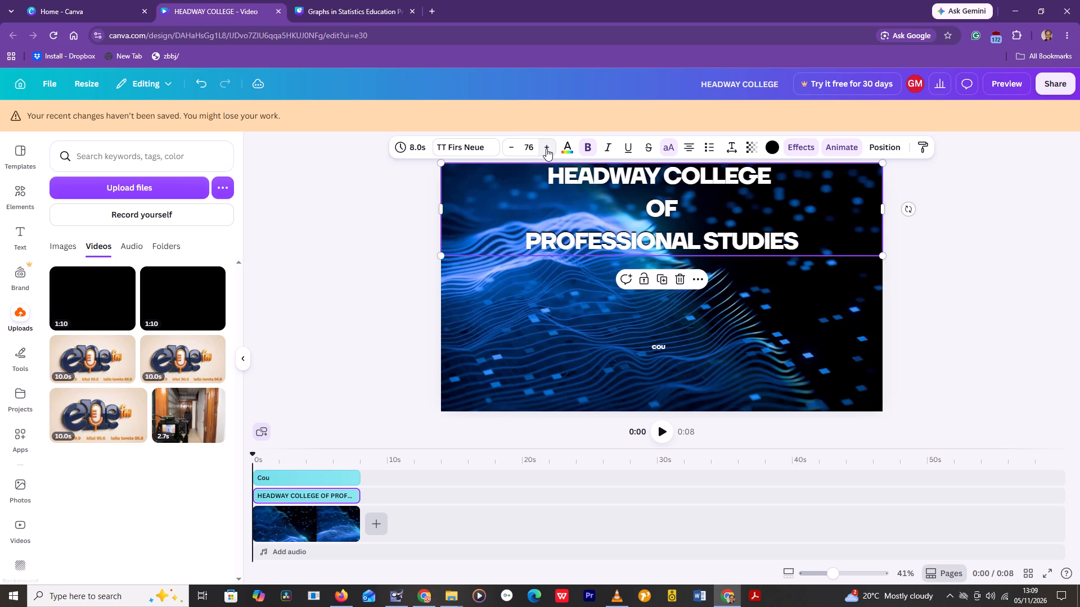
pyautogui.click(546, 148)
pyautogui.click(546, 148)
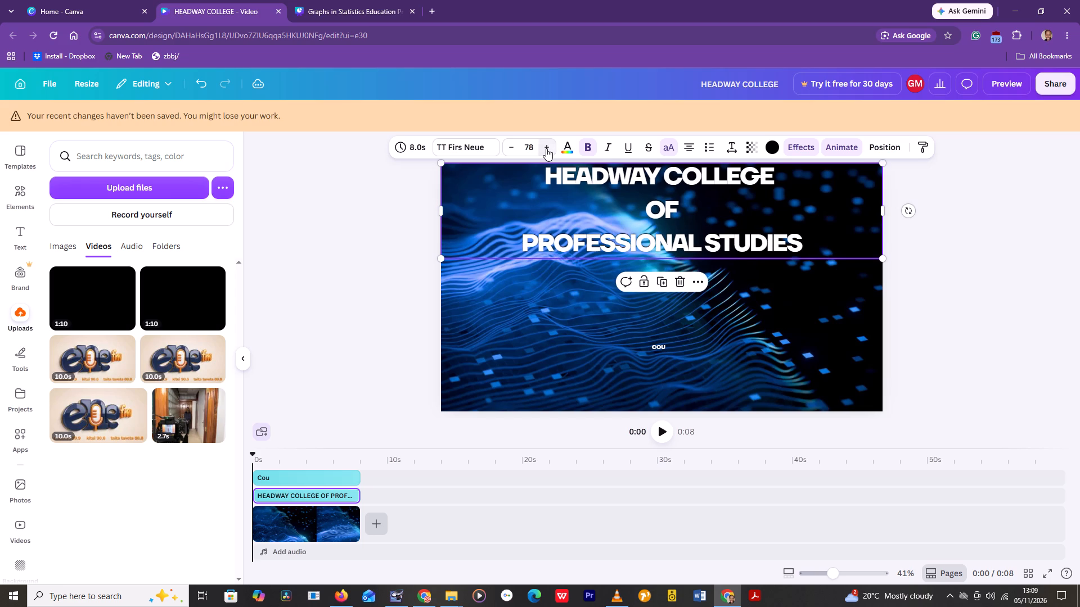
pyautogui.click(546, 148)
pyautogui.click(546, 148)
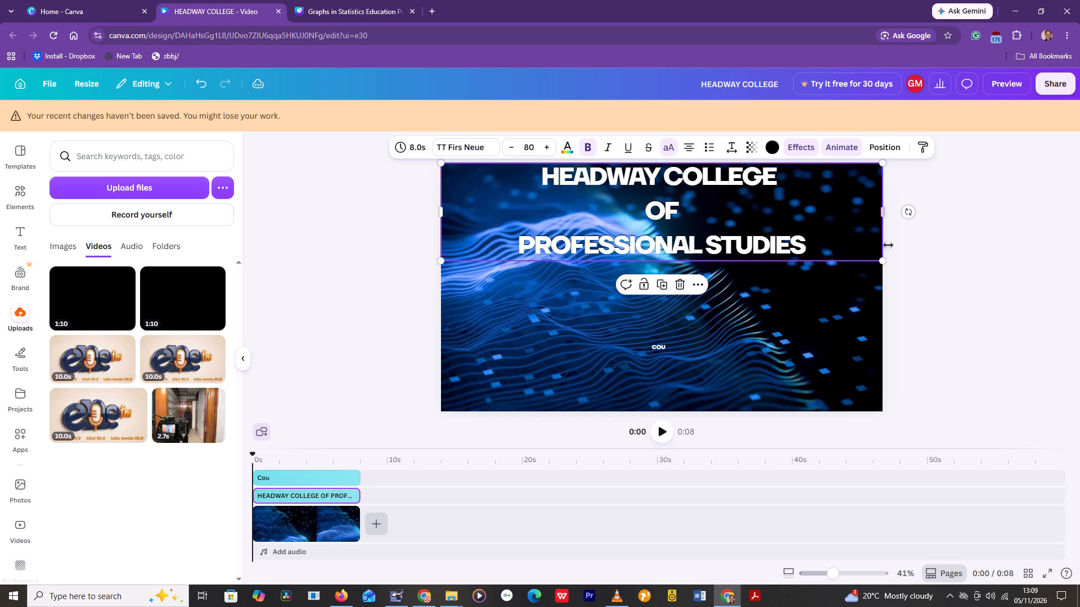
pyautogui.click(938, 248)
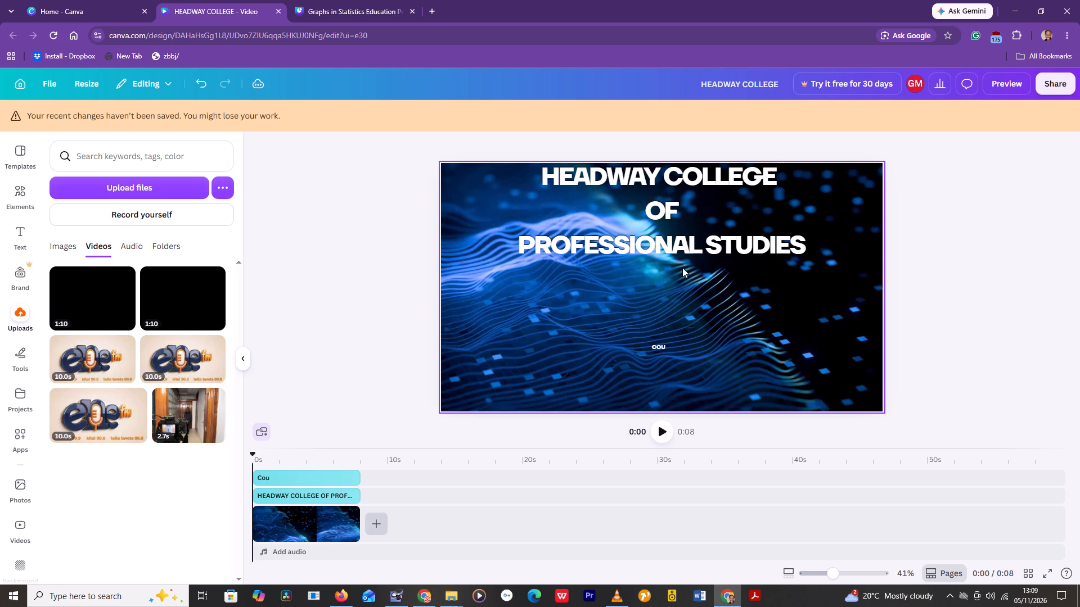
# Add a subheading text element below the college title.
pyautogui.click(682, 262)
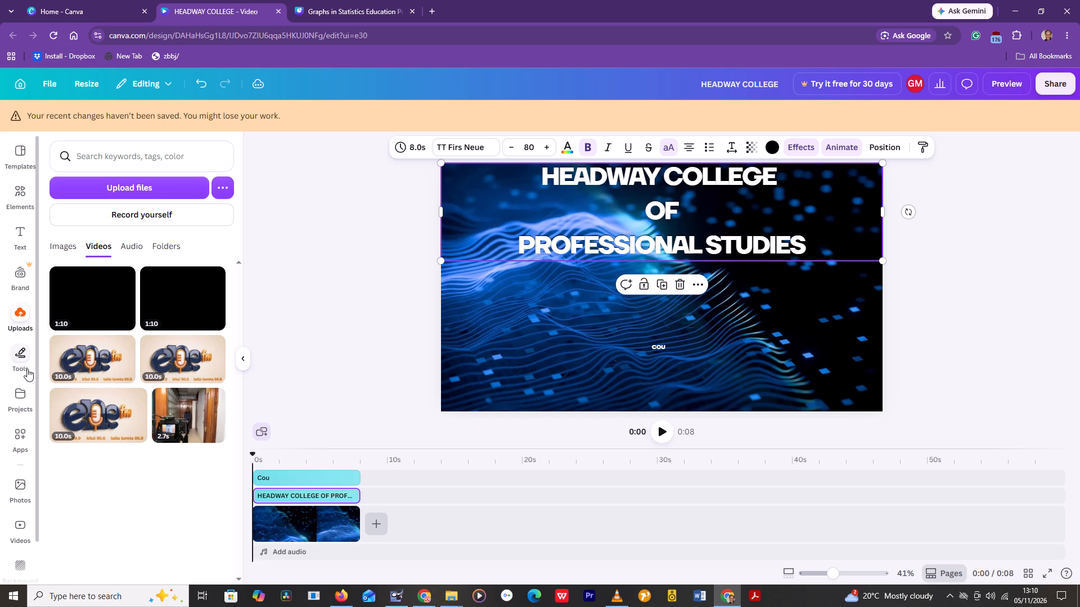
pyautogui.click(31, 236)
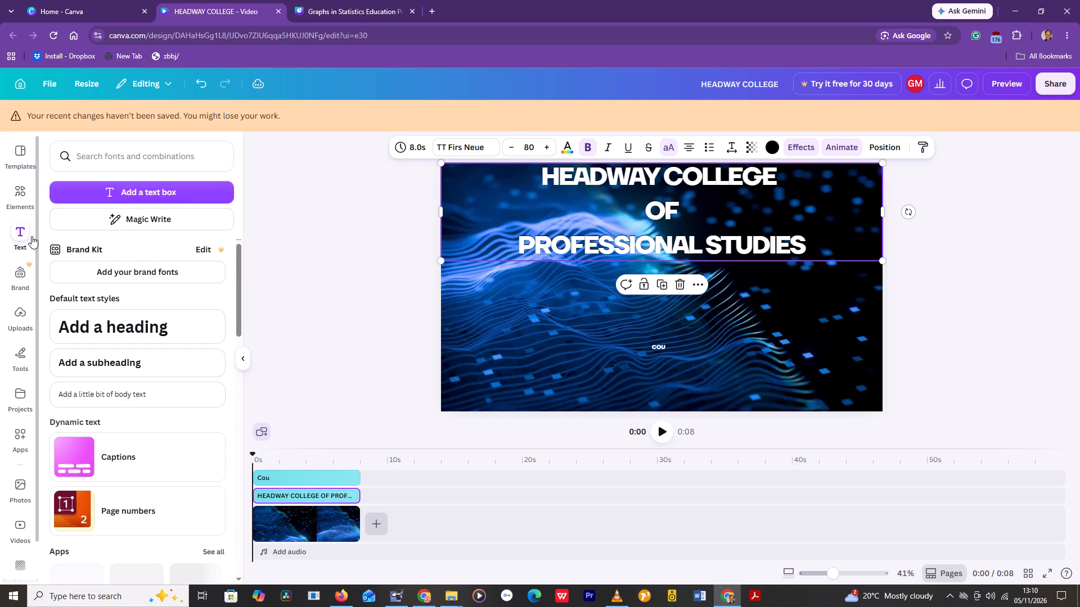
pyautogui.click(128, 361)
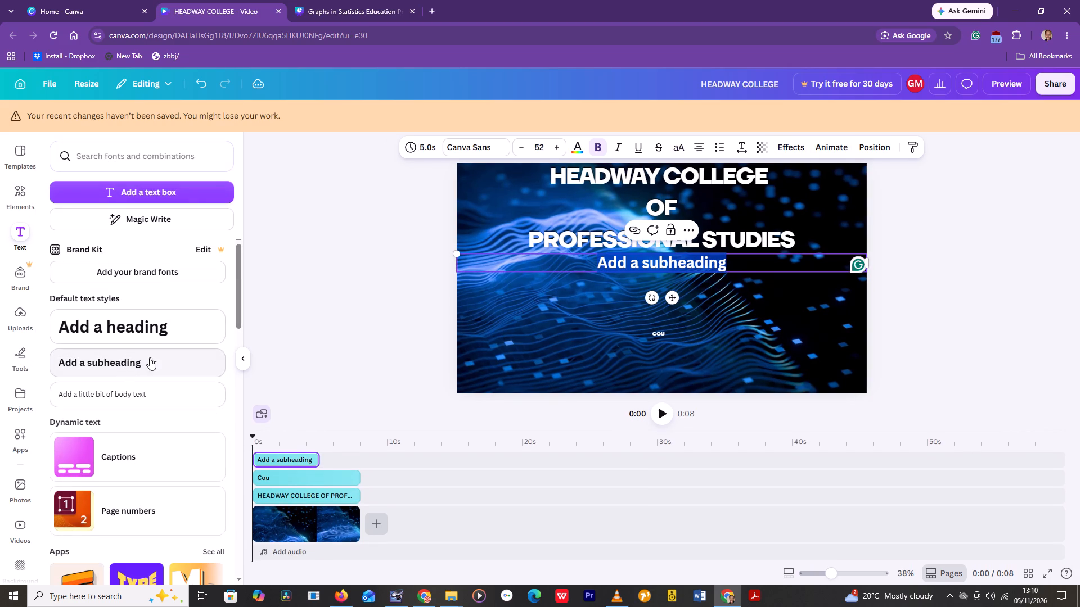
# Replace the subheading's placeholder text with "Lerning For Global Relevance".
pyautogui.click(737, 265)
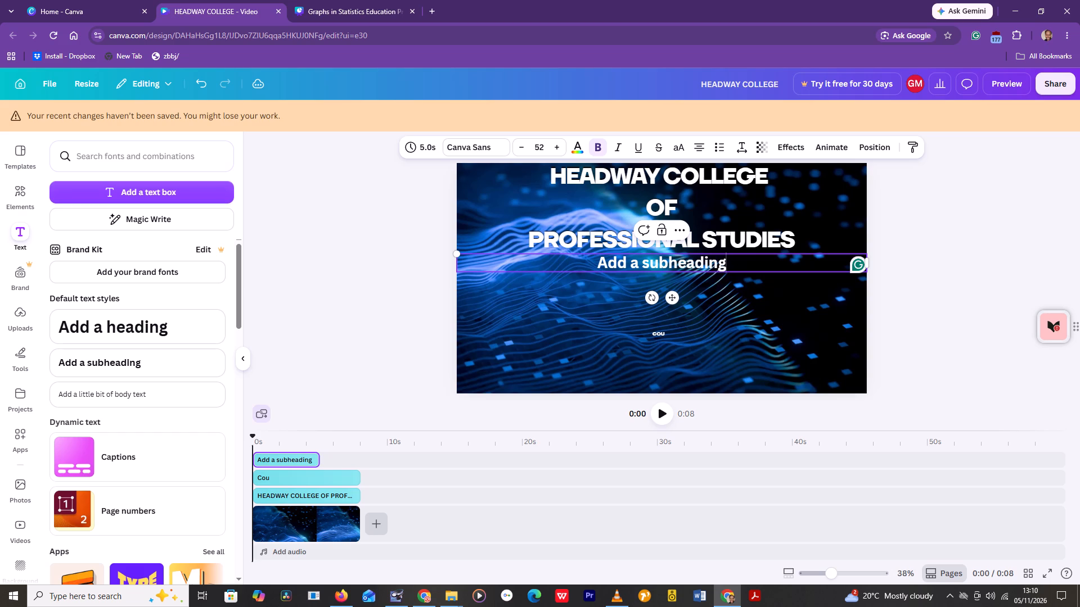
pyautogui.press('BackSpace')
pyautogui.press('BackSpace')
pyautogui.press('BackSpace')
pyautogui.press('BackSpace')
pyautogui.press('BackSpace')
pyautogui.press('BackSpace')
pyautogui.press('BackSpace')
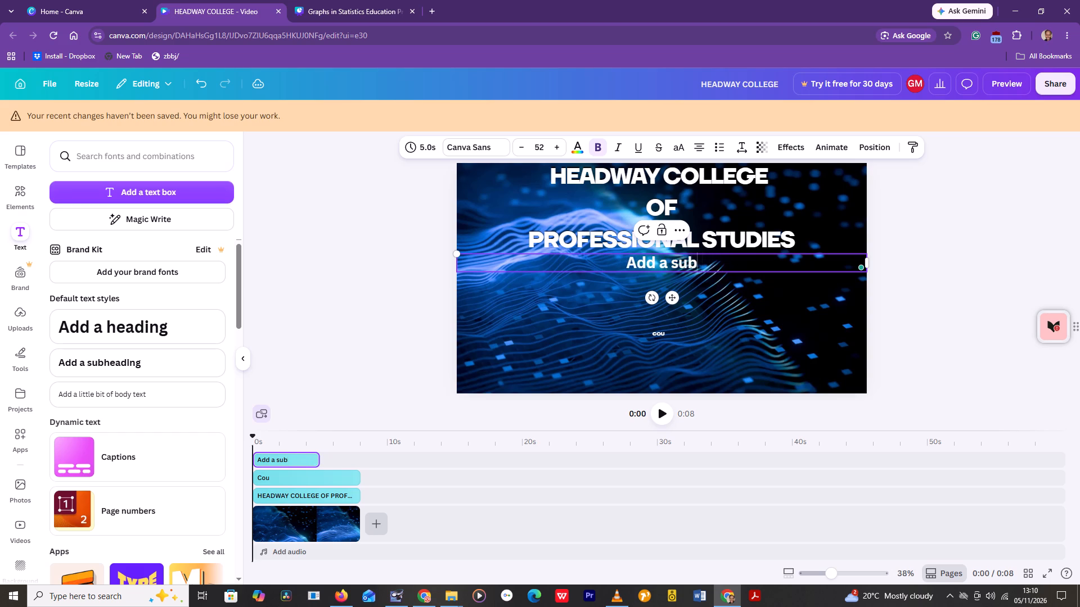
pyautogui.press('BackSpace')
pyautogui.press('BackSpace')
pyautogui.press('BackSpace')
pyautogui.press('BackSpace')
pyautogui.press('BackSpace')
pyautogui.press('BackSpace')
pyautogui.press('BackSpace')
pyautogui.press('BackSpace')
pyautogui.press('BackSpace')
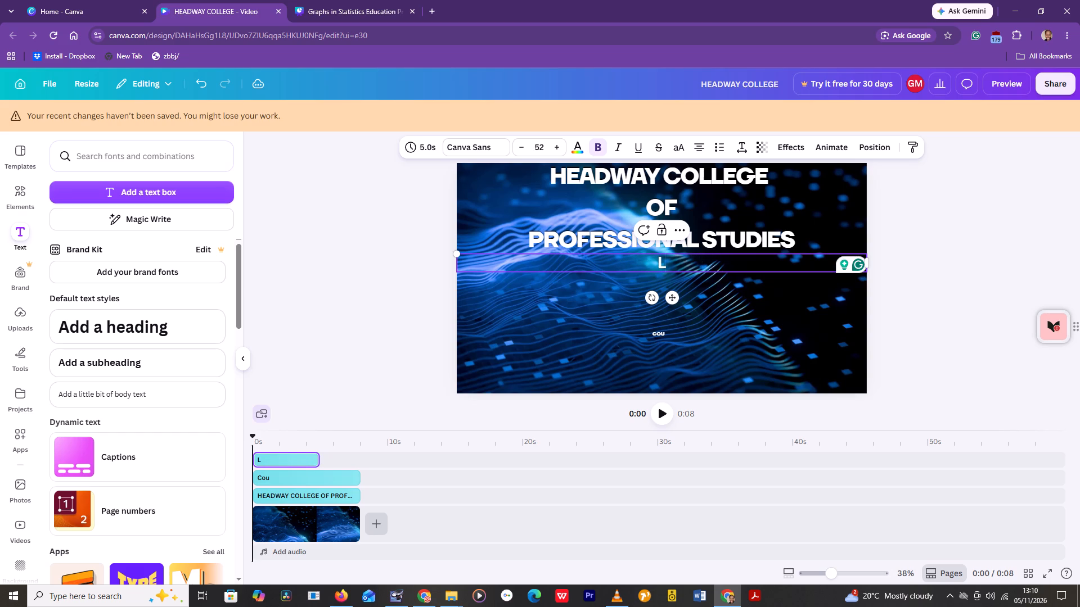
pyautogui.write('er')
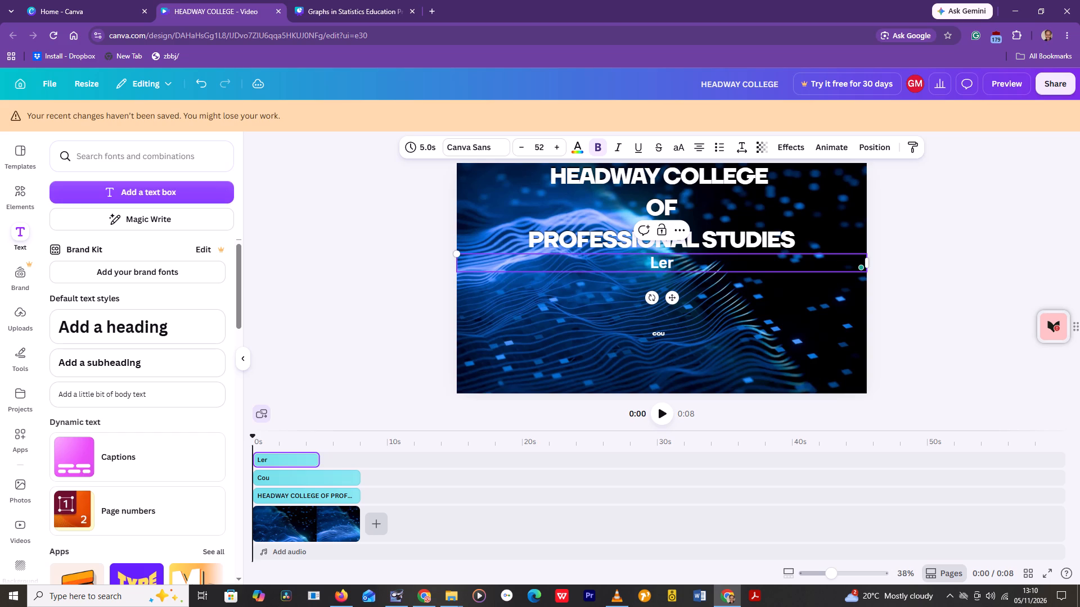
pyautogui.write('ning')
pyautogui.press('space')
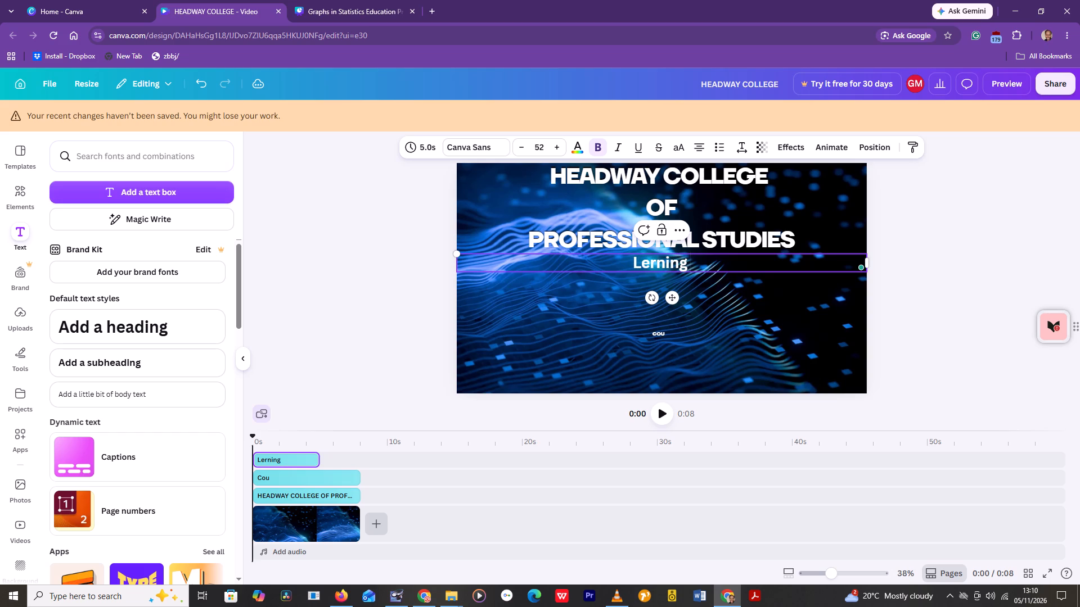
pyautogui.write('or')
pyautogui.press('space')
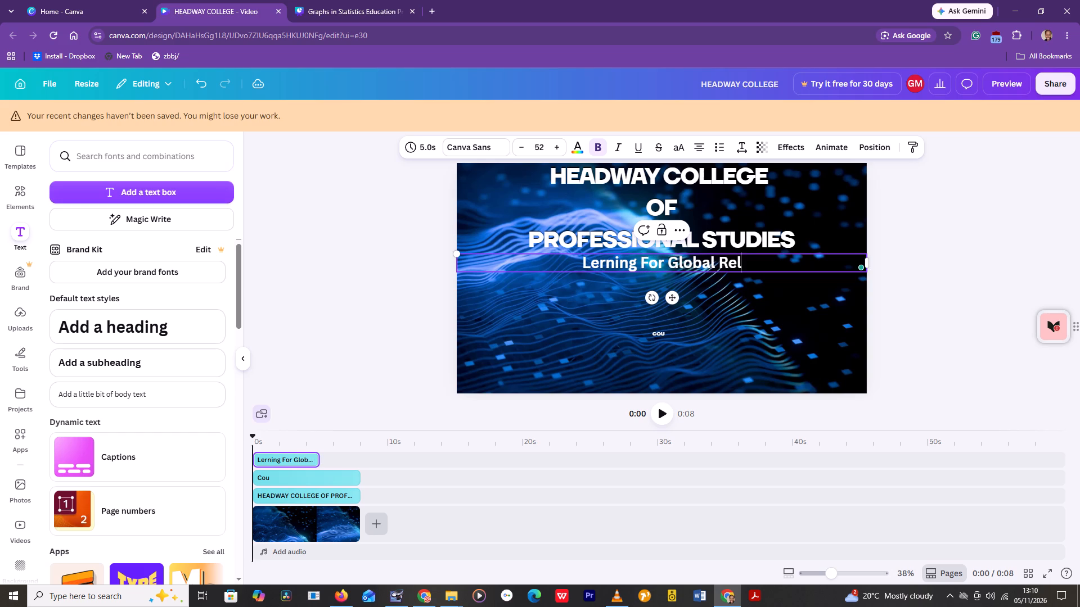
pyautogui.press('BackSpace')
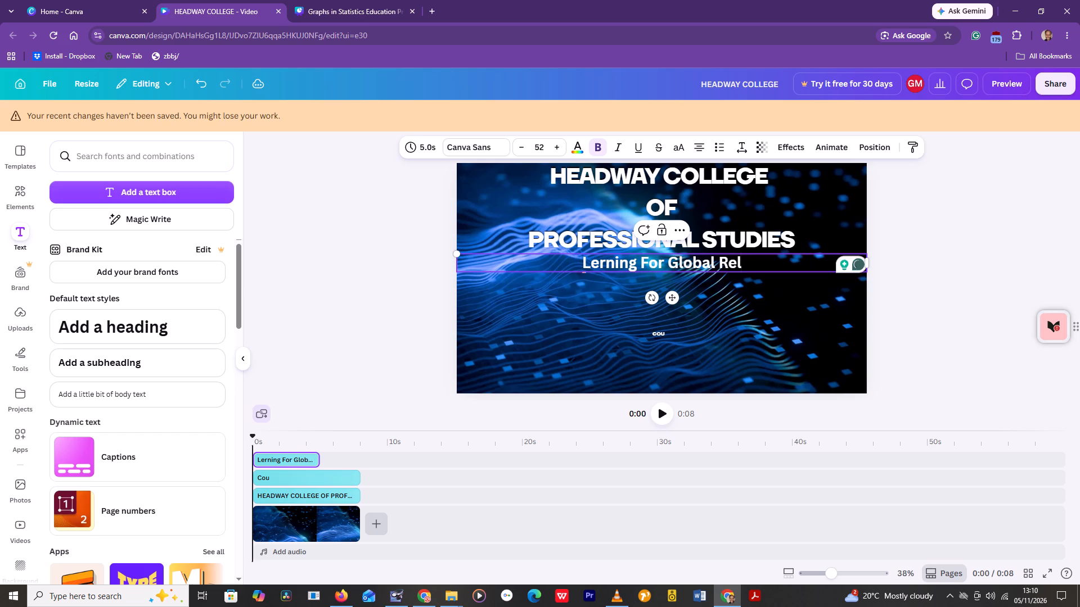
pyautogui.write('va')
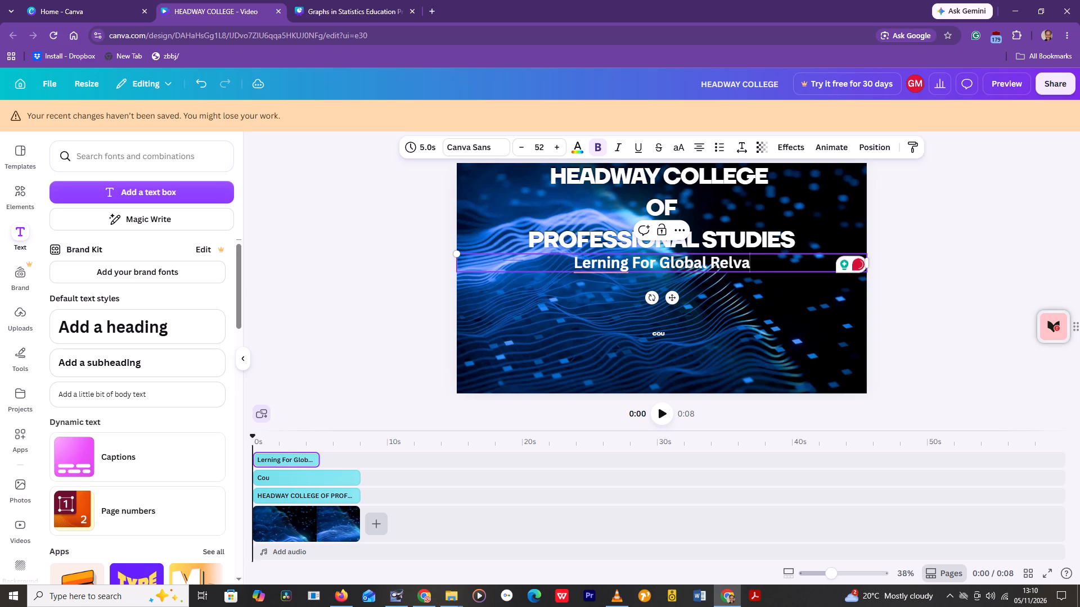
pyautogui.press('BackSpace')
pyautogui.press('BackSpace')
pyautogui.press('e')
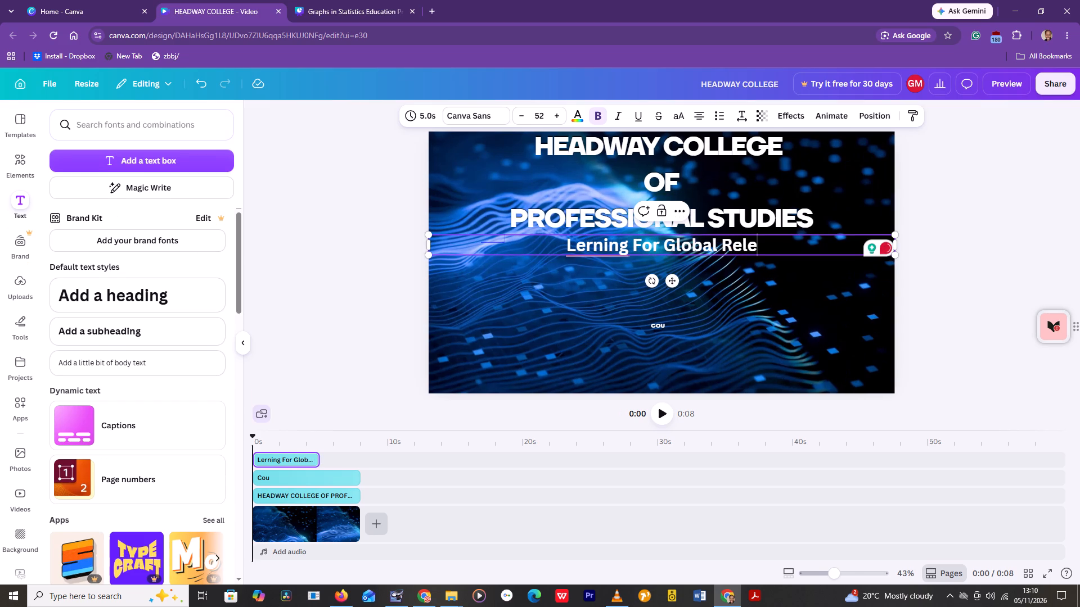
pyautogui.write('vance')
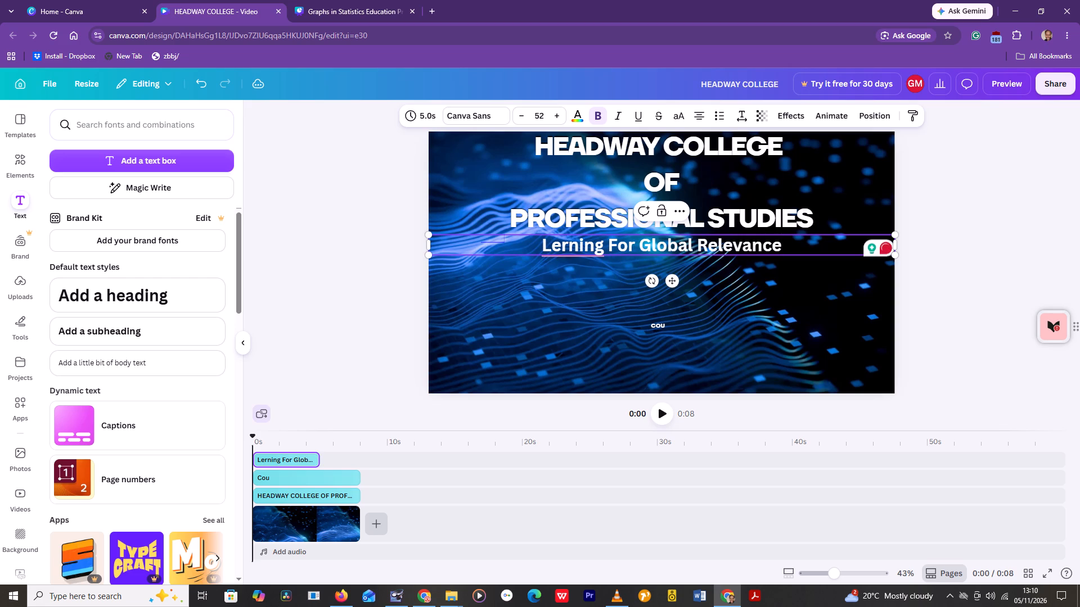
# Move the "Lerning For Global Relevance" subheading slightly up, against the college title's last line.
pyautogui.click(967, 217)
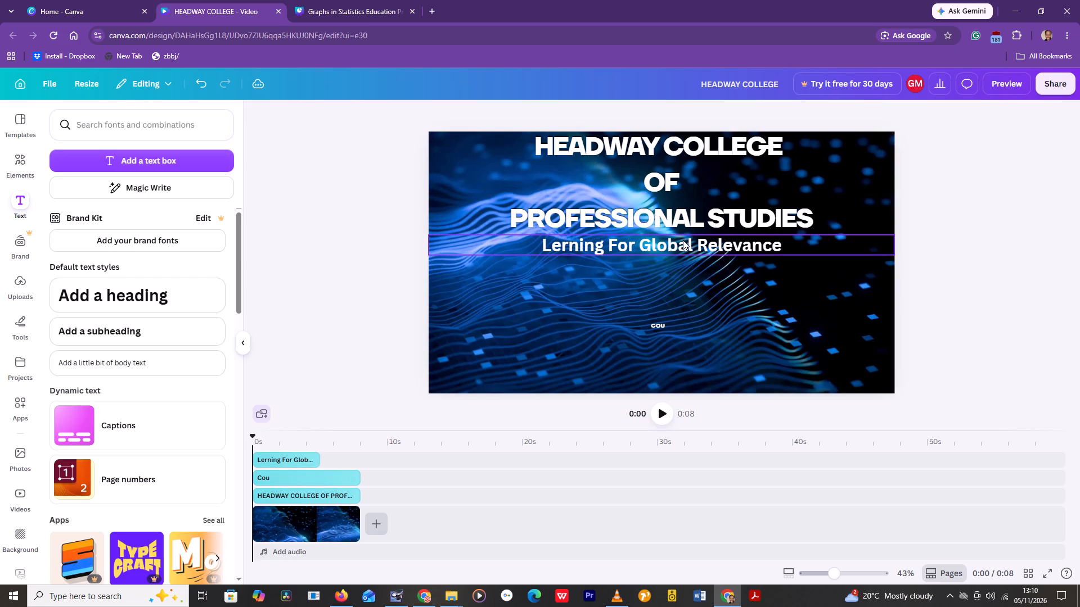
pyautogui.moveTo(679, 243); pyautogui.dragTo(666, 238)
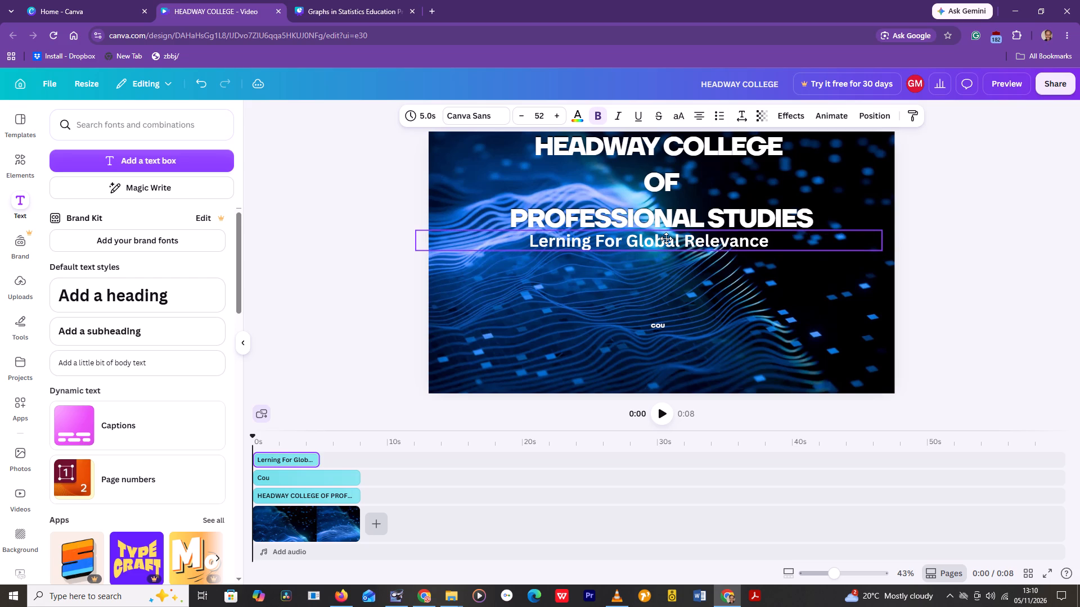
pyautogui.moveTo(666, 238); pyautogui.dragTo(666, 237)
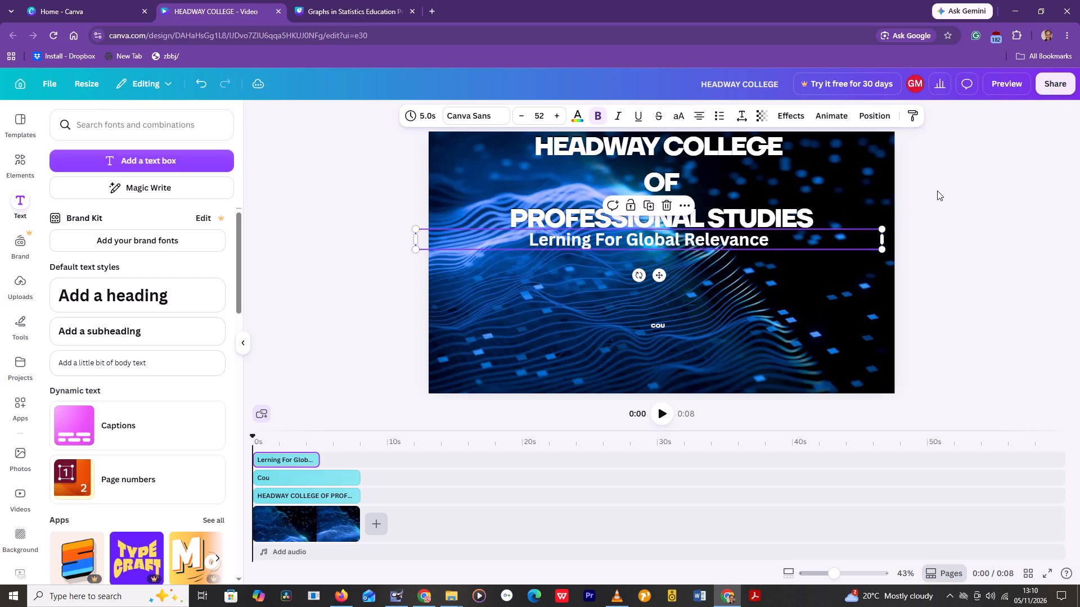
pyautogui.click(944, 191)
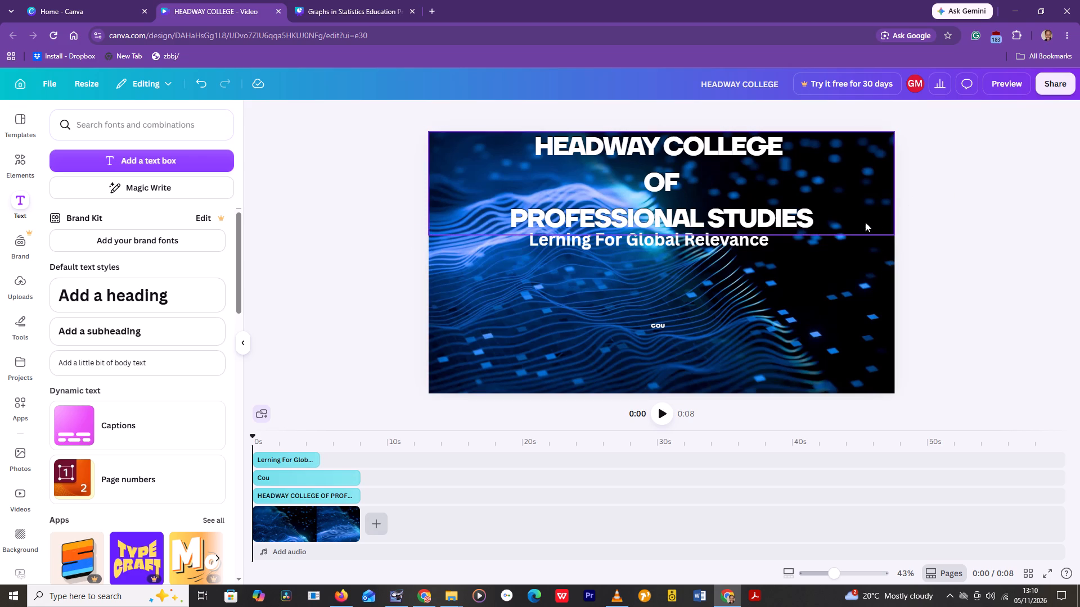
# Shift the college title slightly to the left and increase its "HEADWAY COLLEGE" line to font size 89.
pyautogui.click(777, 147)
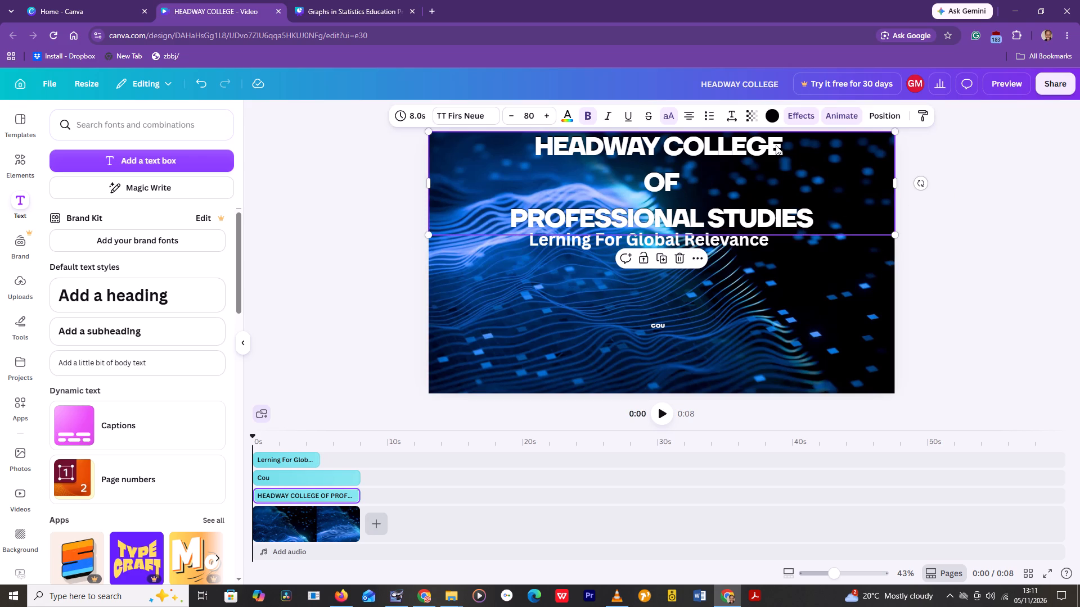
pyautogui.moveTo(776, 145); pyautogui.dragTo(771, 147)
pyautogui.doubleClick(791, 145)
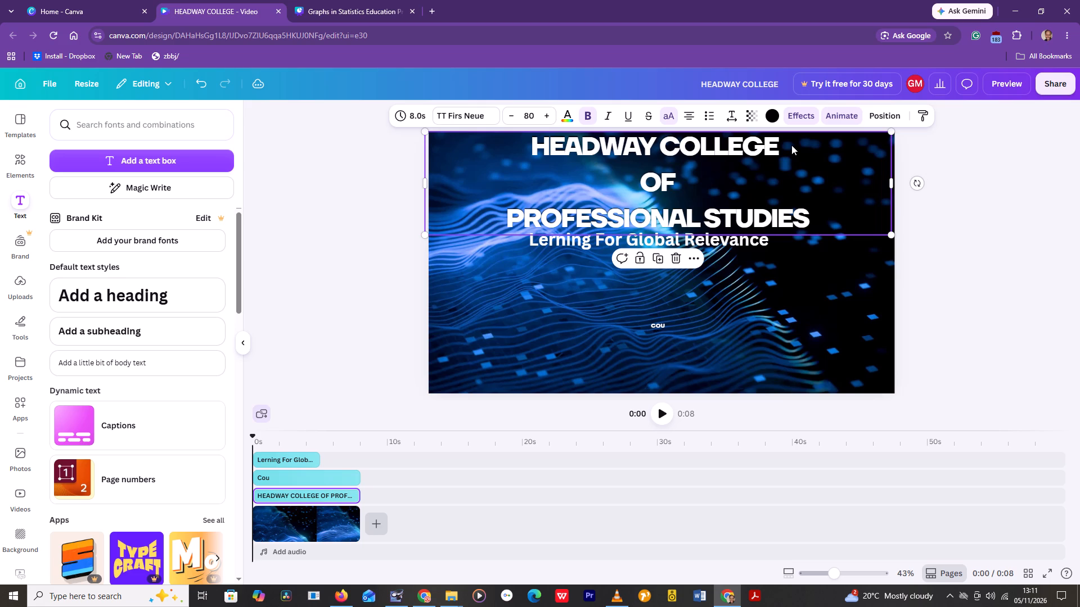
pyautogui.moveTo(791, 144); pyautogui.dragTo(701, 154)
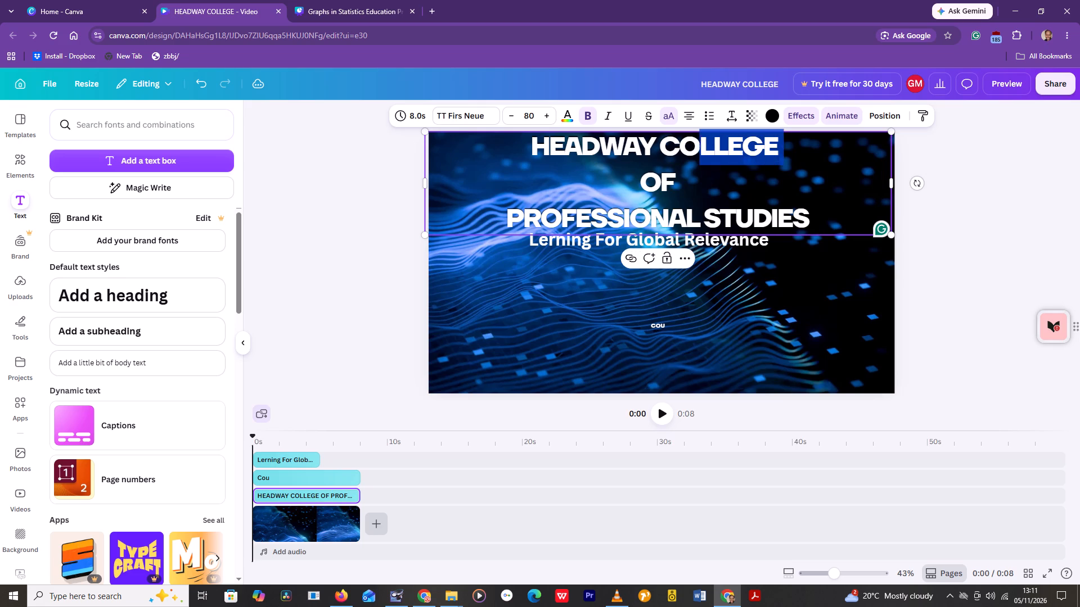
pyautogui.moveTo(701, 154); pyautogui.dragTo(527, 156)
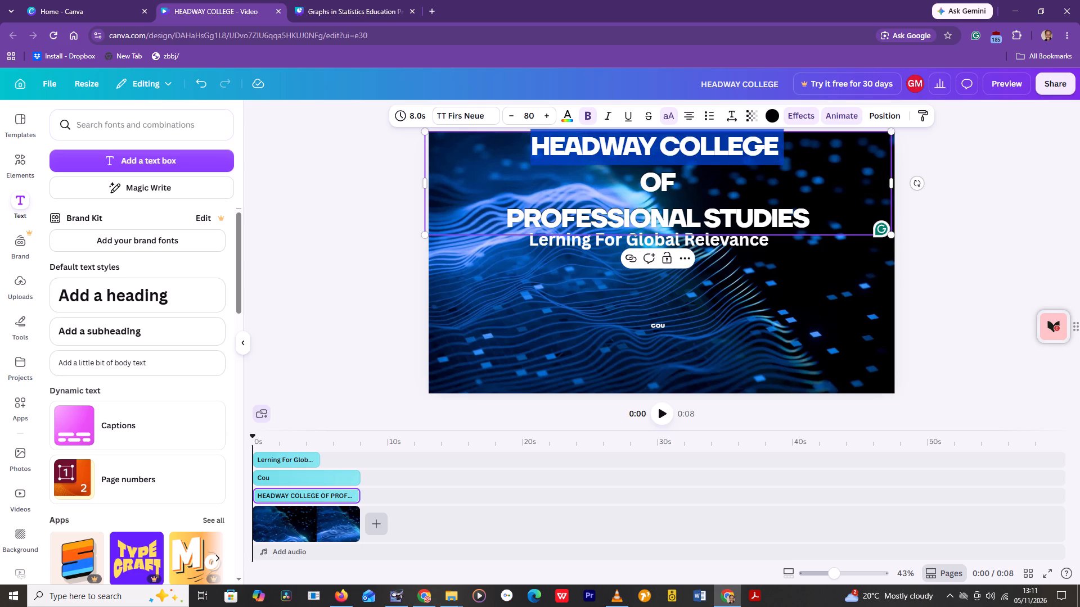
pyautogui.click(548, 122)
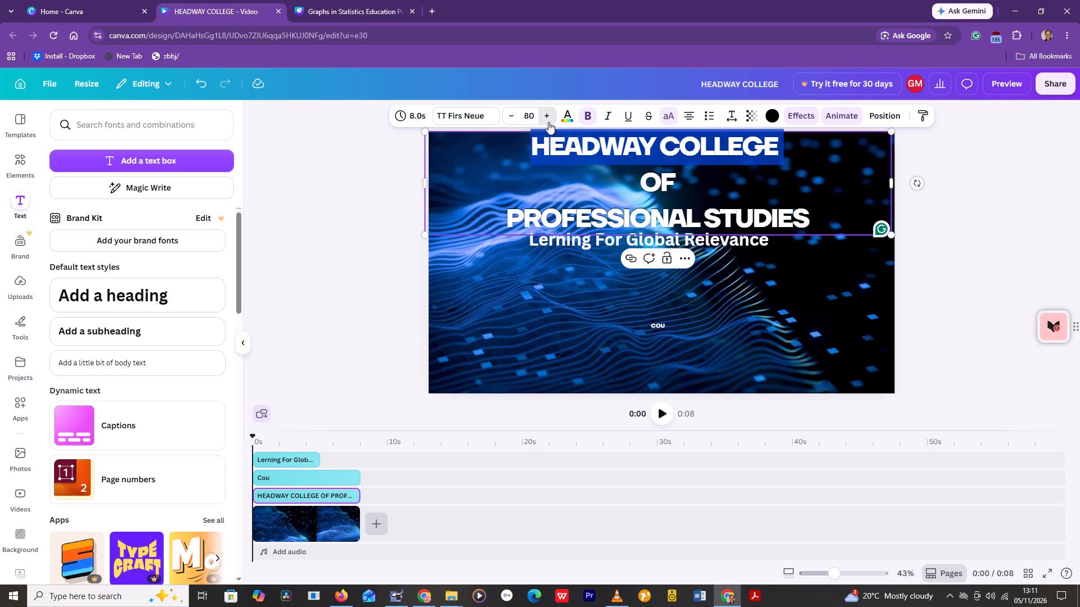
pyautogui.click(548, 122)
pyautogui.click(548, 122)
pyautogui.click(548, 122)
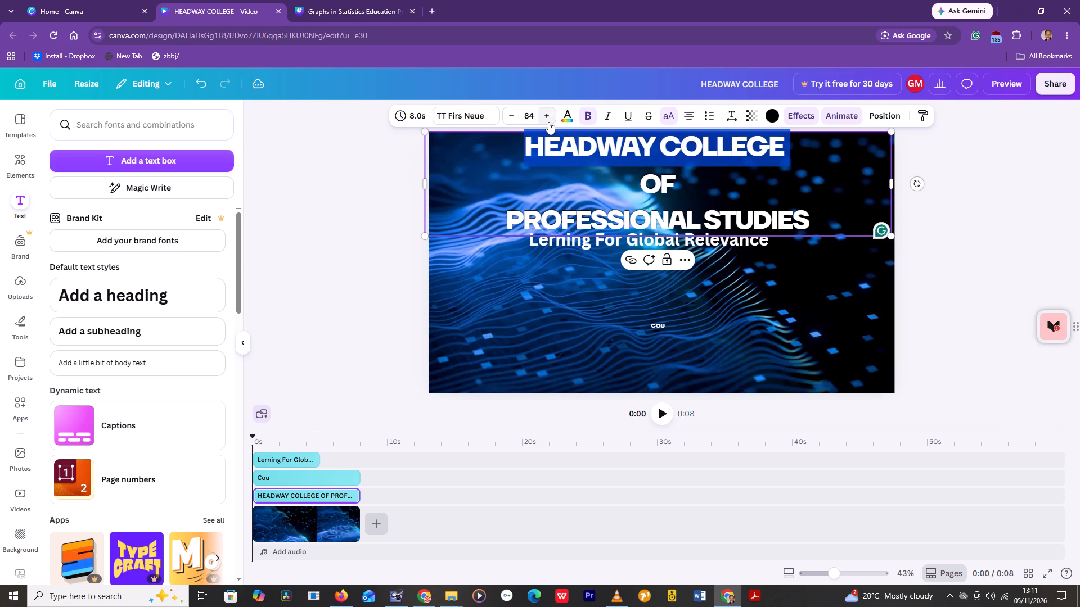
pyautogui.click(548, 122)
pyautogui.click(548, 122)
pyautogui.click(548, 122)
pyautogui.click(548, 122)
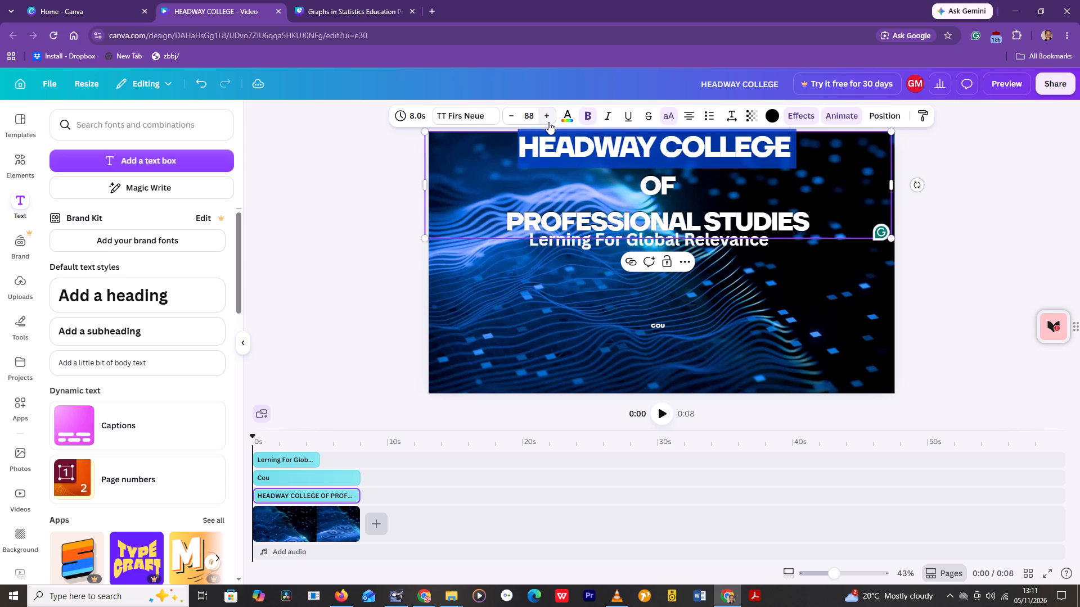
pyautogui.click(548, 122)
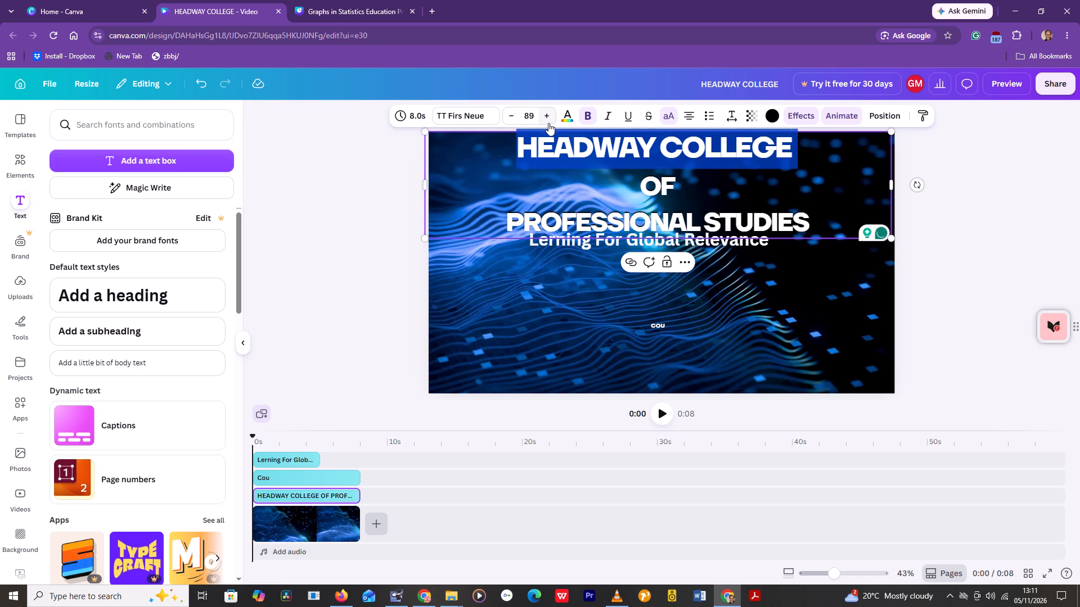
pyautogui.click(817, 225)
pyautogui.moveTo(817, 225); pyautogui.dragTo(814, 227)
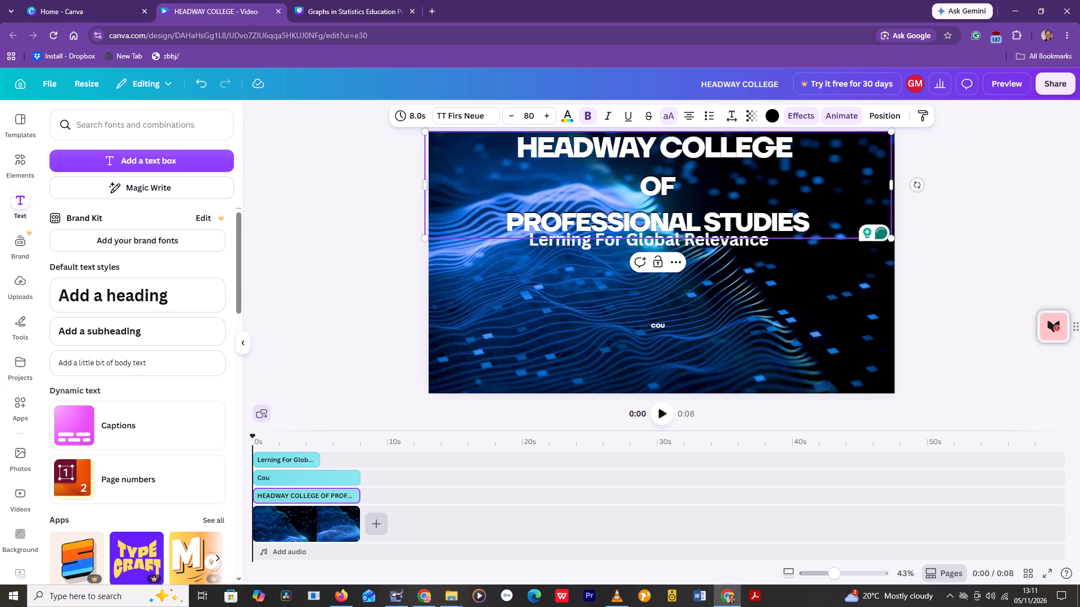
pyautogui.moveTo(814, 227); pyautogui.dragTo(812, 222)
pyautogui.click(968, 190)
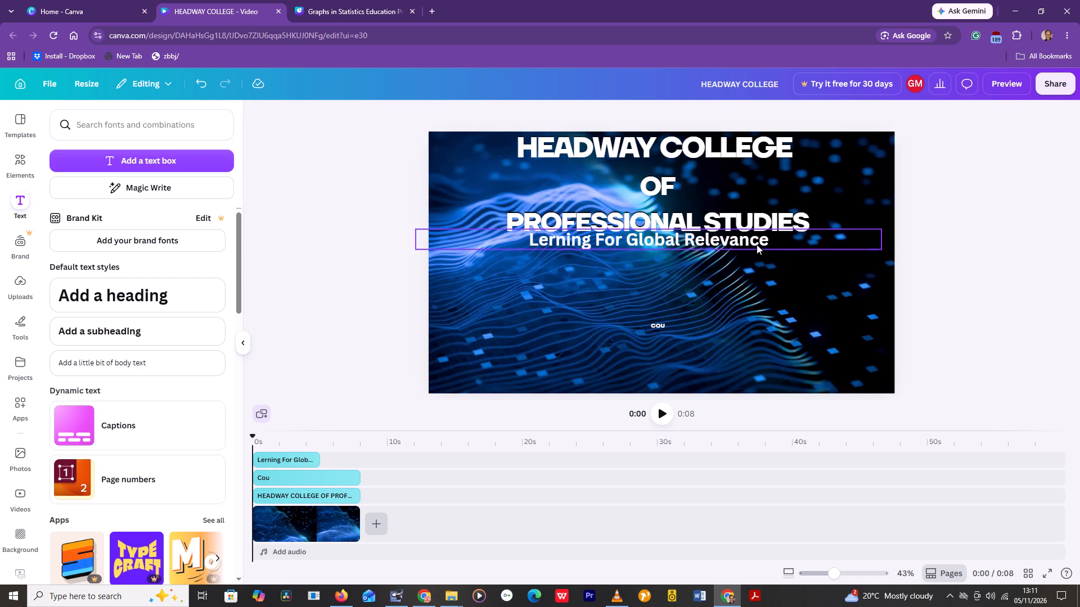
# Move the subheading down clear of the college title, to just above the small "COU" text.
pyautogui.moveTo(754, 243); pyautogui.dragTo(757, 306)
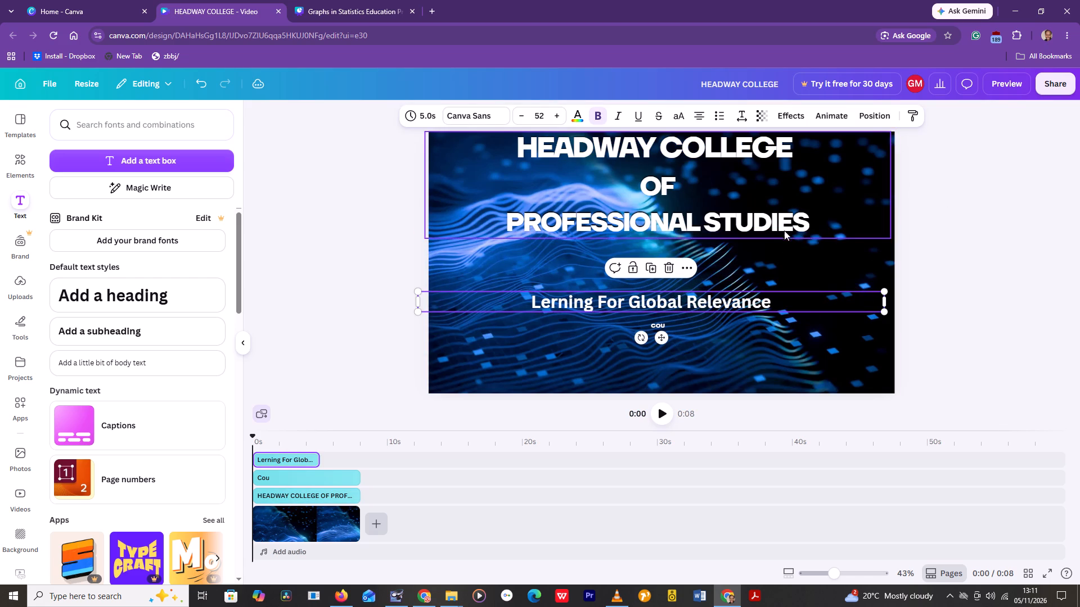
pyautogui.hotkey('ctrl', 'z')
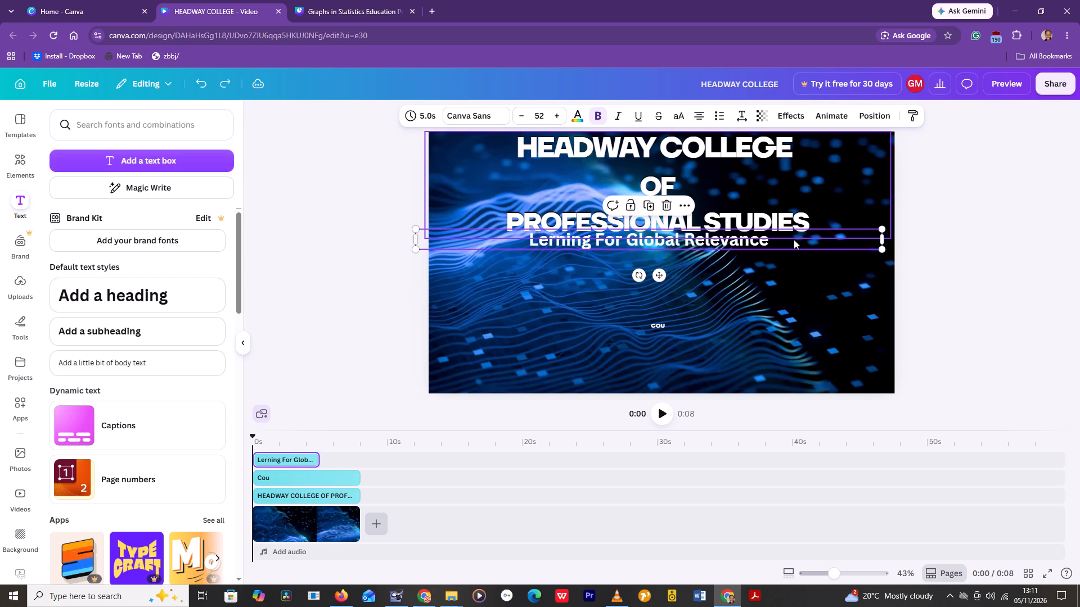
pyautogui.hotkey('ctrl', 'z')
pyautogui.moveTo(794, 239); pyautogui.dragTo(790, 279)
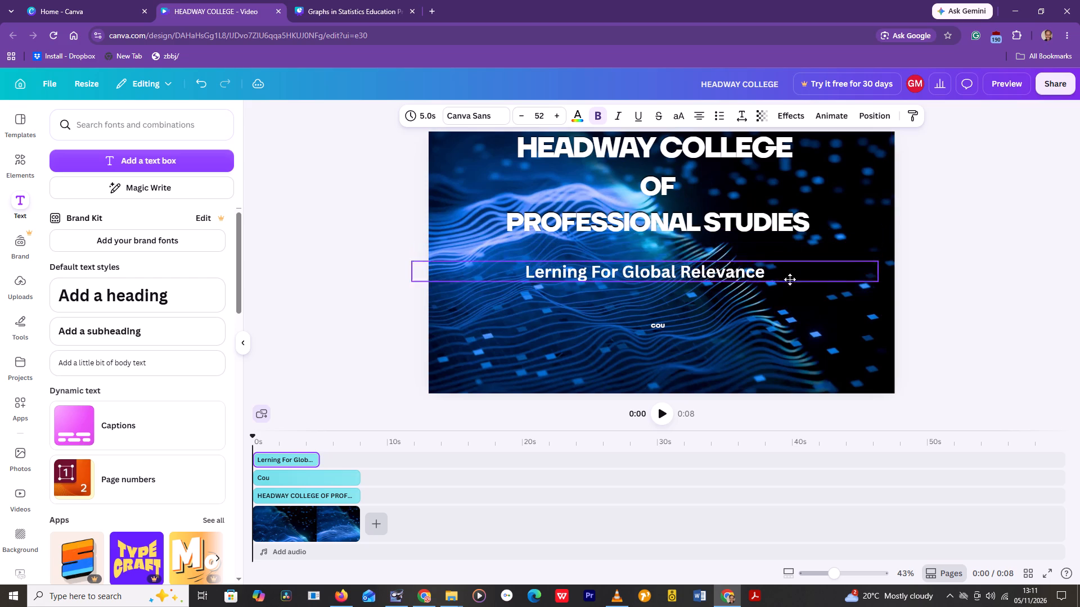
pyautogui.moveTo(790, 279); pyautogui.dragTo(796, 295)
# Increase the font size of all three college title lines together by 13.
pyautogui.doubleClick(812, 225)
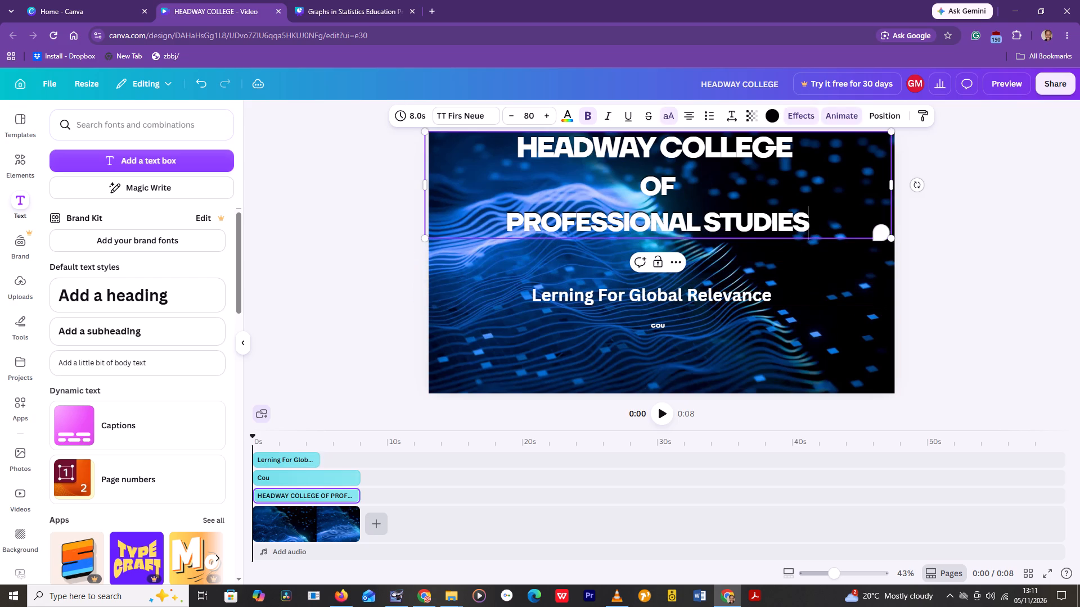
pyautogui.moveTo(812, 225); pyautogui.dragTo(548, 146)
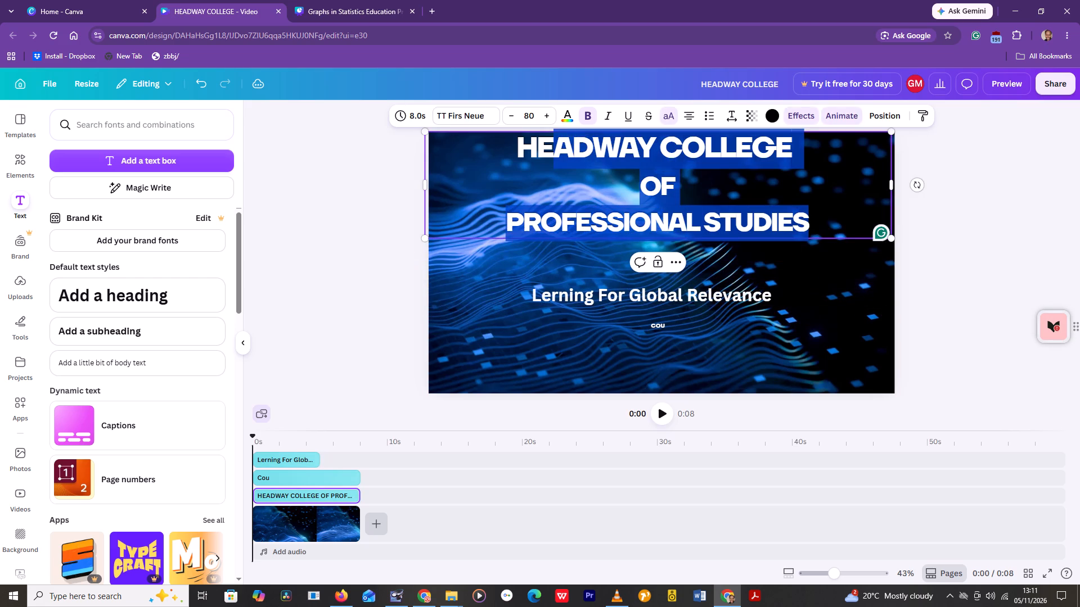
pyautogui.moveTo(548, 146); pyautogui.dragTo(517, 142)
pyautogui.click(549, 119)
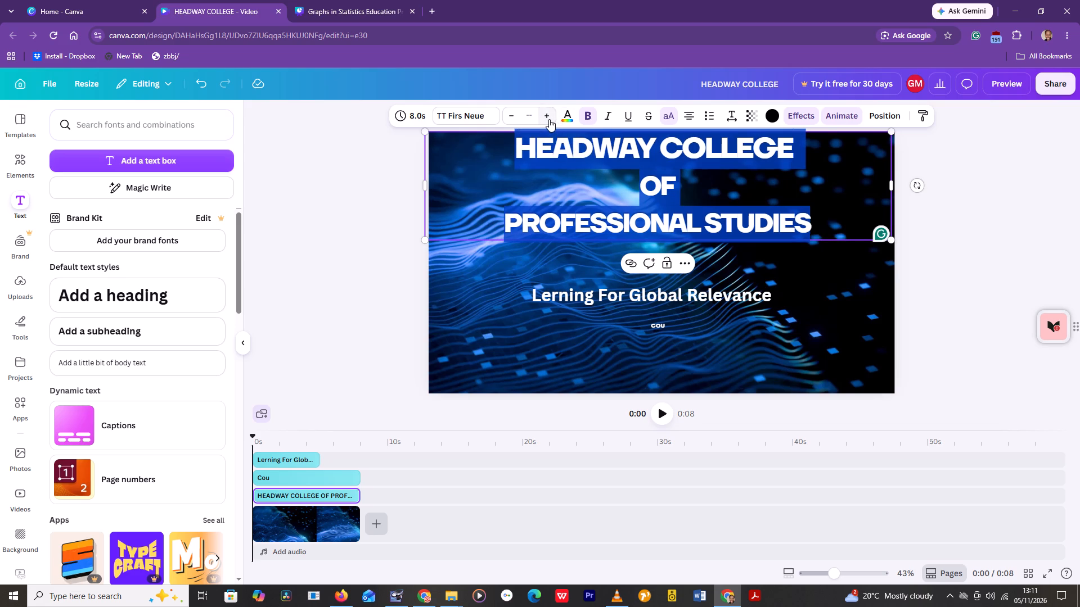
pyautogui.click(549, 119)
pyautogui.click(549, 119)
pyautogui.click(549, 119)
pyautogui.click(549, 119)
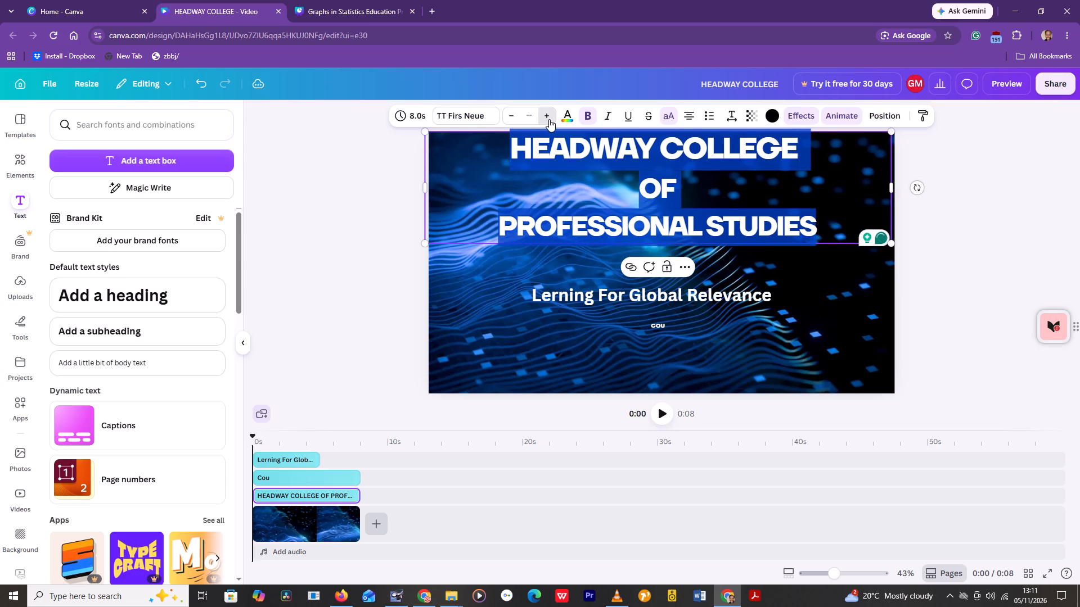
pyautogui.click(549, 119)
pyautogui.click(549, 119)
pyautogui.click(549, 119)
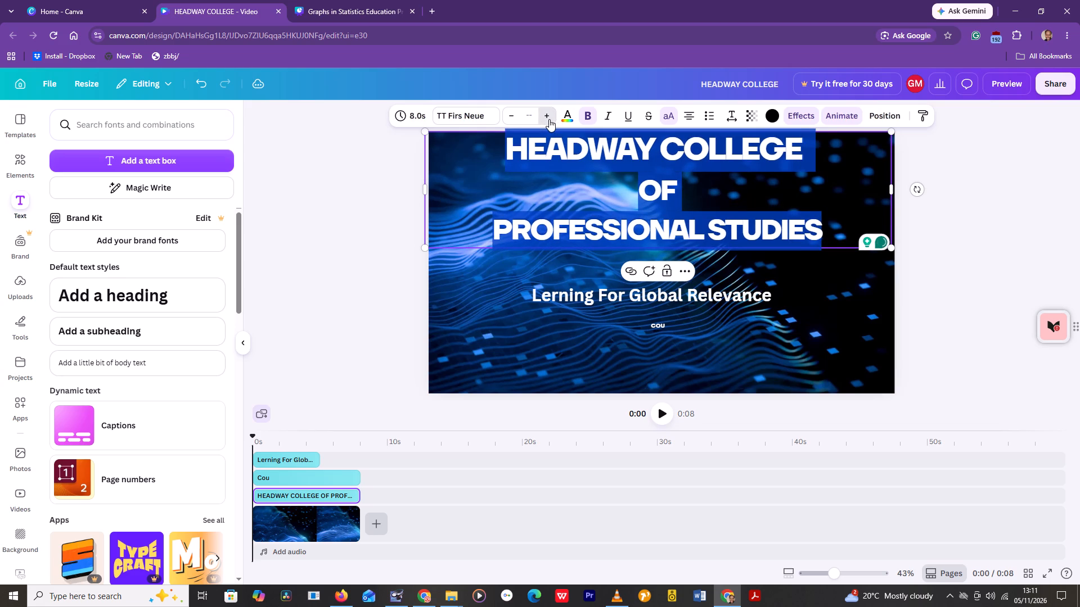
pyautogui.click(549, 119)
pyautogui.click(549, 119)
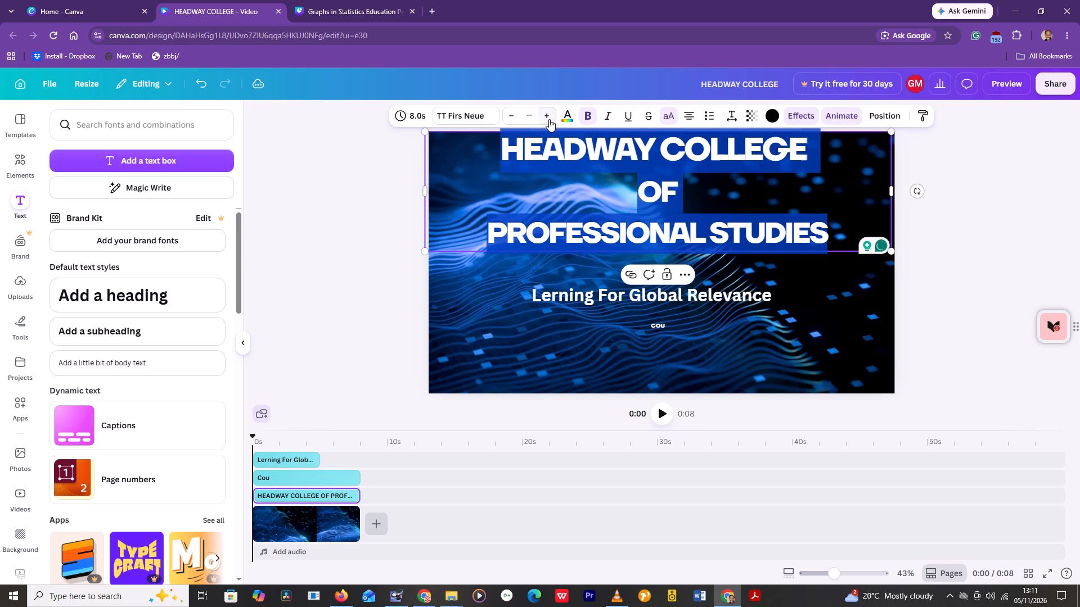
pyautogui.click(549, 119)
pyautogui.click(549, 119)
pyautogui.click(549, 119)
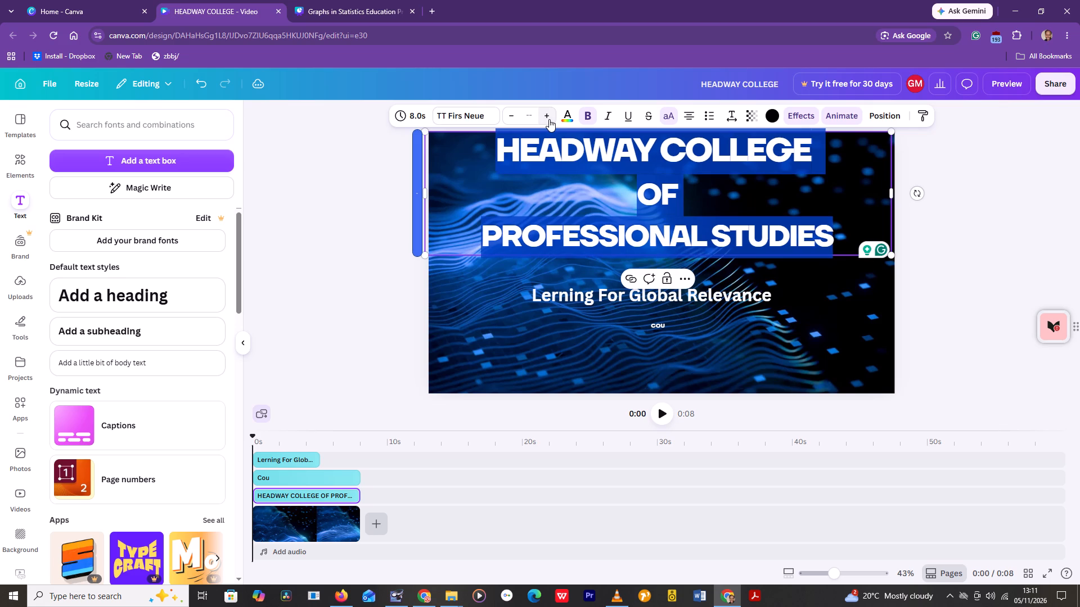
pyautogui.click(987, 176)
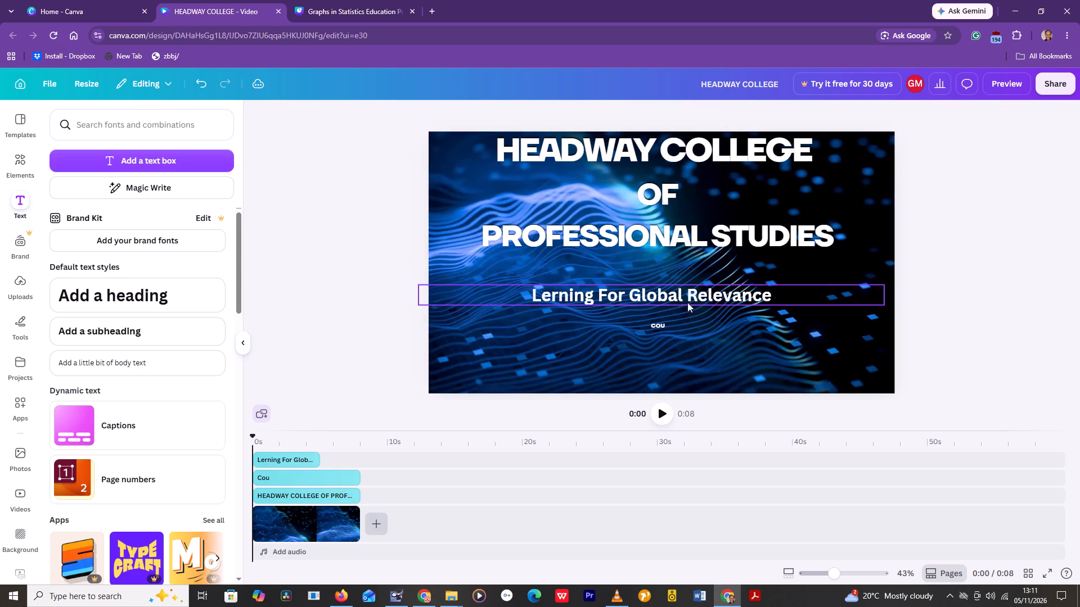
# Move the subheading up to sit directly below the "PROFESSIONAL STUDIES" line.
pyautogui.moveTo(665, 300); pyautogui.dragTo(663, 286)
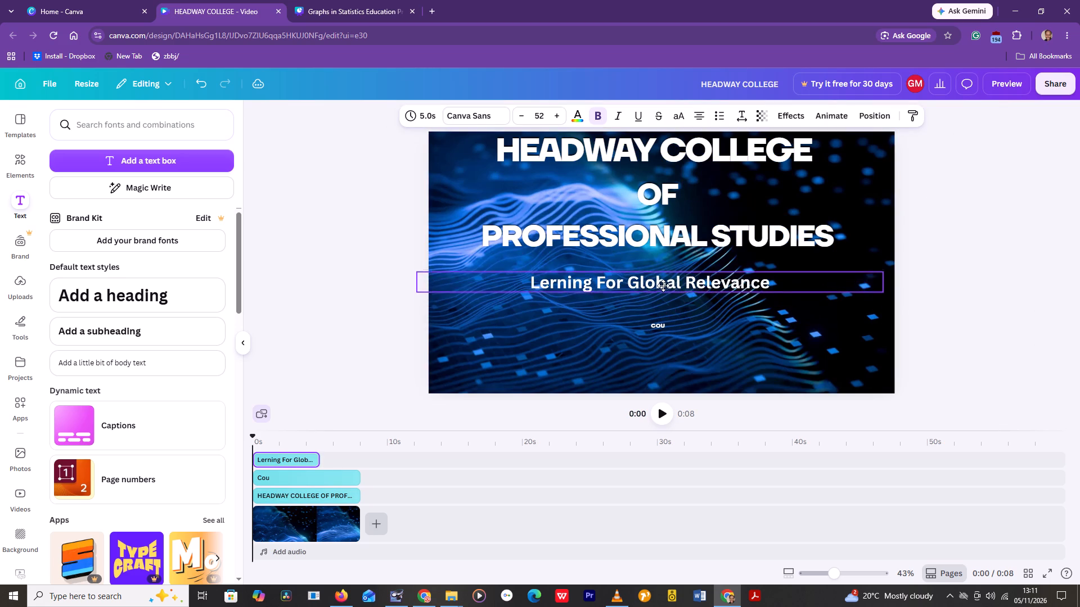
pyautogui.moveTo(663, 286); pyautogui.dragTo(665, 261)
pyautogui.moveTo(665, 261); pyautogui.dragTo(666, 268)
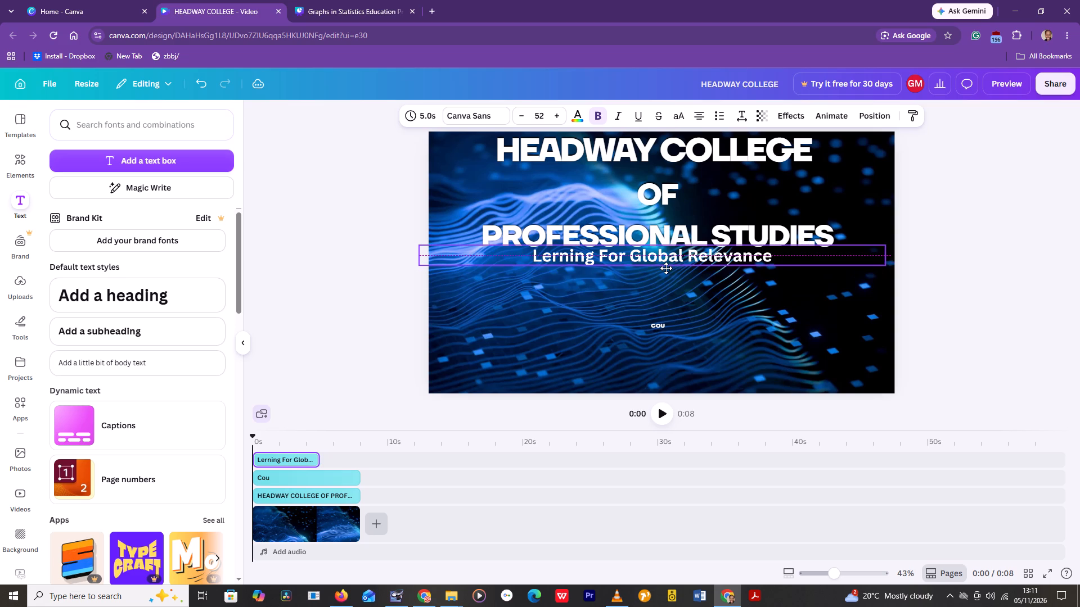
pyautogui.moveTo(666, 268); pyautogui.dragTo(667, 266)
# Correct the spelling of "Lerning" to "Learning" in the subheading.
pyautogui.click(778, 257)
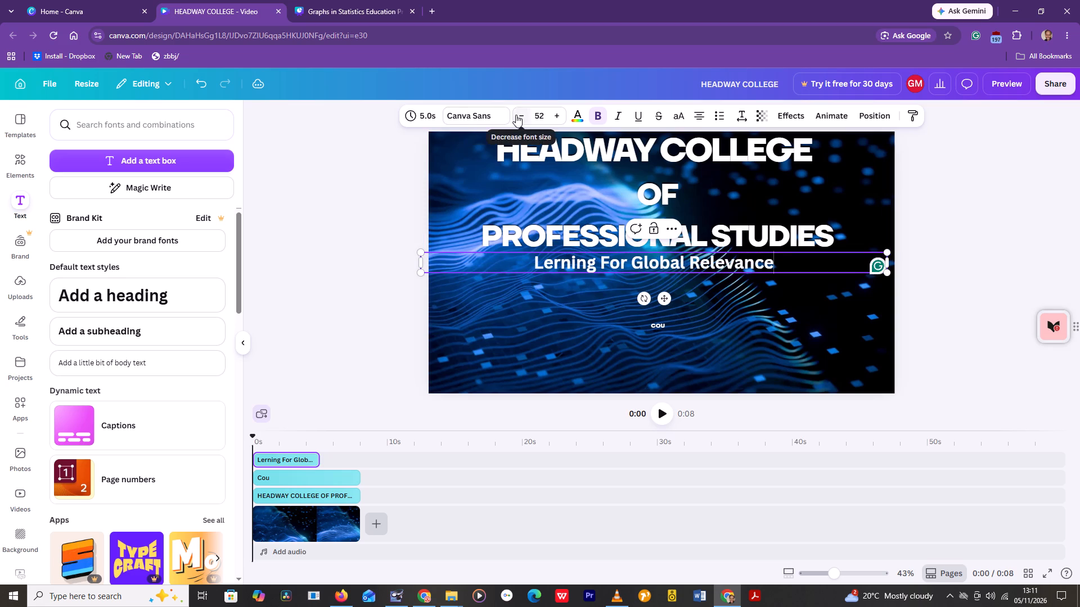
pyautogui.click(551, 261)
pyautogui.press('a')
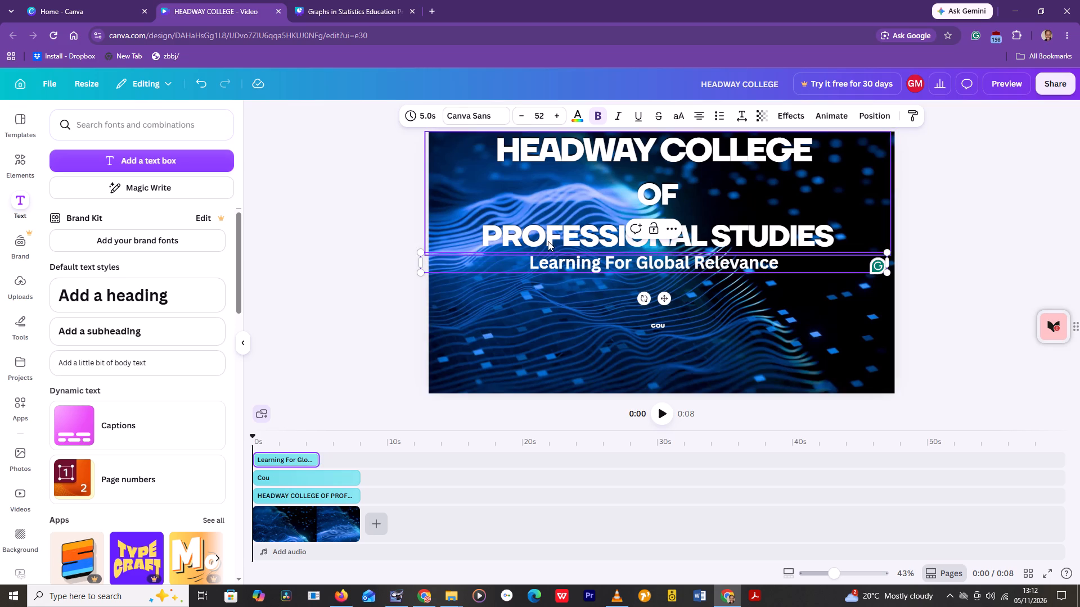
# Reduce the "Learning For Global Relevance" subheading's font size to 32.
pyautogui.click(524, 115)
pyautogui.tripleClick(524, 115)
pyautogui.tripleClick(524, 115)
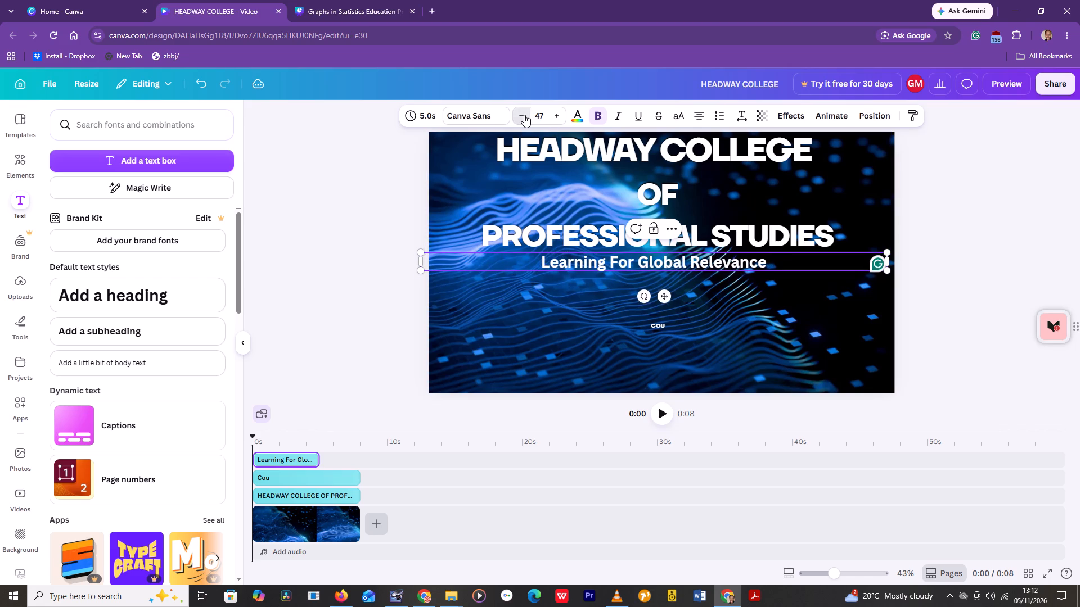
pyautogui.tripleClick(524, 115)
pyautogui.tripleClick(524, 115)
pyautogui.tripleClick(524, 115)
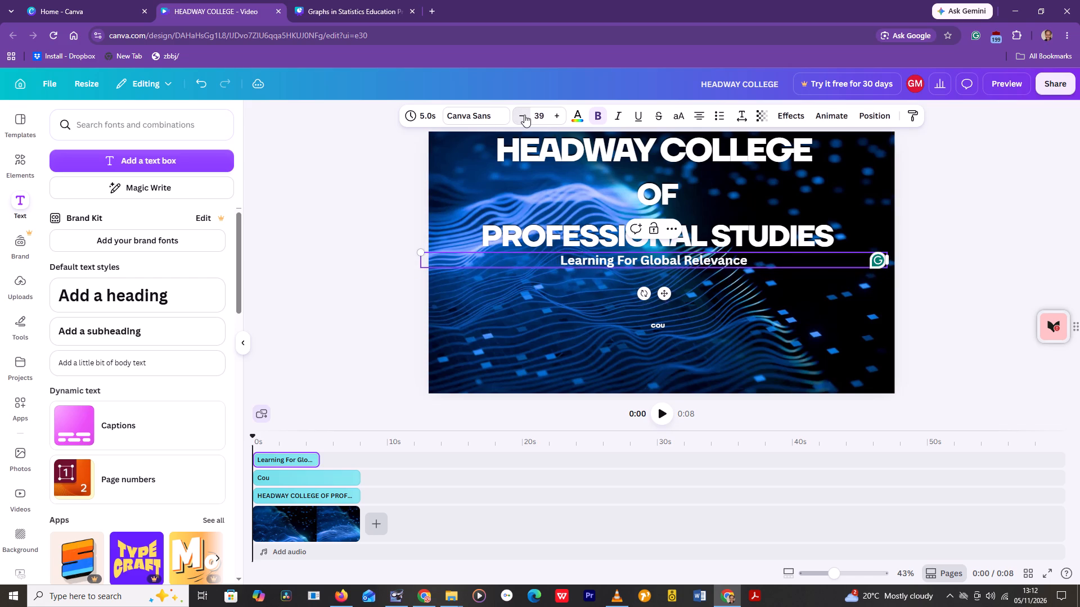
pyautogui.tripleClick(524, 115)
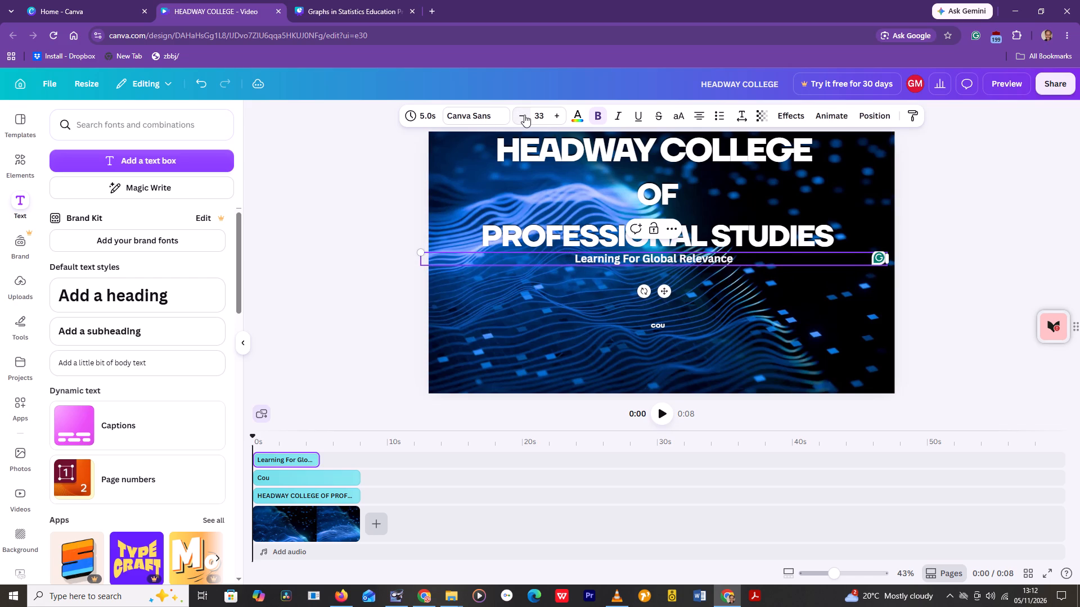
pyautogui.click(524, 115)
pyautogui.click(1044, 193)
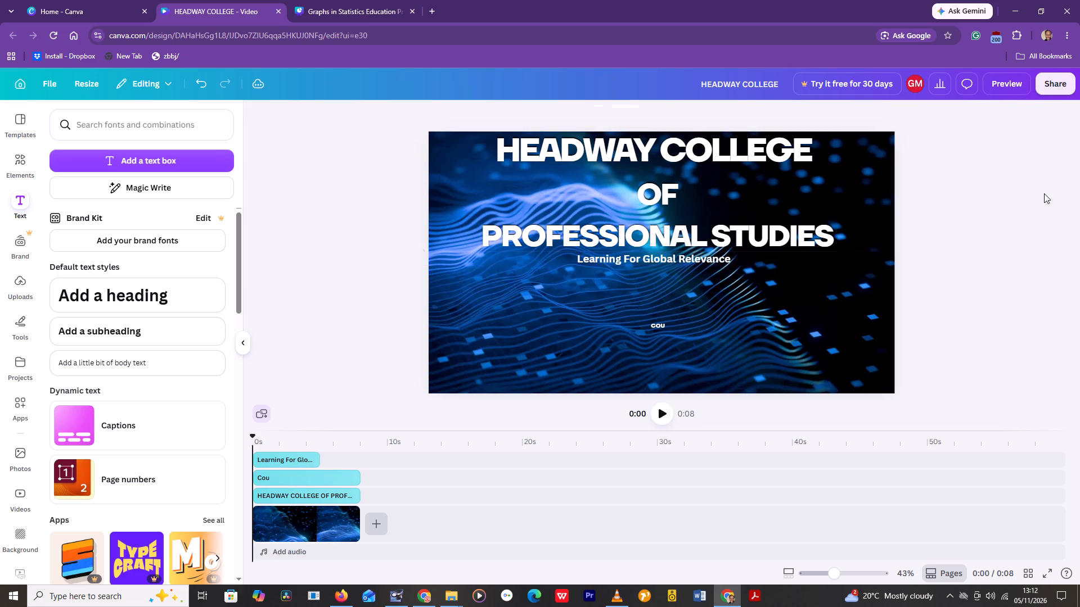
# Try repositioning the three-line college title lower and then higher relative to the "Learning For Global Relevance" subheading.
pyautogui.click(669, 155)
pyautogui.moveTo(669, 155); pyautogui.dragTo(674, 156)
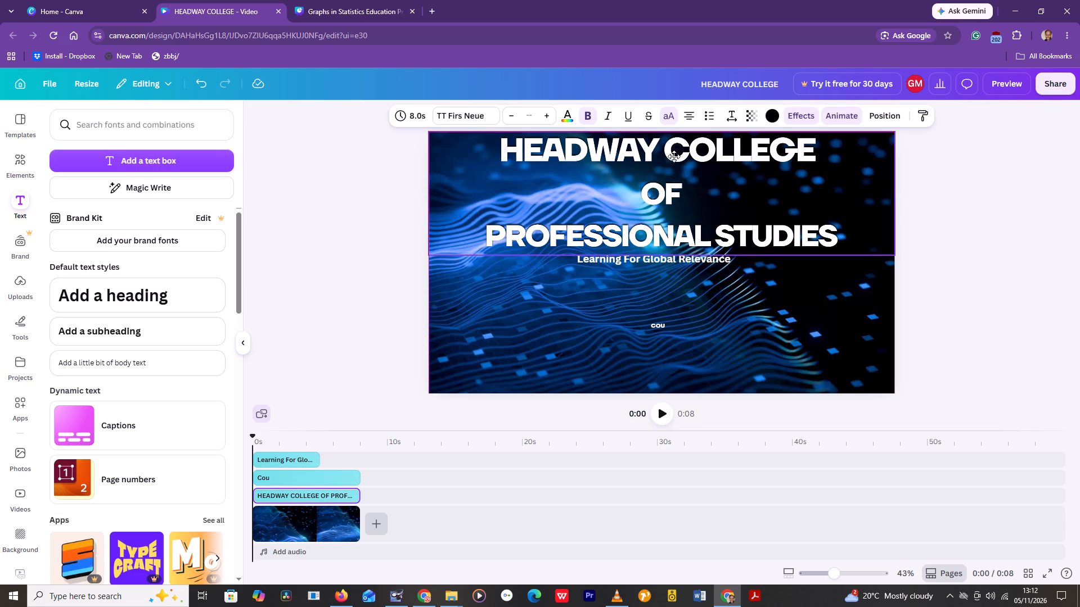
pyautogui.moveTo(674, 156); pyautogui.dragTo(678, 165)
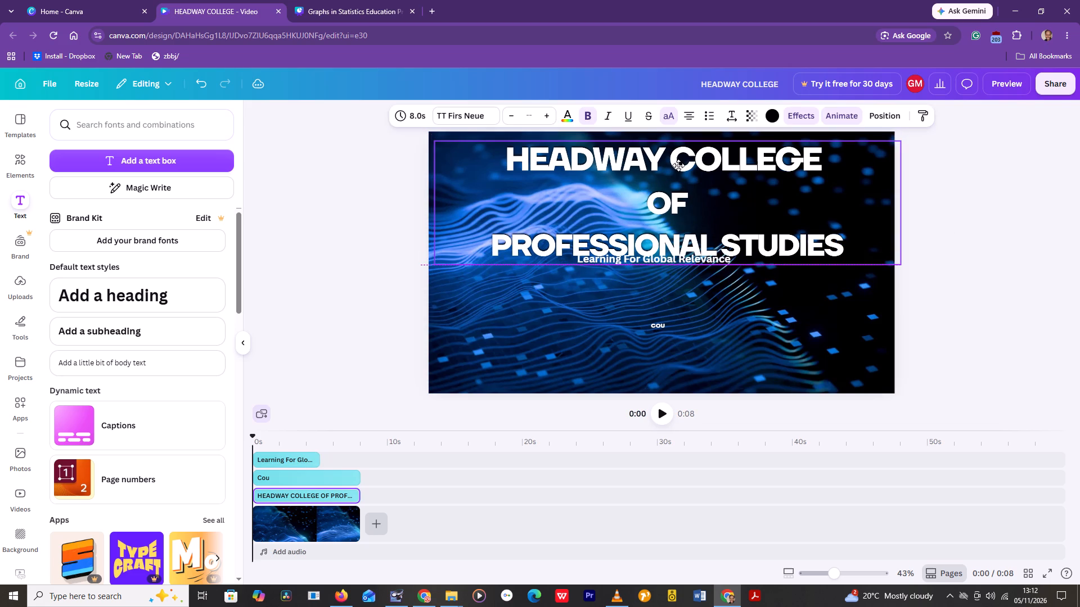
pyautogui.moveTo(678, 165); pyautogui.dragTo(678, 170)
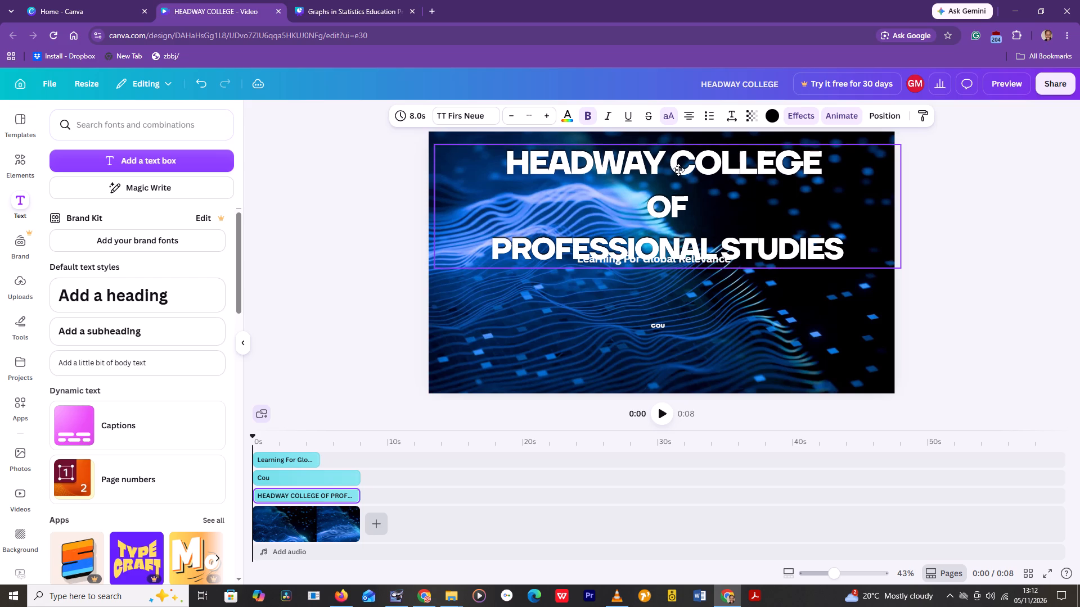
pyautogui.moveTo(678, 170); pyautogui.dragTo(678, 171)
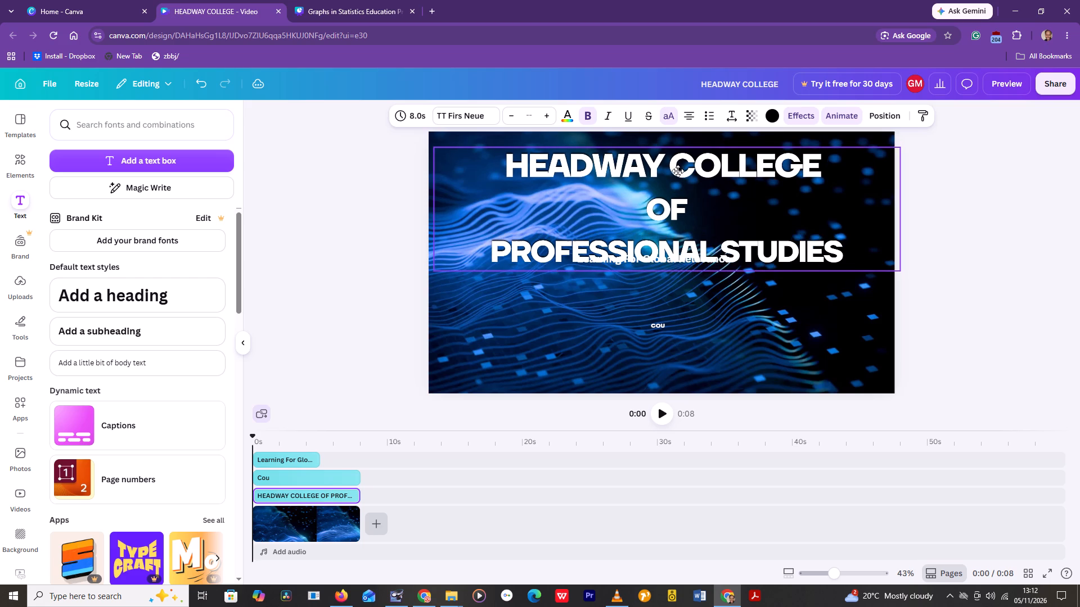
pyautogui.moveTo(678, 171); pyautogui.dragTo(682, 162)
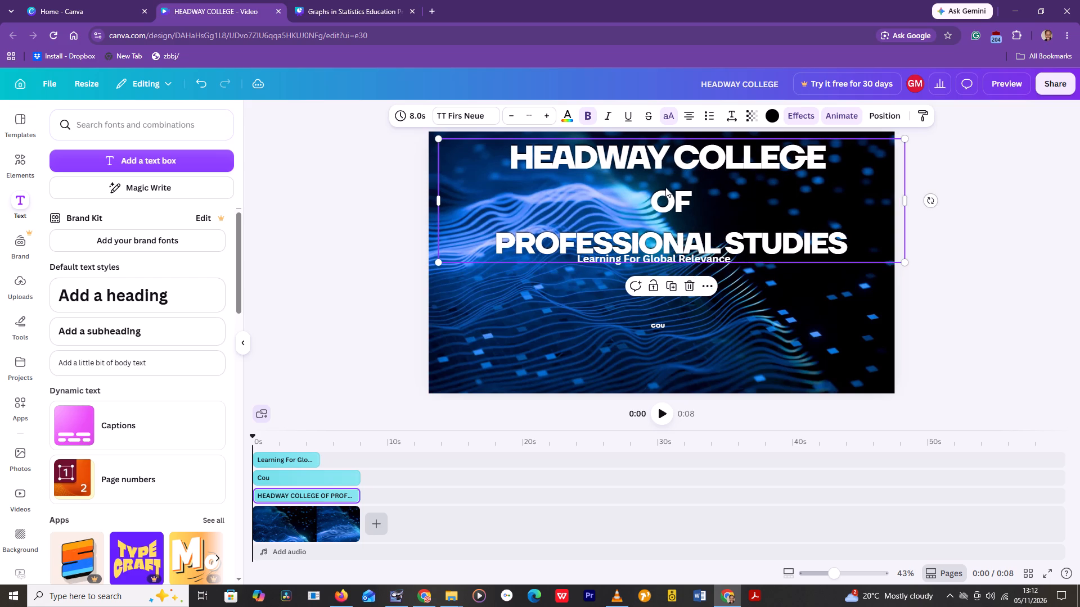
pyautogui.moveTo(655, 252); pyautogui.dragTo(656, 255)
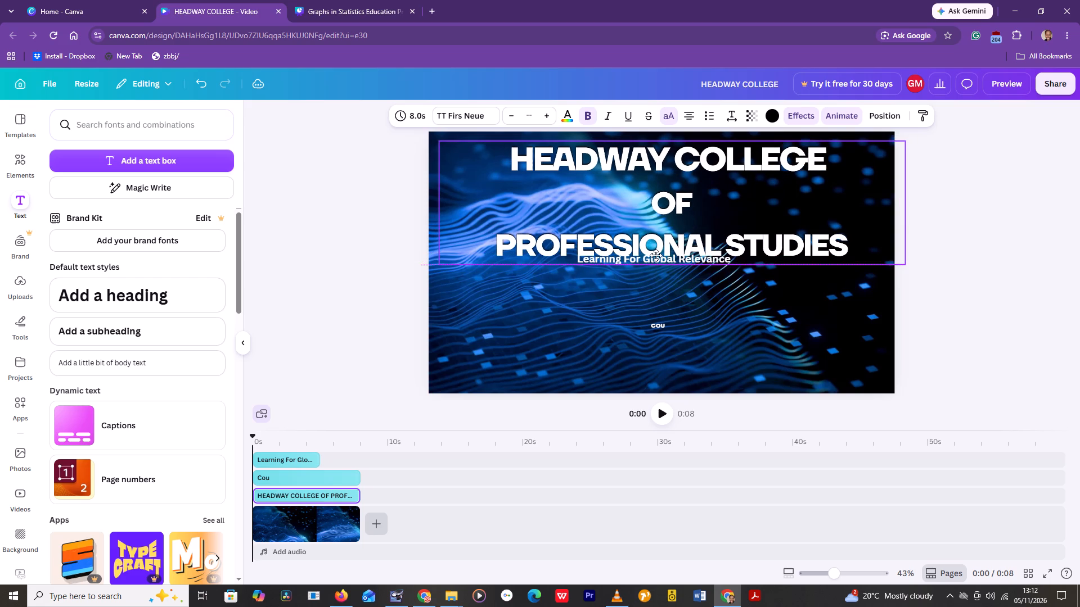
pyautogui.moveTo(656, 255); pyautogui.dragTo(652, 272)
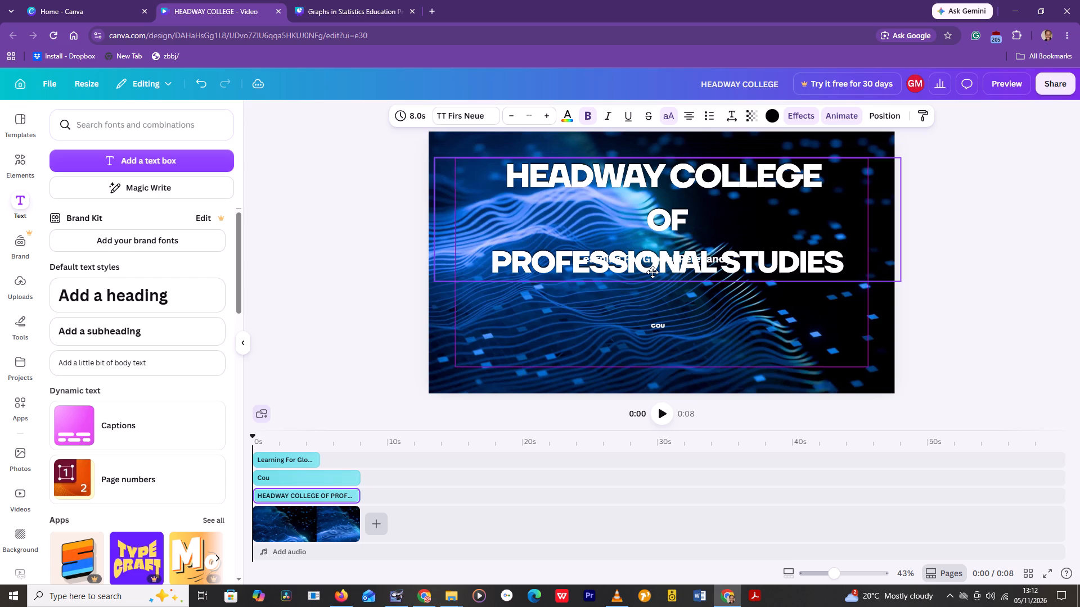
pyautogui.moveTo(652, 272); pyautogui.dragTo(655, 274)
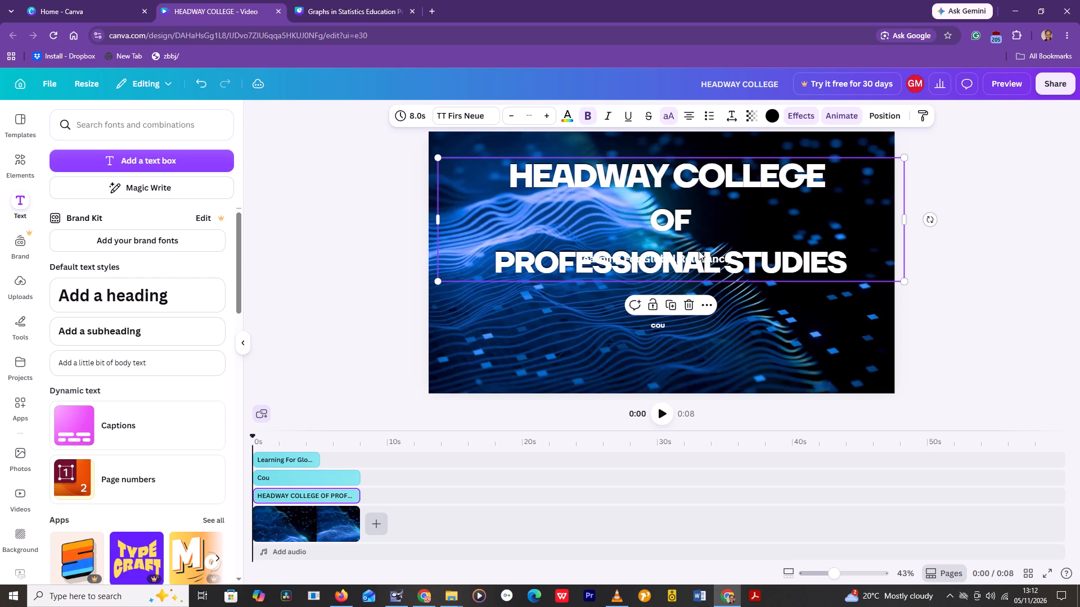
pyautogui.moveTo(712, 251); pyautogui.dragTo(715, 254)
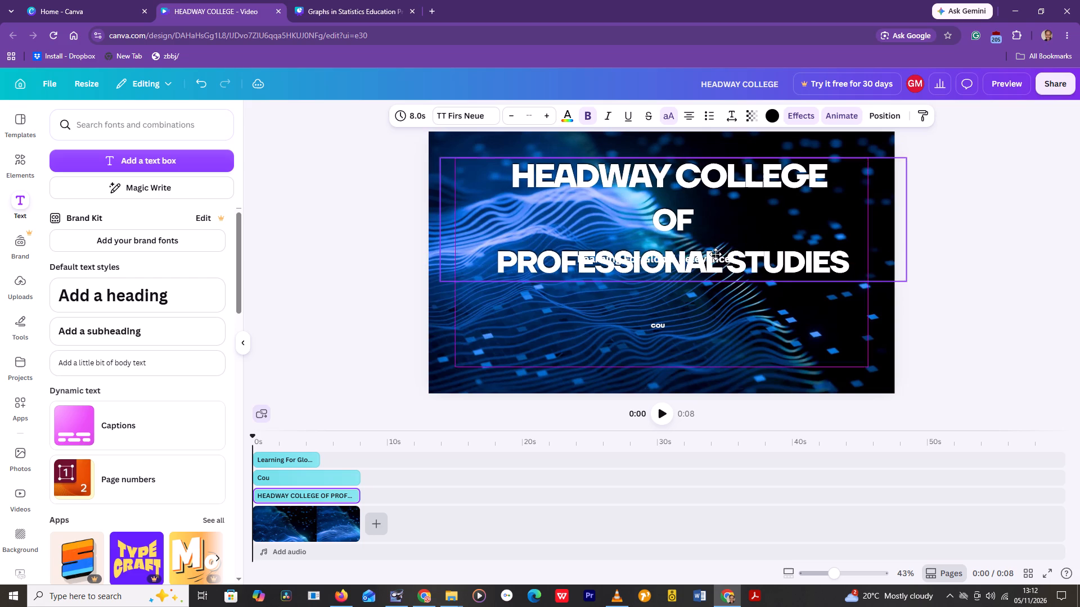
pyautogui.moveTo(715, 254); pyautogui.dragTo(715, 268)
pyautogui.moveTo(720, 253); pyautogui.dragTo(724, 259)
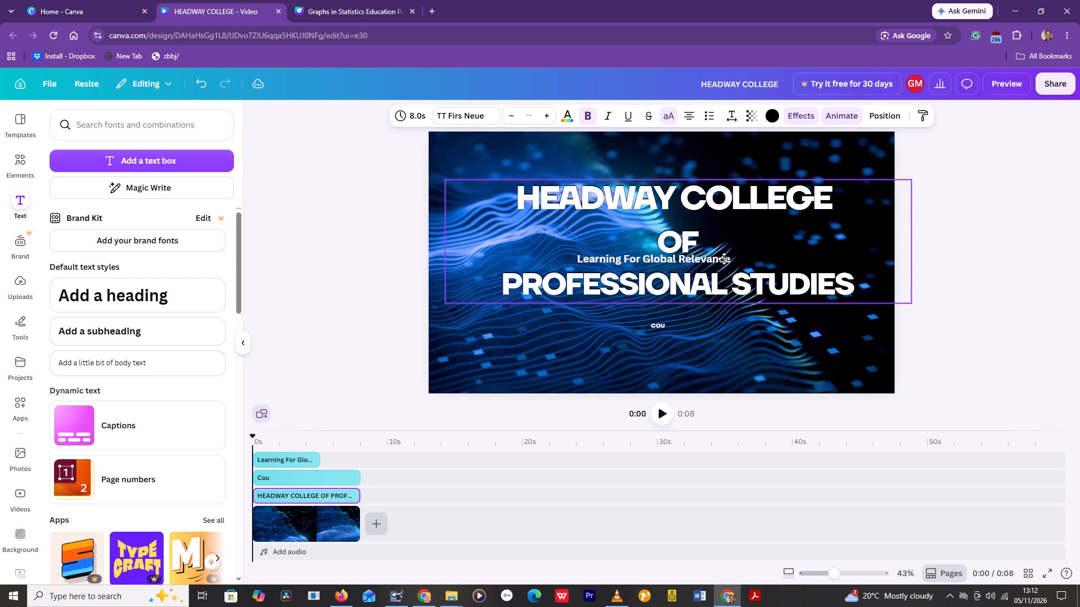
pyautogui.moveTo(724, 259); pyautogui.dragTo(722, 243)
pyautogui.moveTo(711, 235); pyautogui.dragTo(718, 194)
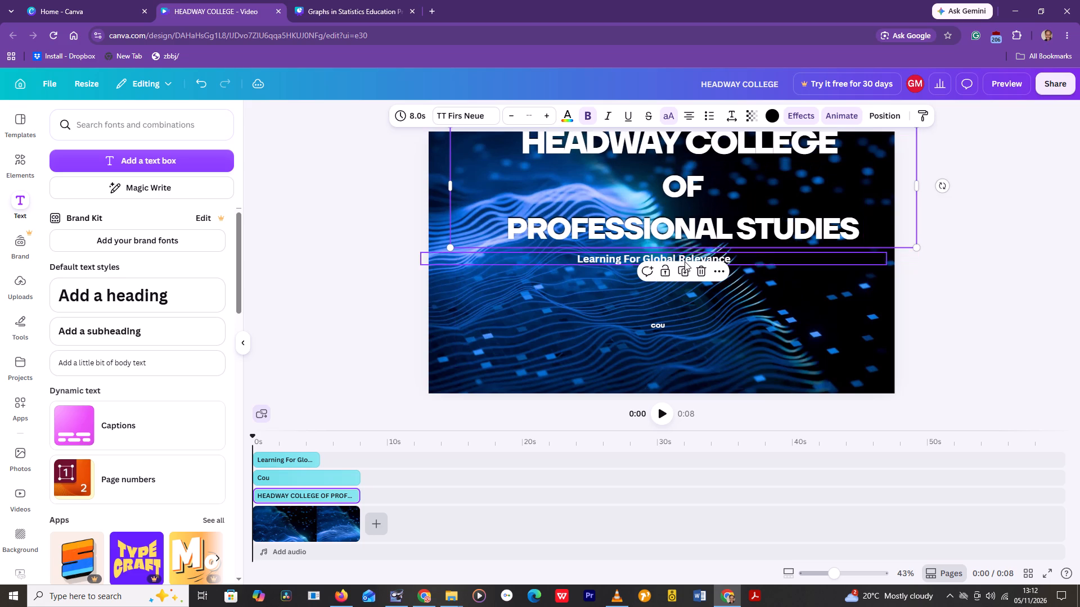
# Move the subheading out of the way near the canvas's bottom edge and centre the three-line college title in the frame.
pyautogui.moveTo(627, 255); pyautogui.dragTo(587, 356)
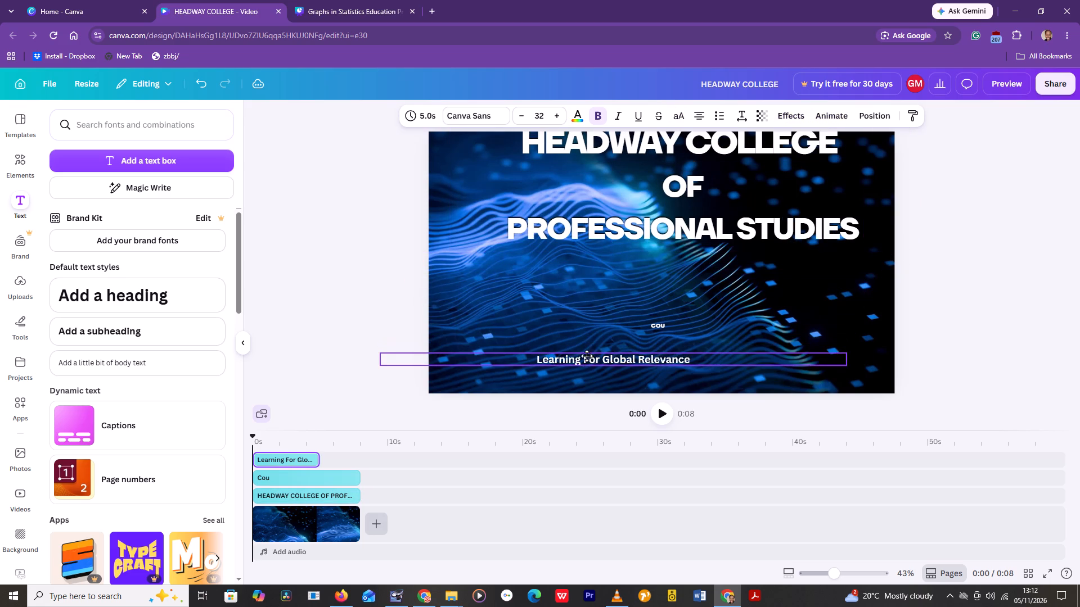
pyautogui.moveTo(587, 356); pyautogui.dragTo(587, 365)
pyautogui.moveTo(661, 189); pyautogui.dragTo(647, 213)
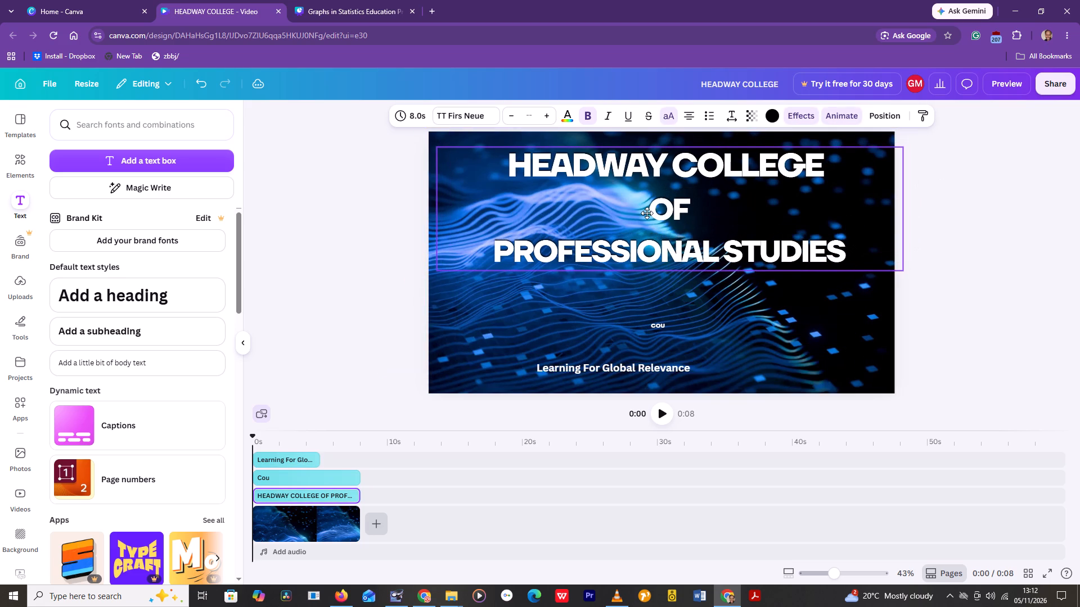
pyautogui.moveTo(647, 213); pyautogui.dragTo(642, 236)
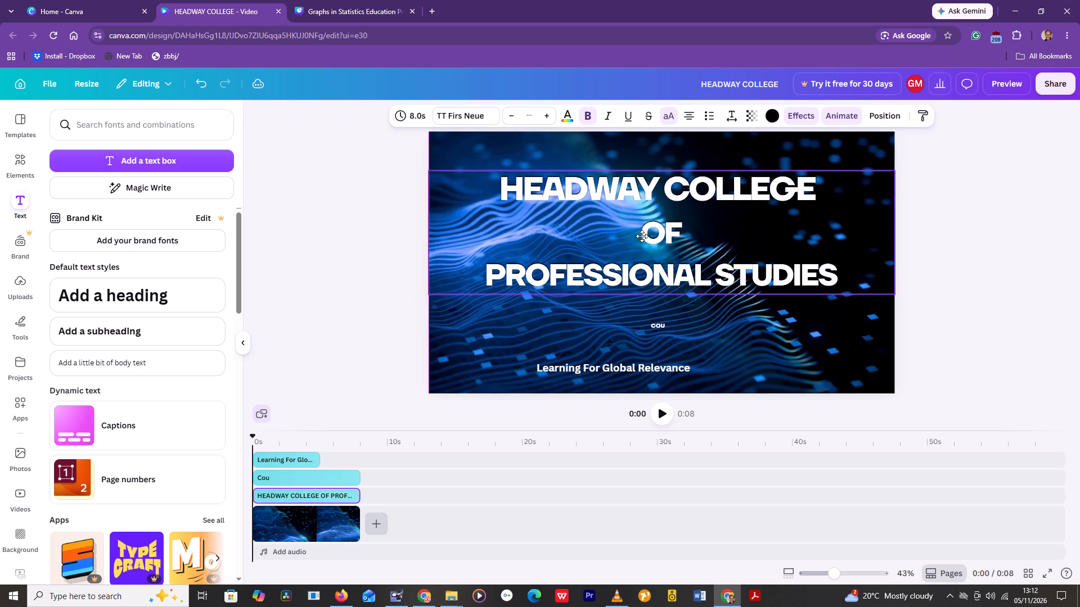
pyautogui.moveTo(642, 236); pyautogui.dragTo(646, 239)
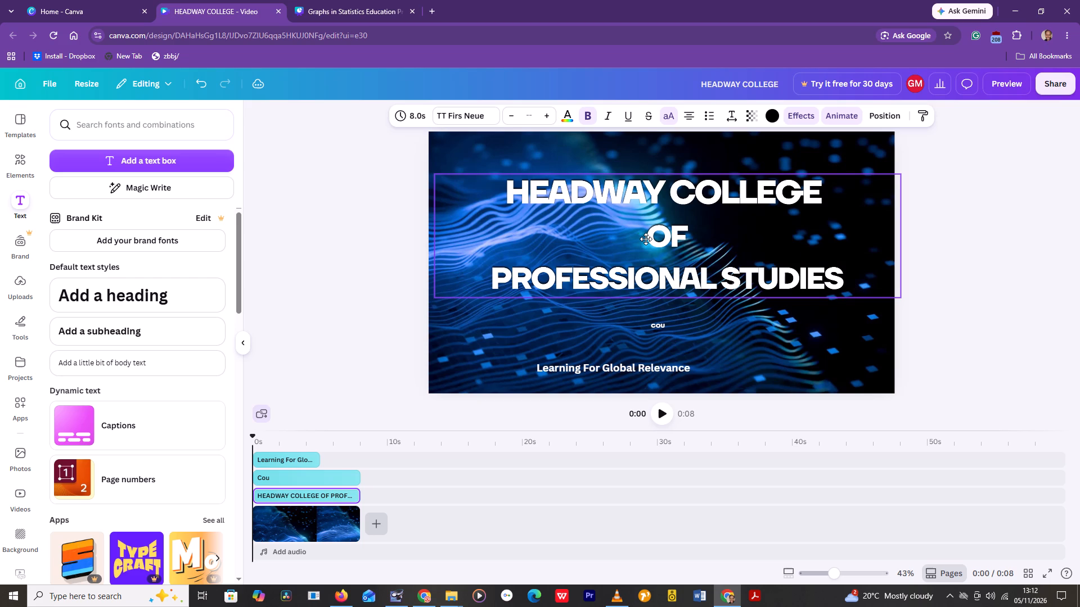
pyautogui.moveTo(646, 239); pyautogui.dragTo(642, 239)
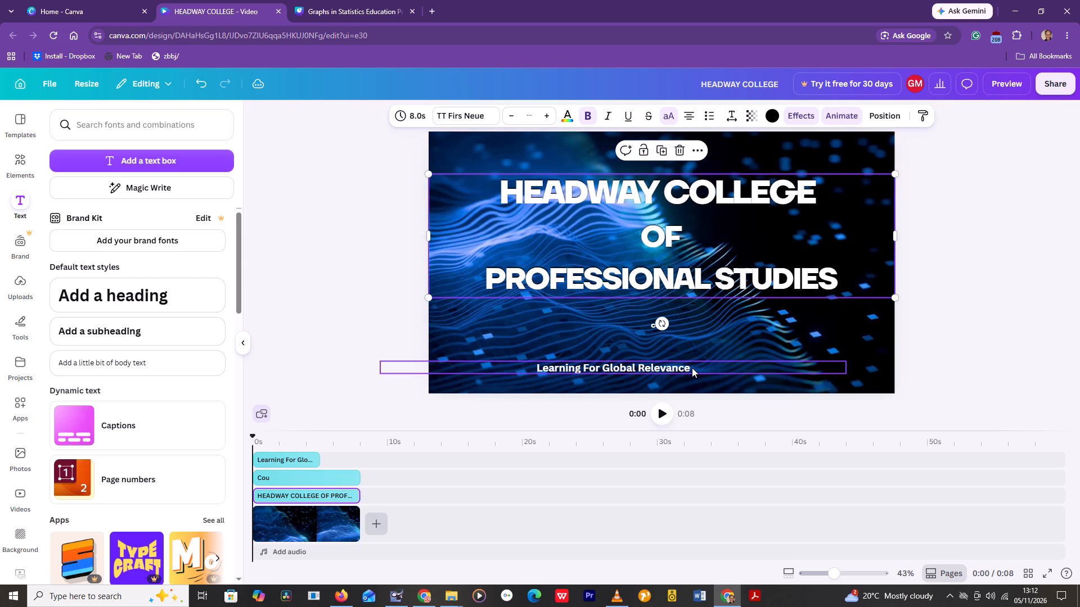
# Move the "Learning For Global Relevance" subheading up to sit directly beneath the "PROFESSIONAL STUDIES" line.
pyautogui.click(691, 368)
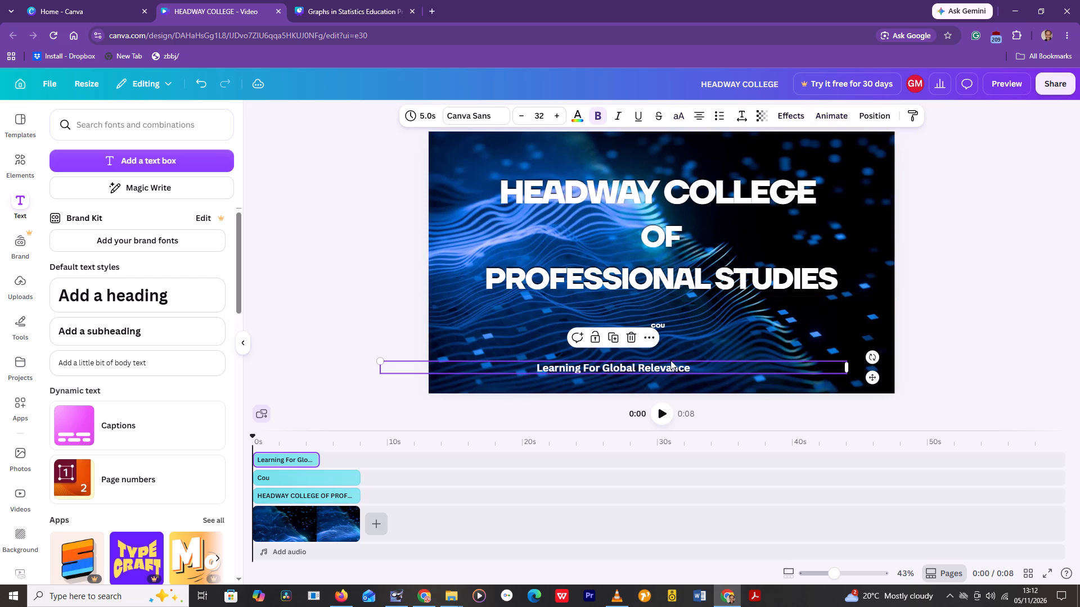
pyautogui.moveTo(668, 365); pyautogui.dragTo(678, 303)
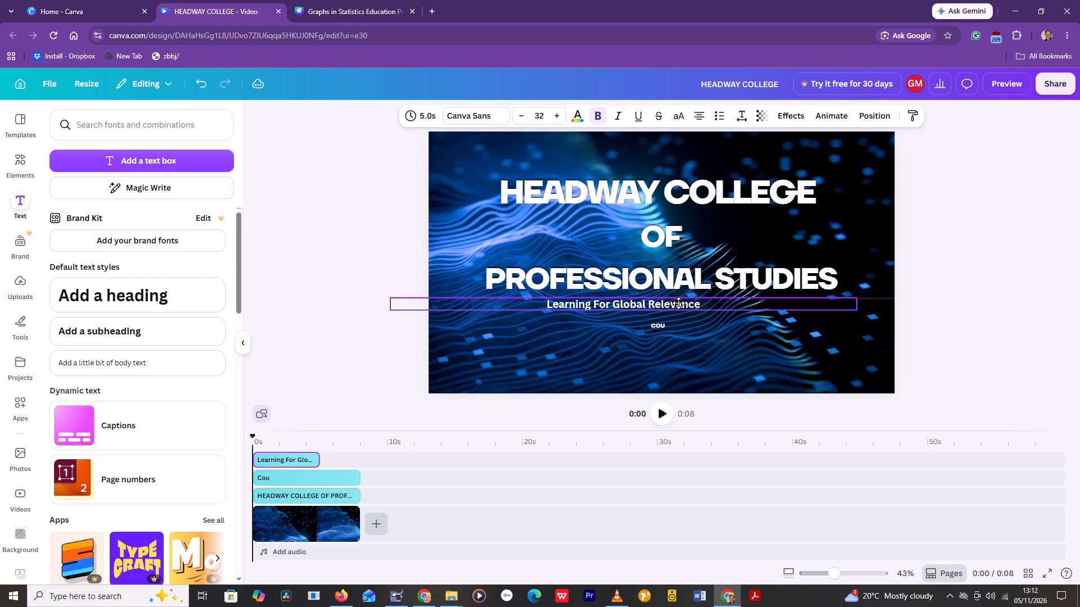
pyautogui.moveTo(678, 303); pyautogui.dragTo(681, 296)
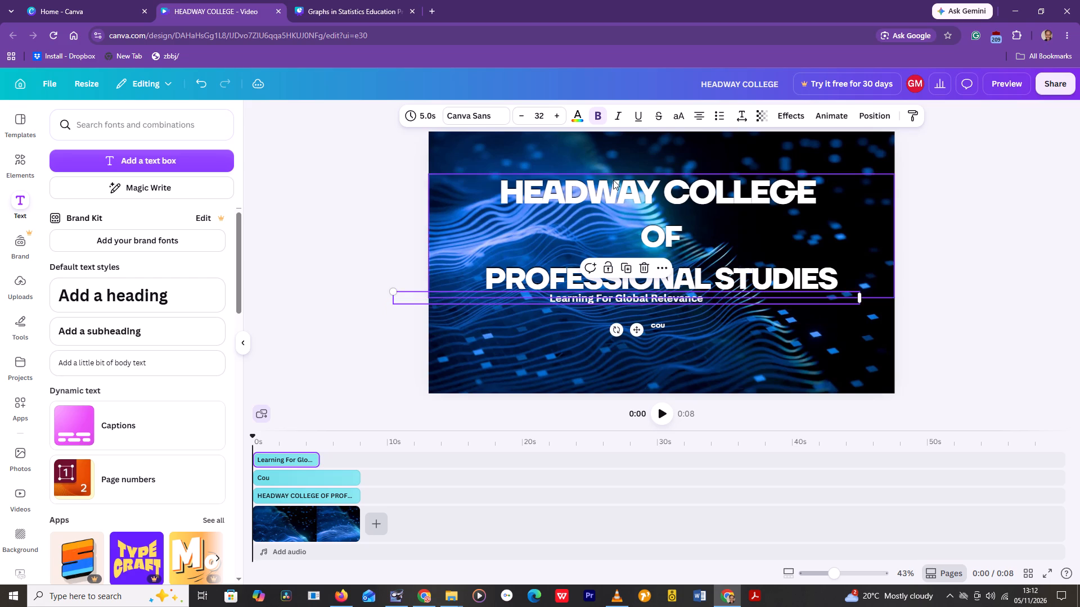
# Reduce the "Learning For Global Relevance" subheading's font size to 26.
pyautogui.click(528, 116)
pyautogui.click(528, 116)
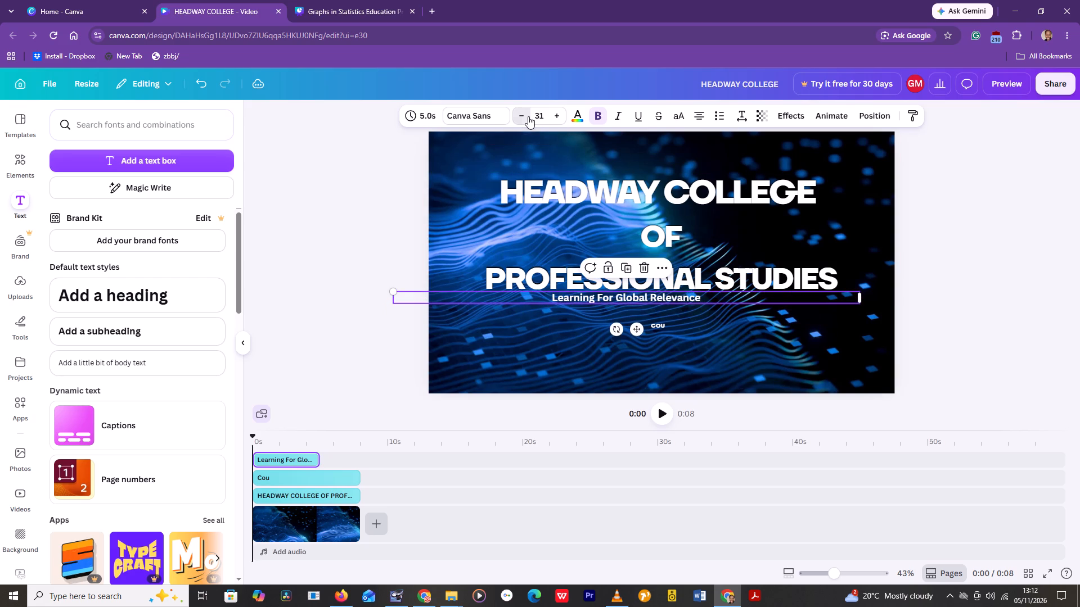
pyautogui.click(528, 116)
pyautogui.click(528, 116)
pyautogui.click(528, 116)
pyautogui.click(528, 116)
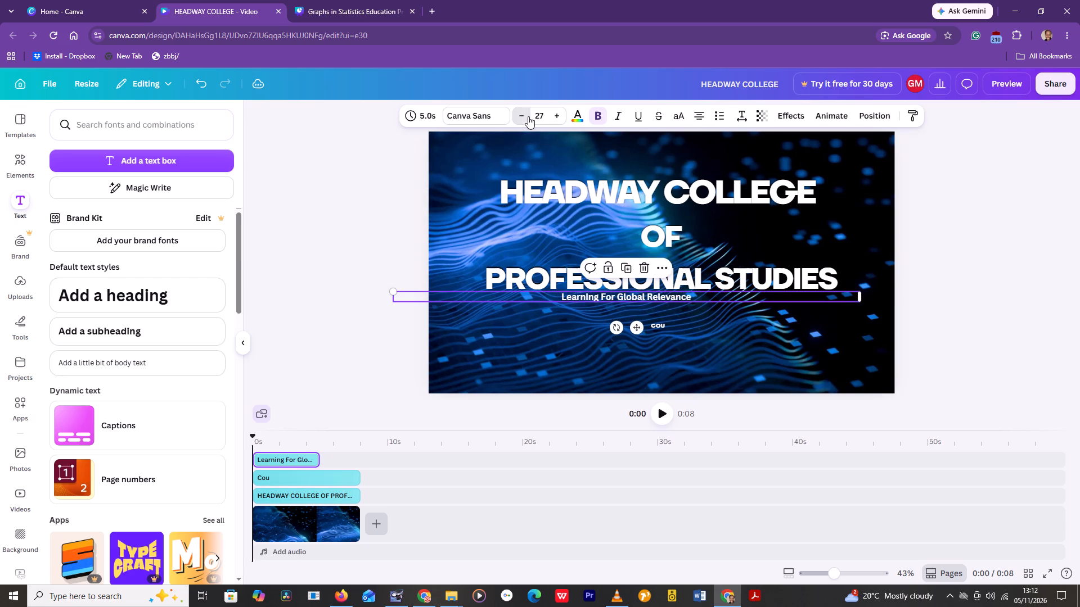
pyautogui.click(1003, 235)
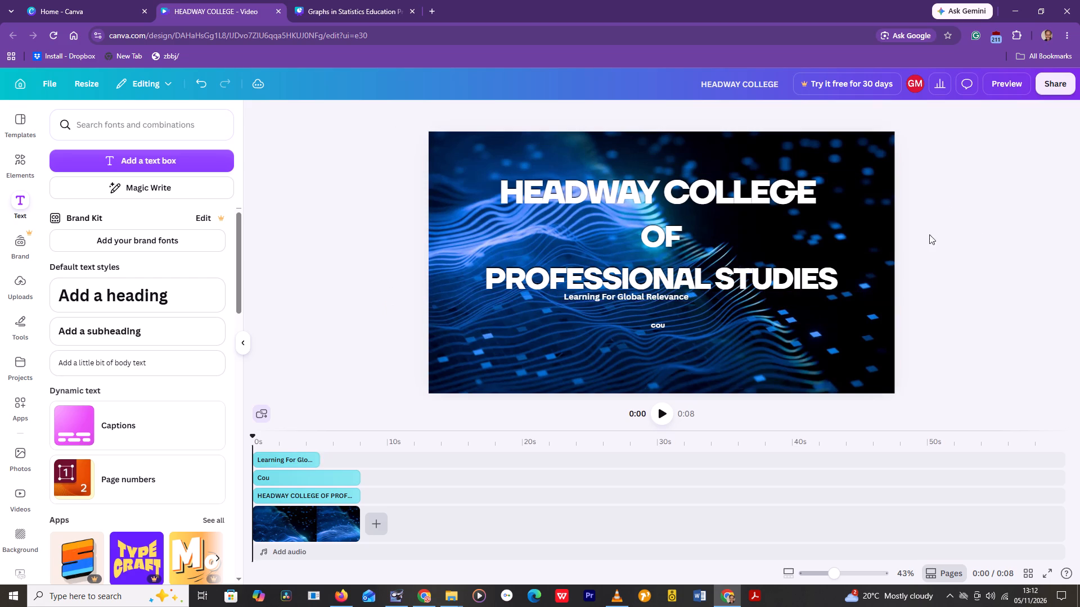
# Shift the subheading slightly down and towards the centre, leaving a small gap below the "PROFESSIONAL STUDIES" line.
pyautogui.moveTo(667, 297); pyautogui.dragTo(670, 299)
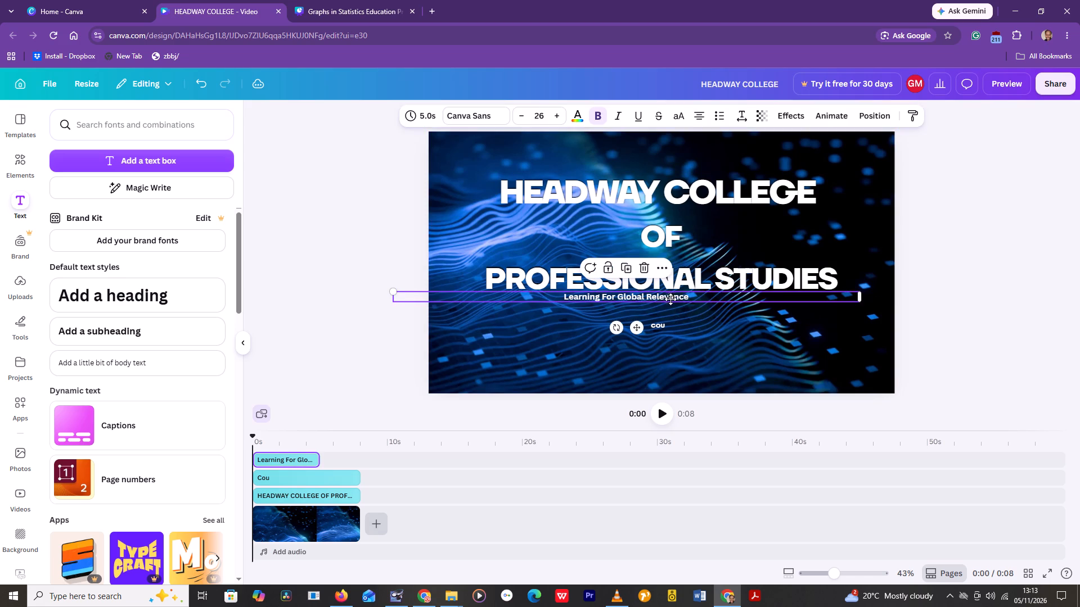
pyautogui.moveTo(670, 299); pyautogui.dragTo(679, 302)
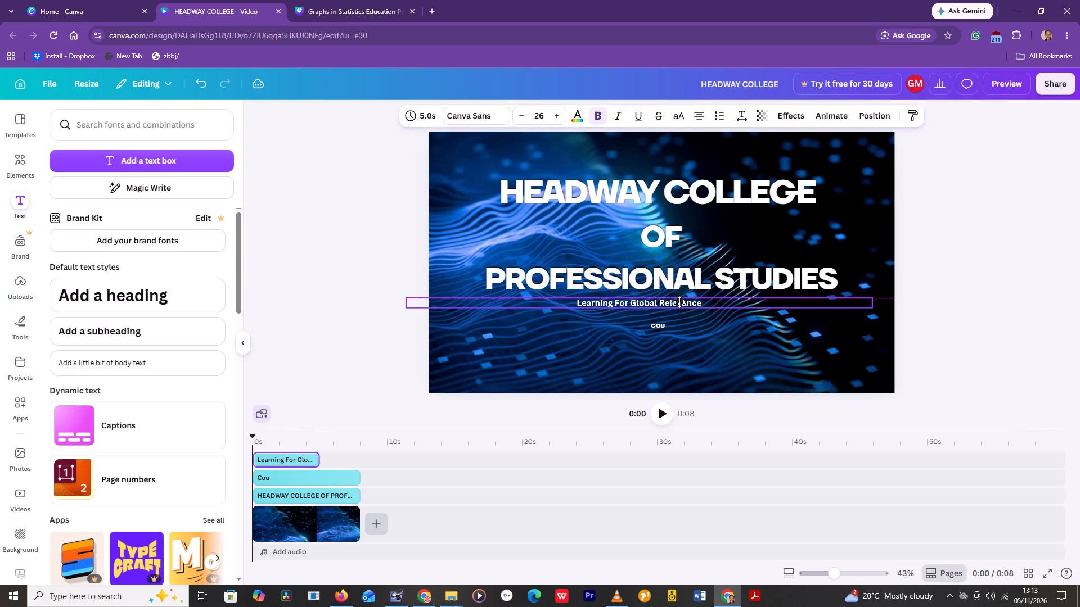
pyautogui.moveTo(679, 302); pyautogui.dragTo(683, 308)
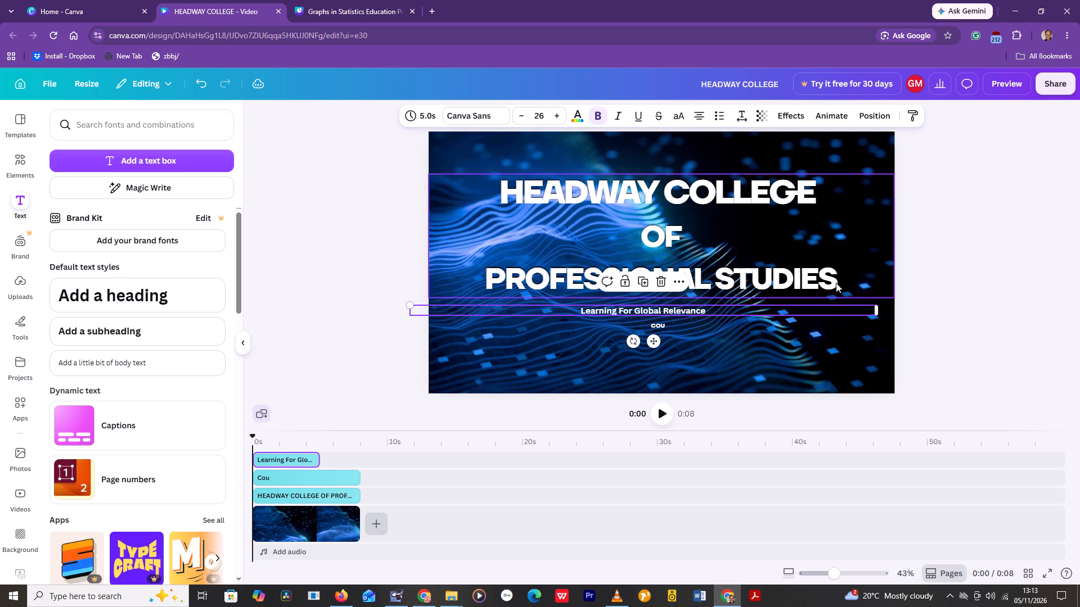
pyautogui.click(983, 233)
# Delete the stray "Cou" text below the subheading.
pyautogui.click(663, 327)
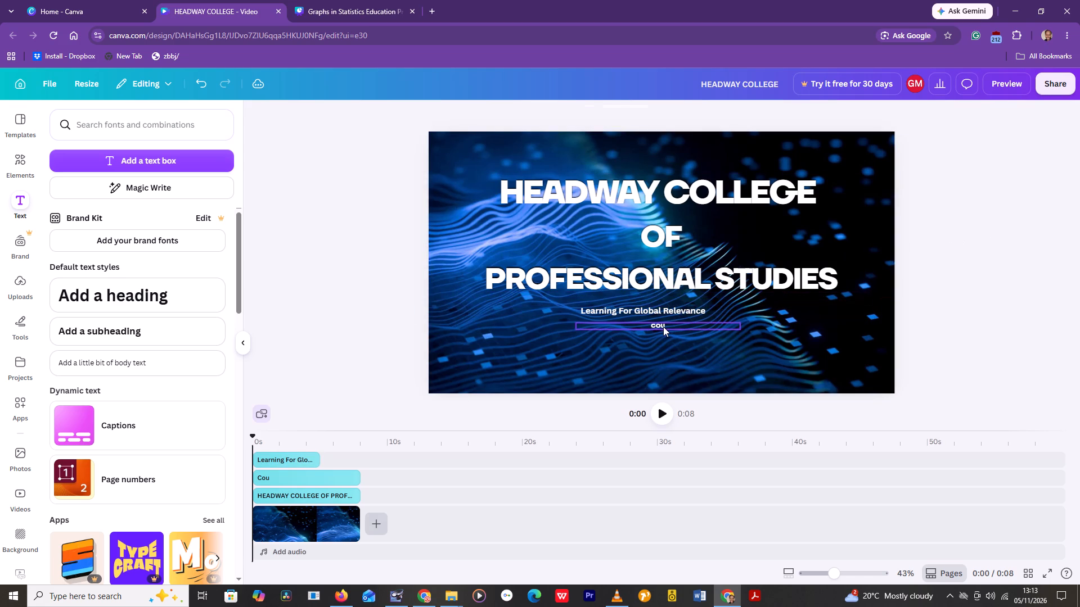
pyautogui.click(669, 324)
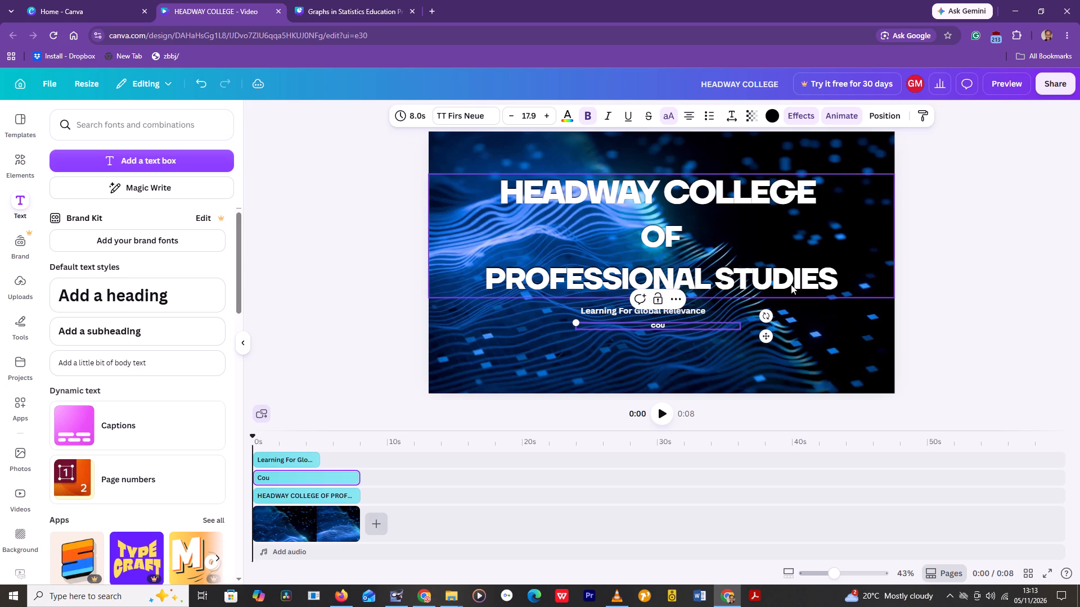
pyautogui.press('Delete')
pyautogui.press('BackSpace')
pyautogui.press('BackSpace')
pyautogui.press('BackSpace')
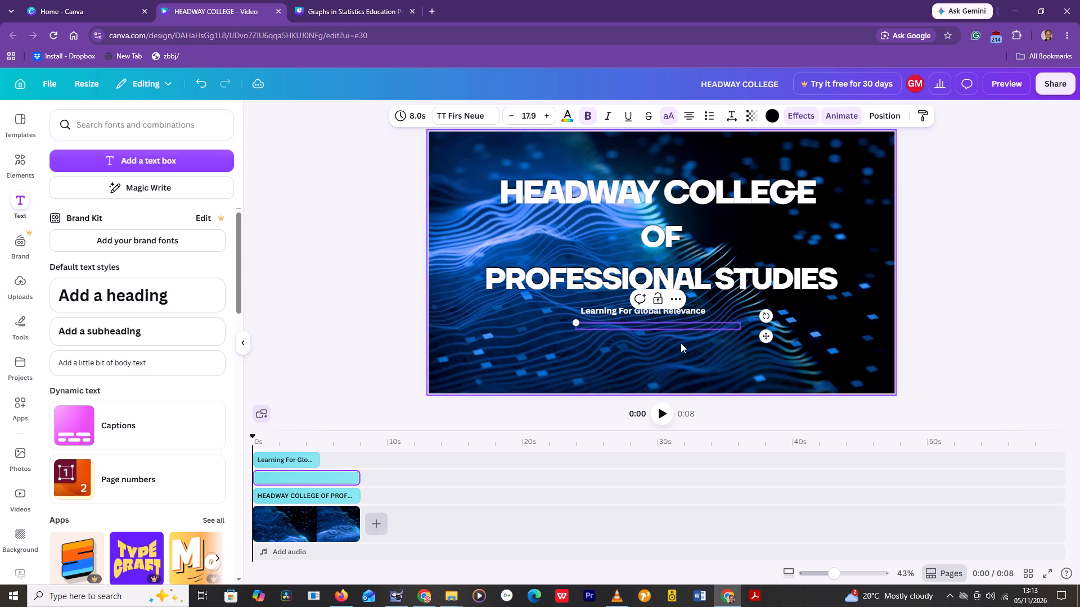
pyautogui.click(682, 330)
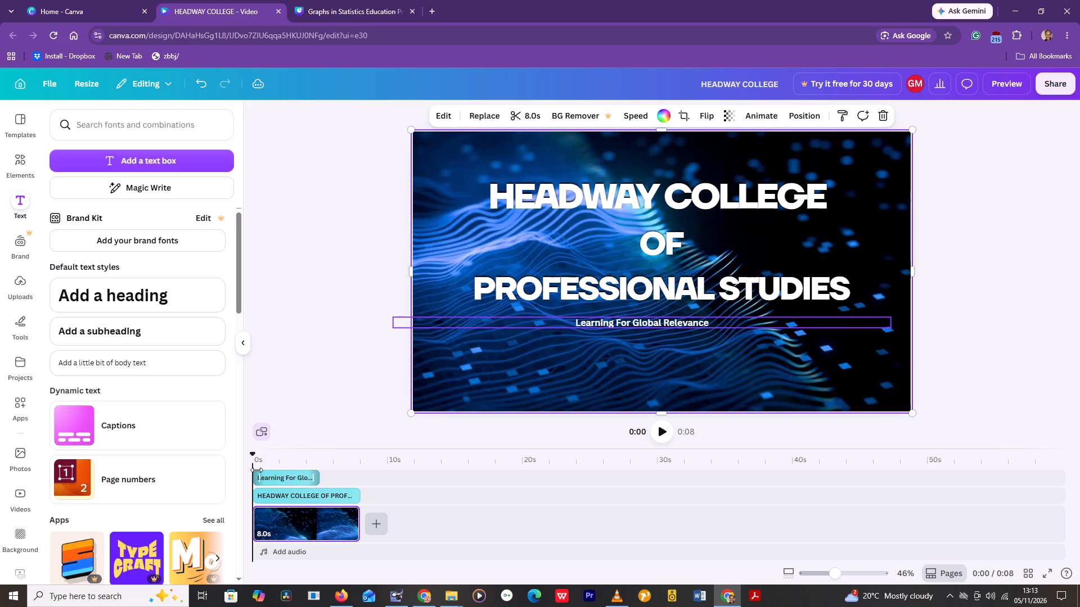
# Copy the 8-second blue wave background clip and paste the duplicate after it on the timeline.
pyautogui.click(271, 515)
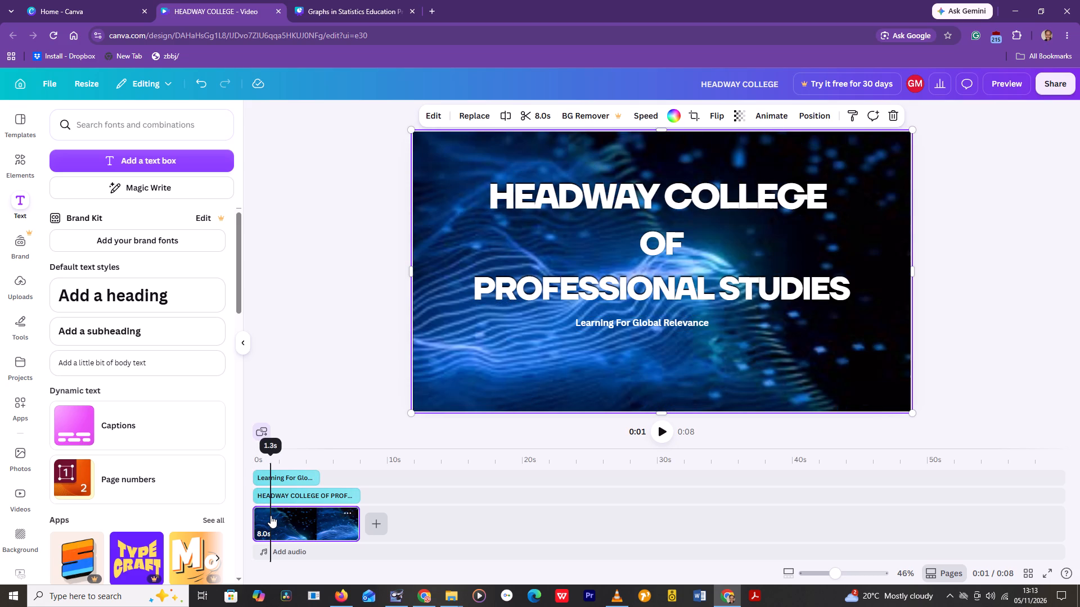
pyautogui.rightClick(271, 515)
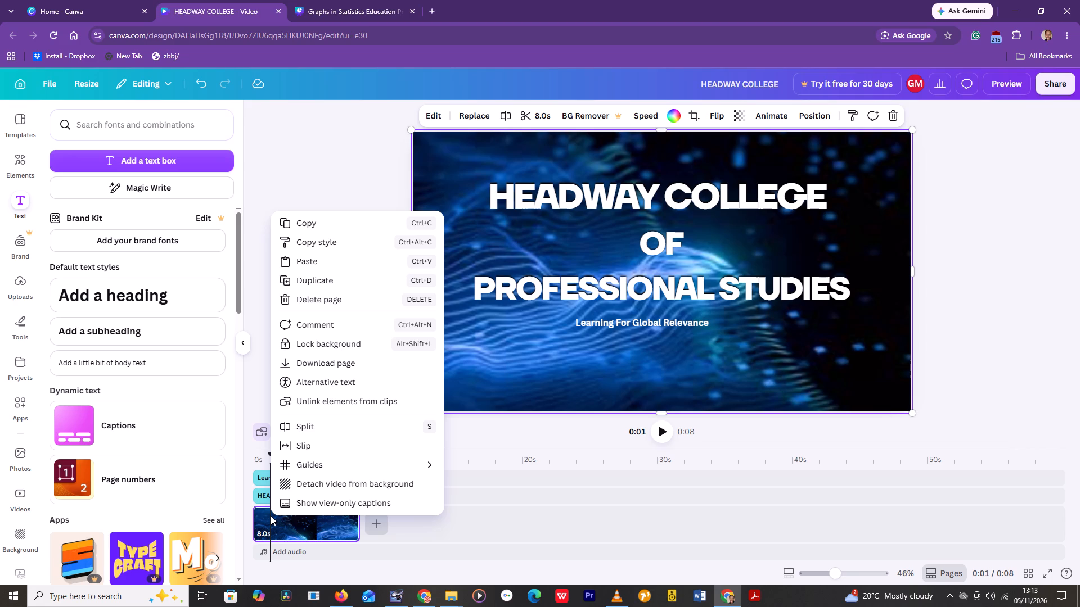
pyautogui.click(361, 218)
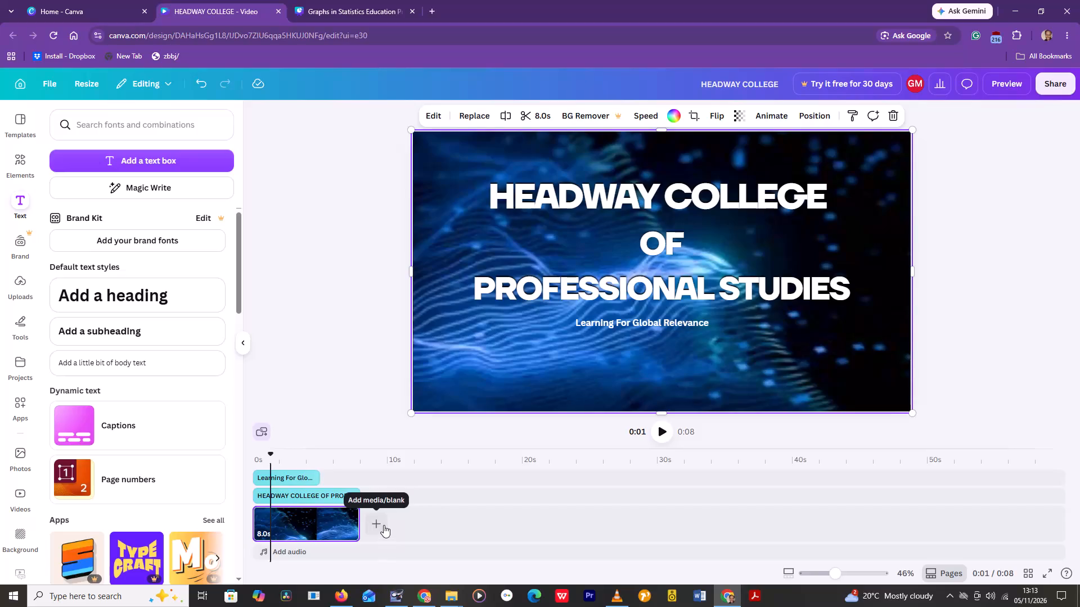
pyautogui.hotkey('ctrl', 'v')
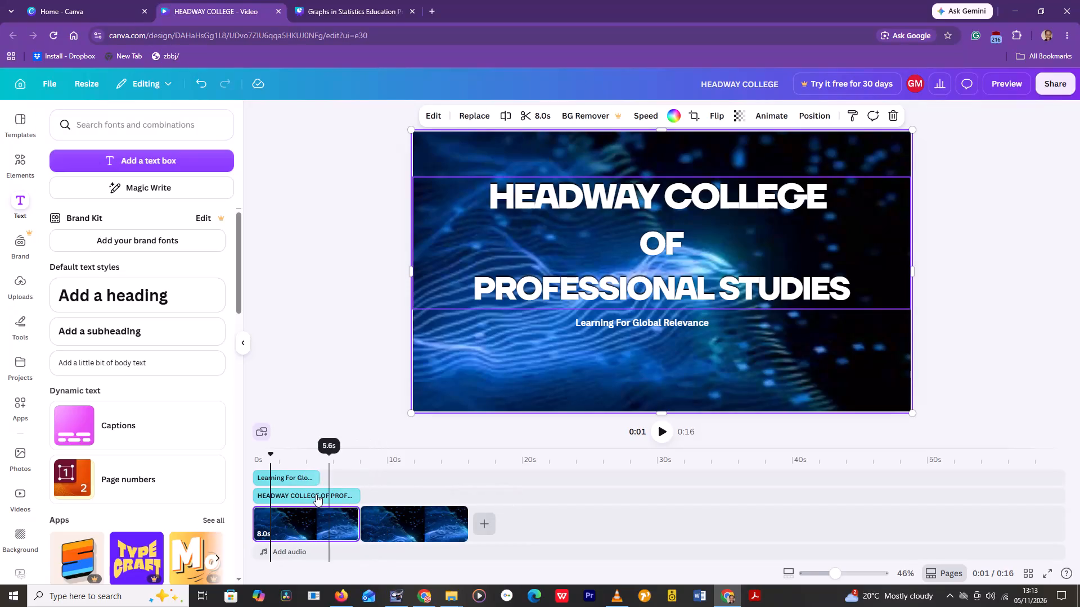
# Try to play back the video from the start of the second background clip at about 8 seconds.
pyautogui.click(270, 469)
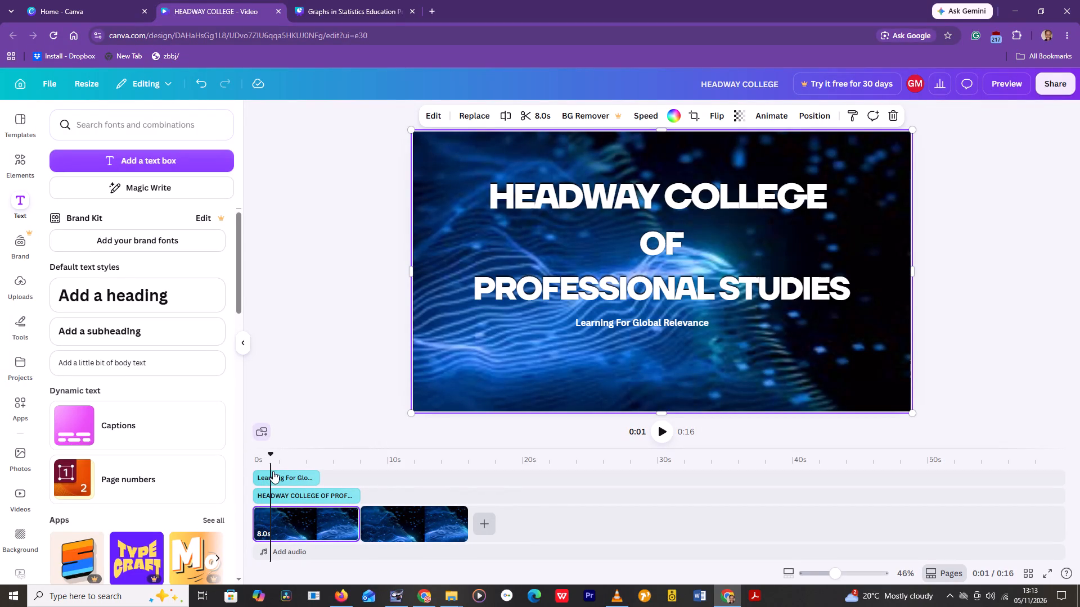
pyautogui.click(273, 475)
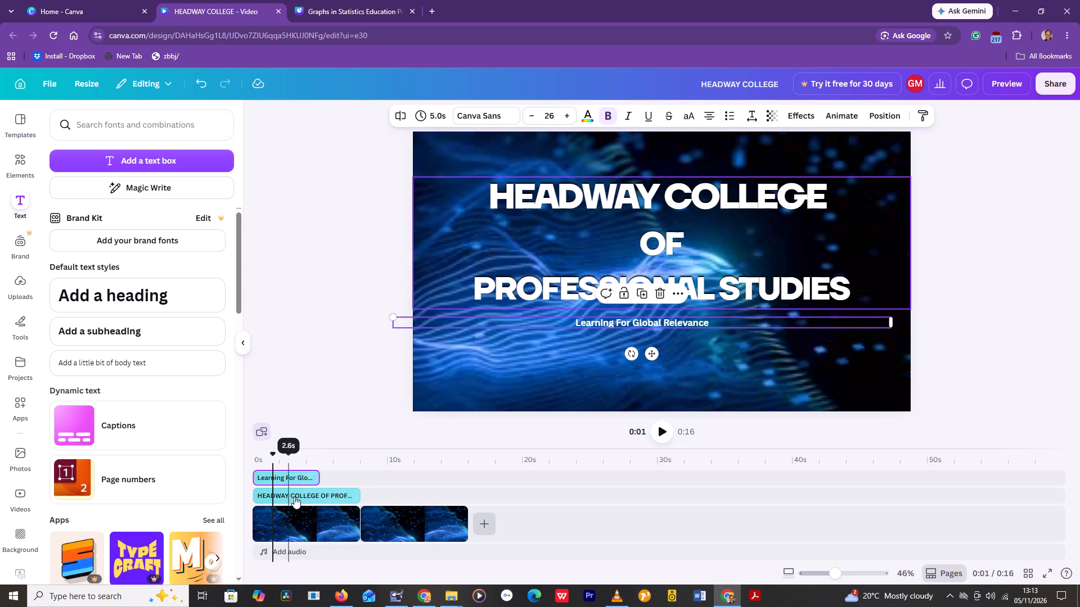
pyautogui.click(369, 526)
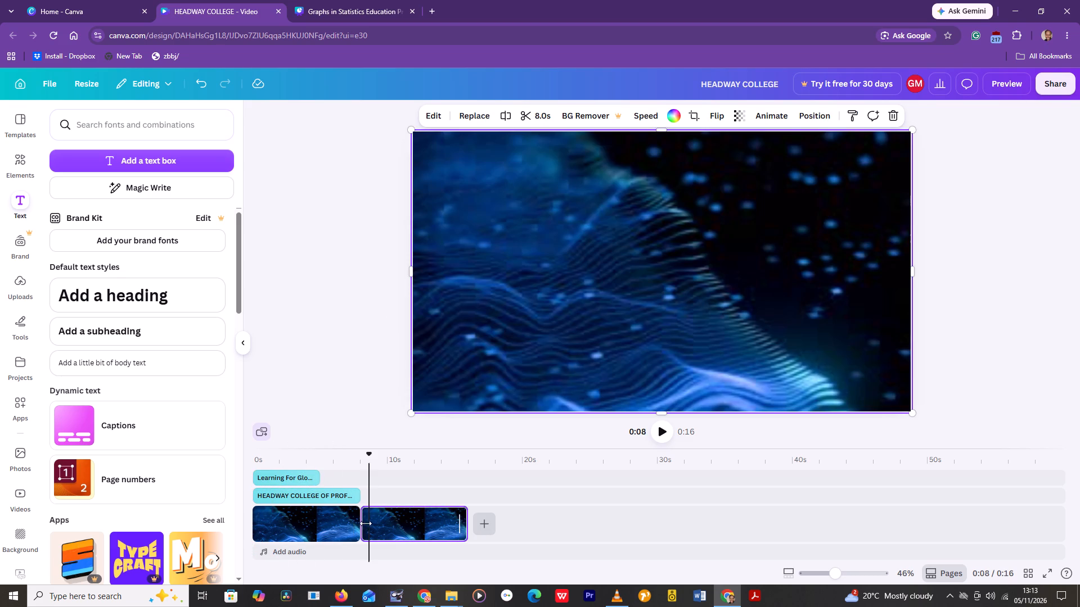
pyautogui.moveTo(369, 469); pyautogui.dragTo(366, 469)
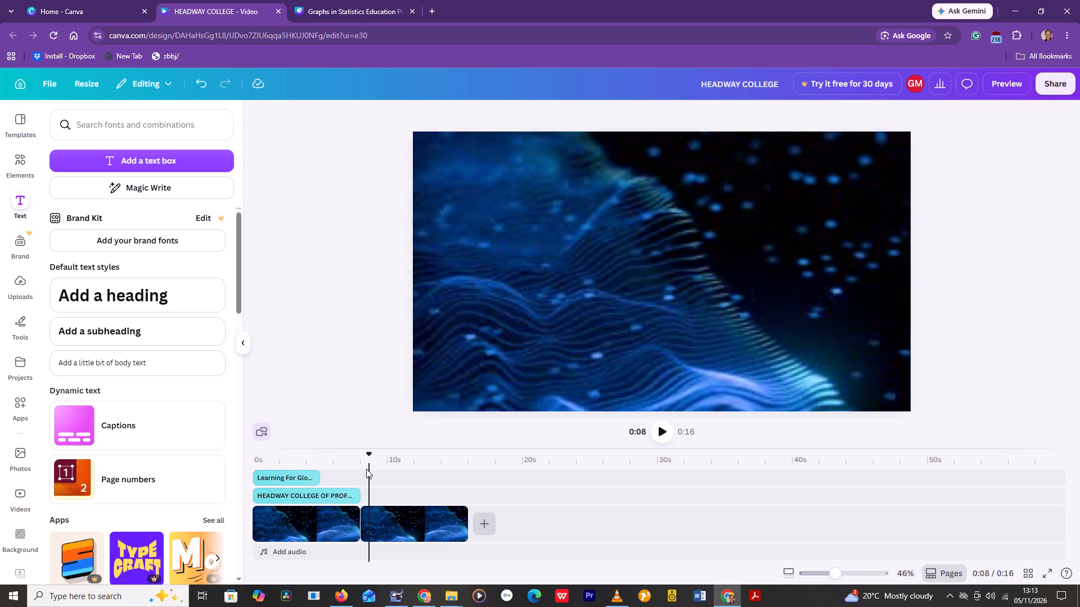
pyautogui.moveTo(366, 469); pyautogui.dragTo(362, 470)
pyautogui.click(370, 470)
pyautogui.press('space')
pyautogui.press('space')
pyautogui.press('space')
pyautogui.press('space')
pyautogui.press('space')
pyautogui.press('space')
pyautogui.press('space')
pyautogui.press('space')
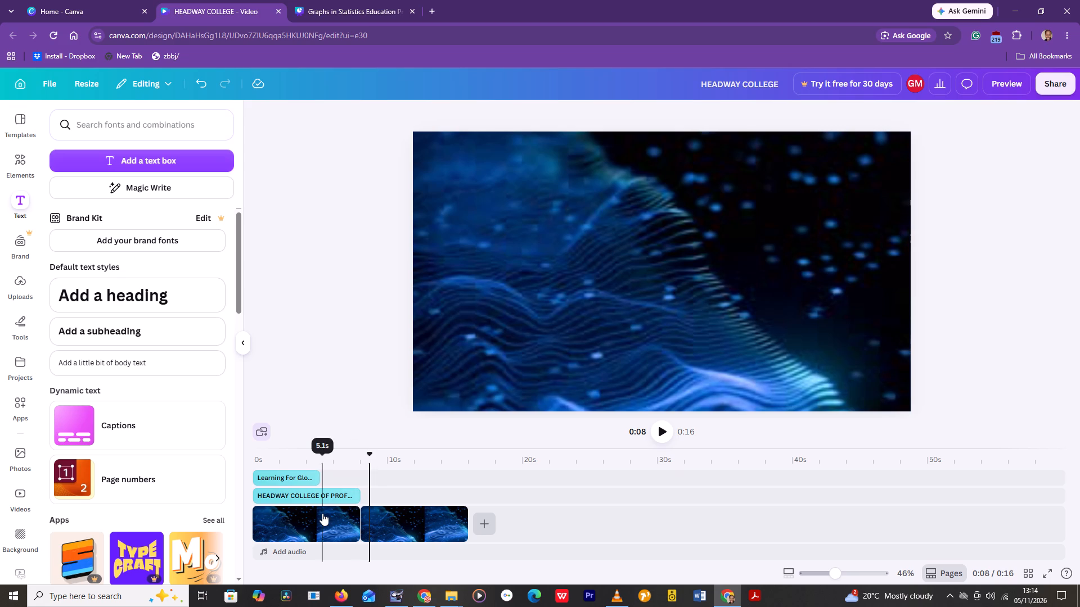
pyautogui.press('space')
pyautogui.press('space')
pyautogui.press('space')
pyautogui.press('space')
pyautogui.press('space')
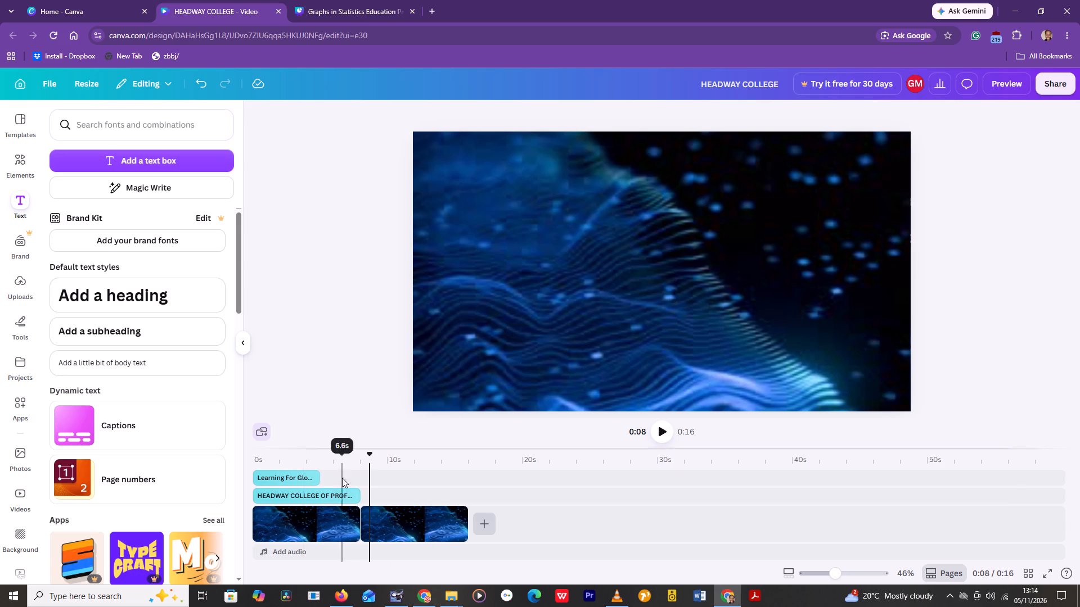
# Return the playhead to the beginning of the timeline and preview the title opening.
pyautogui.click(395, 529)
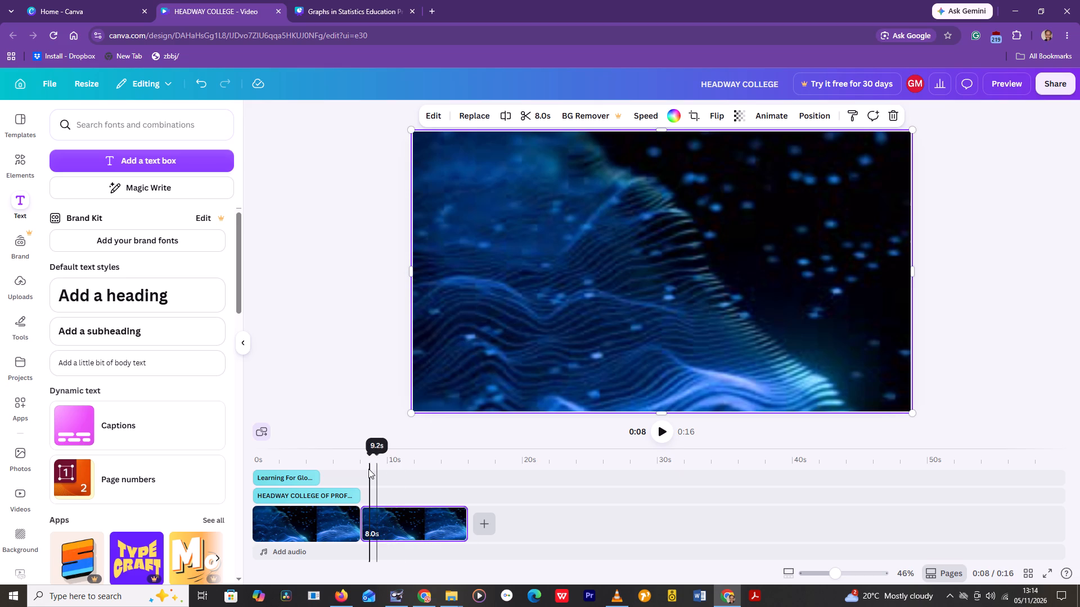
pyautogui.moveTo(368, 466); pyautogui.dragTo(352, 466)
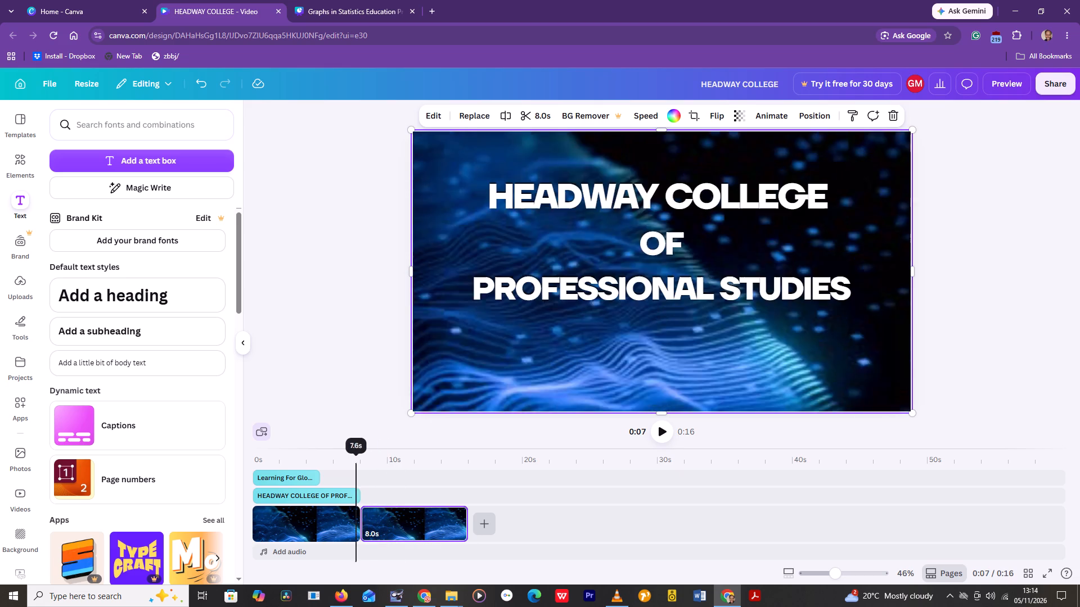
pyautogui.moveTo(352, 466); pyautogui.dragTo(260, 467)
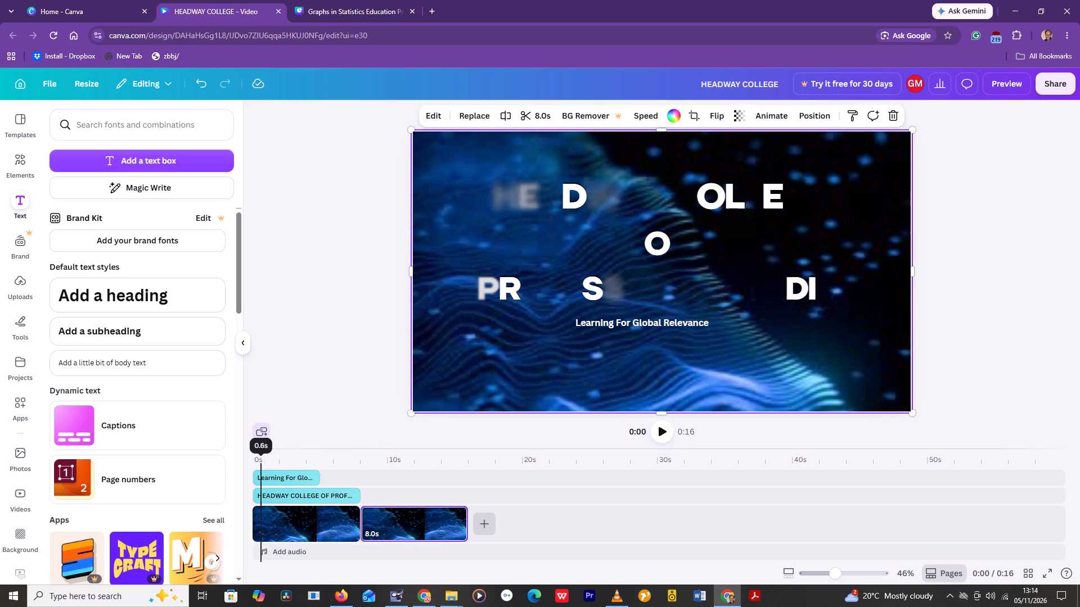
pyautogui.moveTo(260, 467); pyautogui.dragTo(255, 470)
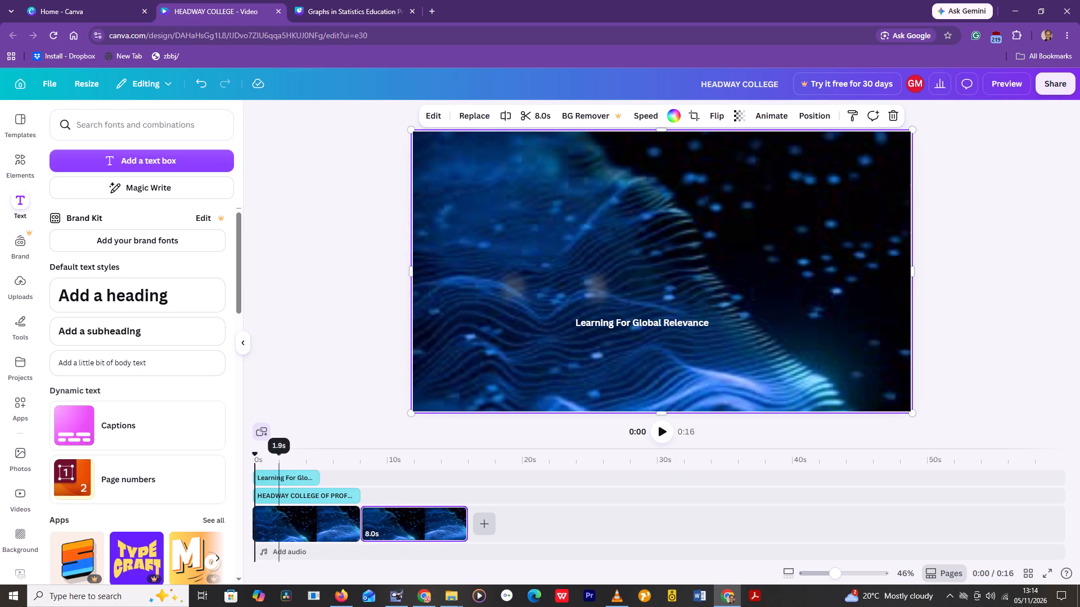
pyautogui.press('space')
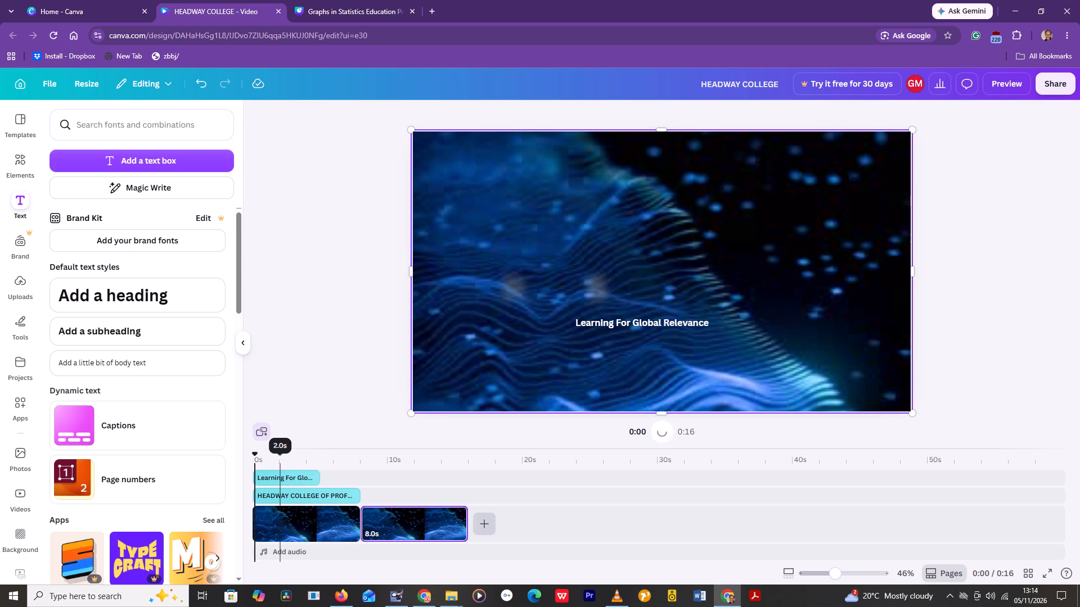
pyautogui.press('space')
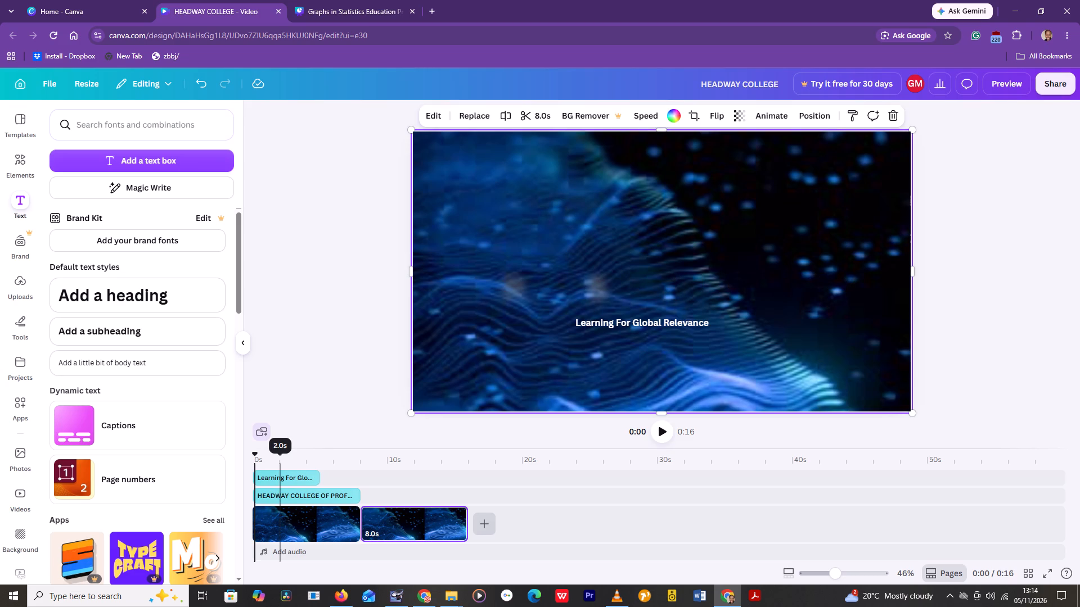
# Add a heading text over the beginning of the second background clip.
pyautogui.click(367, 524)
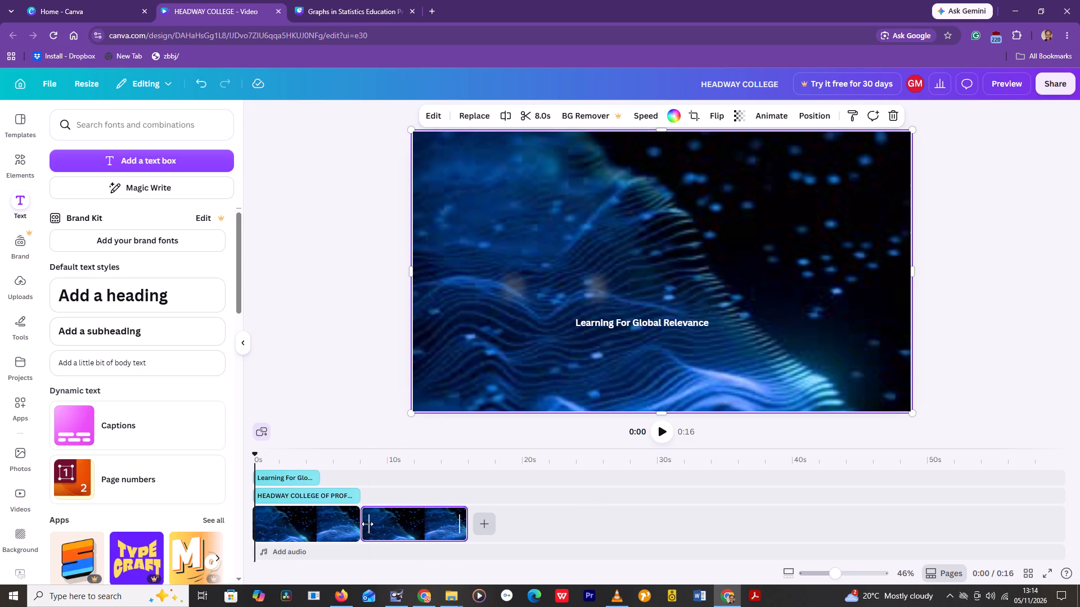
pyautogui.click(146, 295)
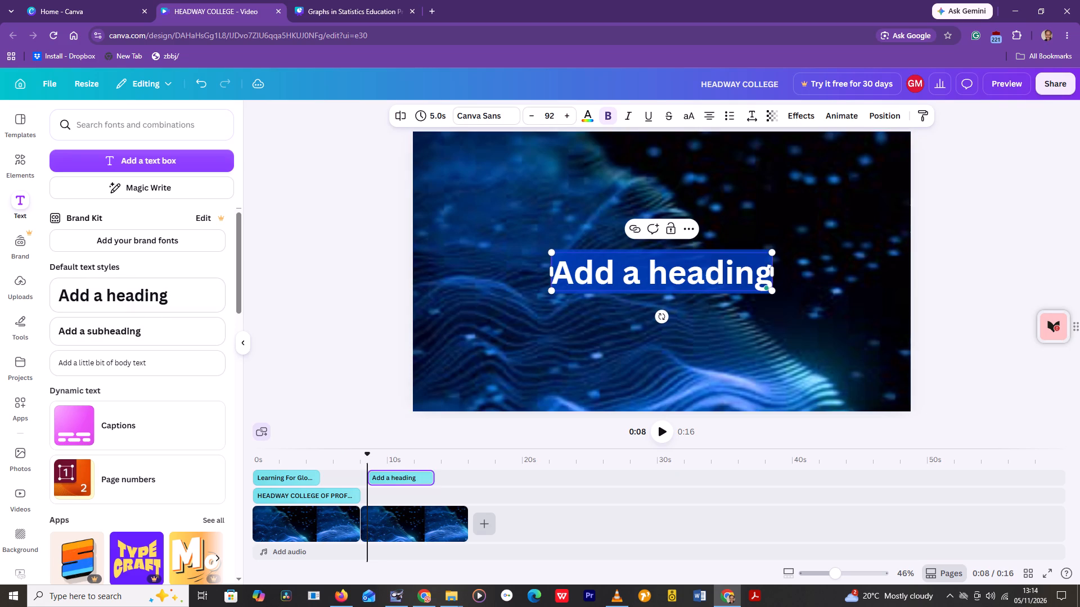
# Erase the new heading's placeholder text, restoring just "Ad" so the text box stays in place.
pyautogui.moveTo(613, 271); pyautogui.dragTo(620, 229)
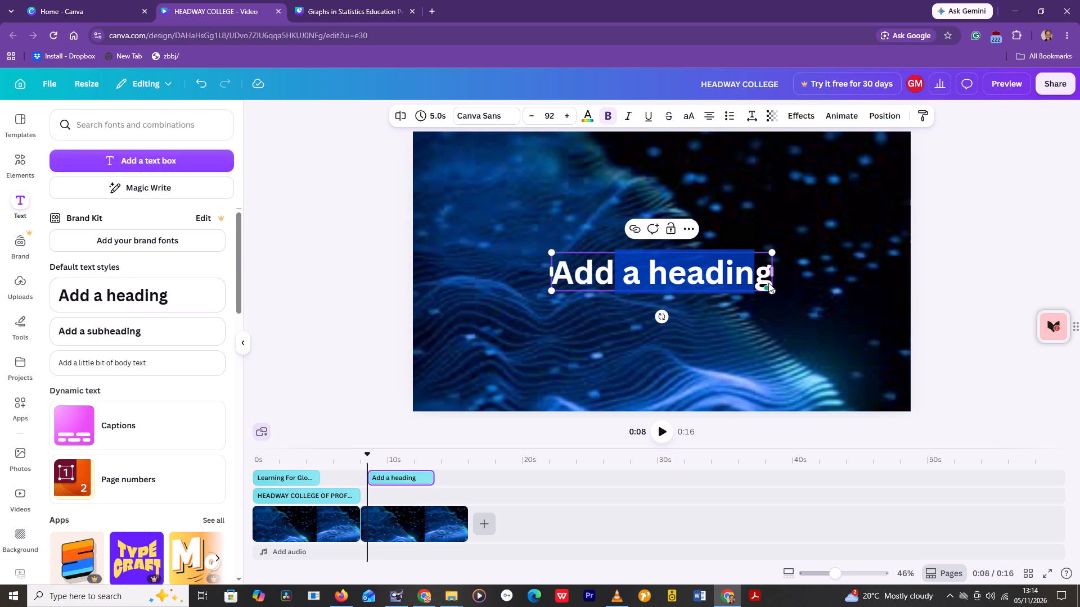
pyautogui.click(768, 283)
pyautogui.click(766, 283)
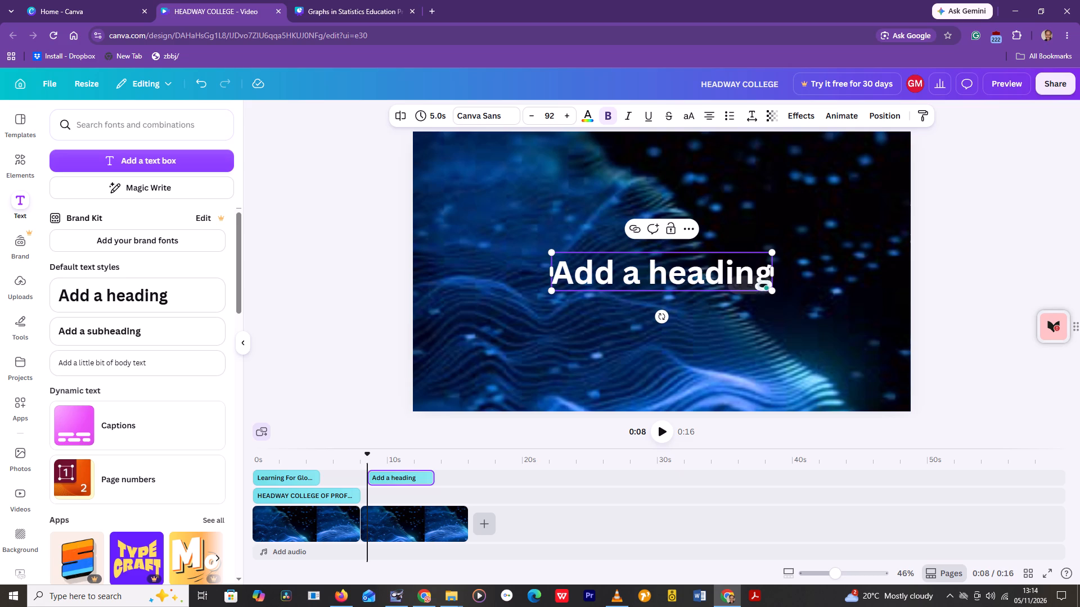
pyautogui.click(761, 274)
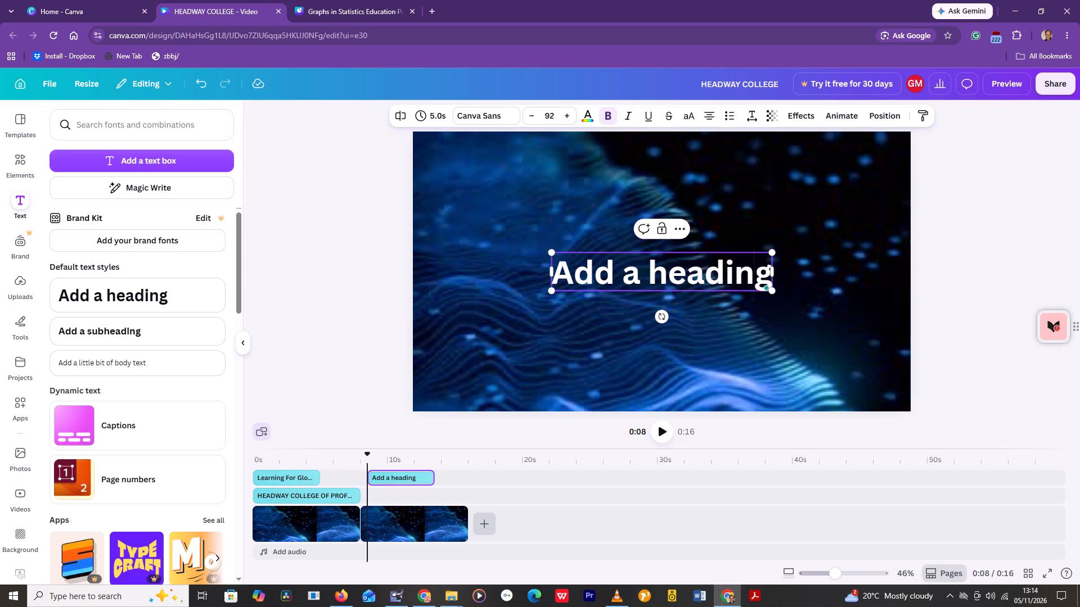
pyautogui.click(767, 274)
pyautogui.press('BackSpace')
pyautogui.press('BackSpace')
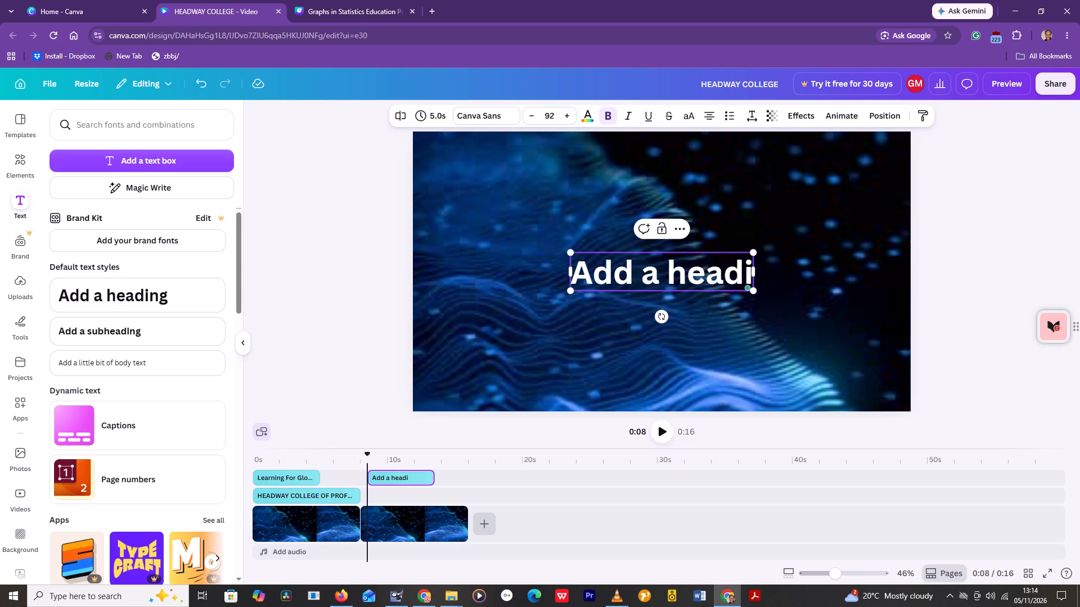
pyautogui.press('BackSpace')
pyautogui.press('BackSpace')
pyautogui.press('BackSpace')
pyautogui.press('BackSpace')
pyautogui.press('BackSpace')
pyautogui.press('BackSpace')
pyautogui.press('BackSpace')
pyautogui.press('BackSpace')
pyautogui.press('BackSpace')
pyautogui.press('BackSpace')
pyautogui.press('BackSpace')
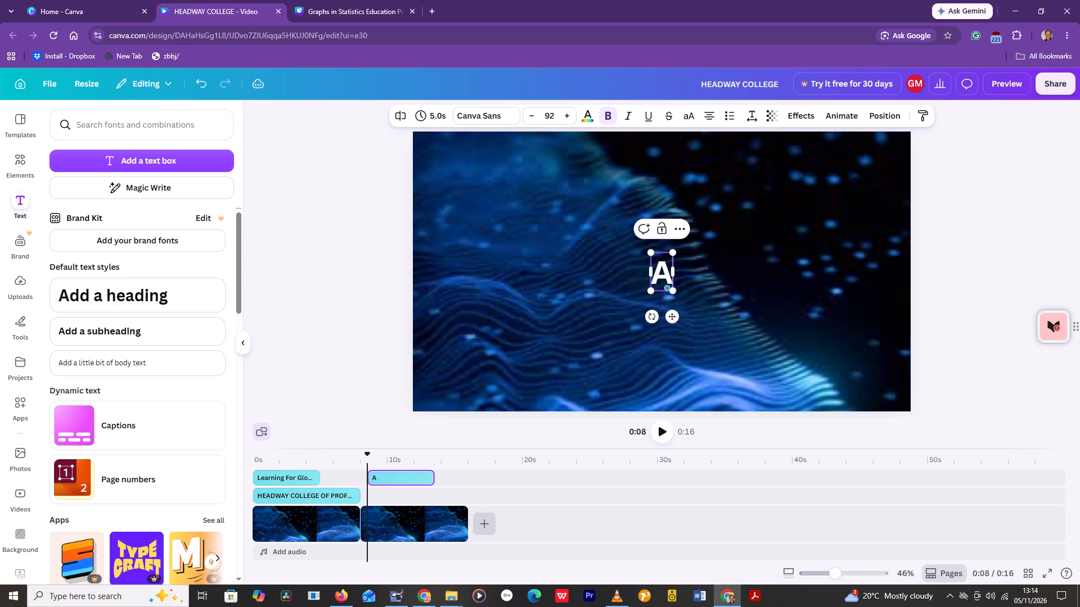
pyautogui.press('BackSpace')
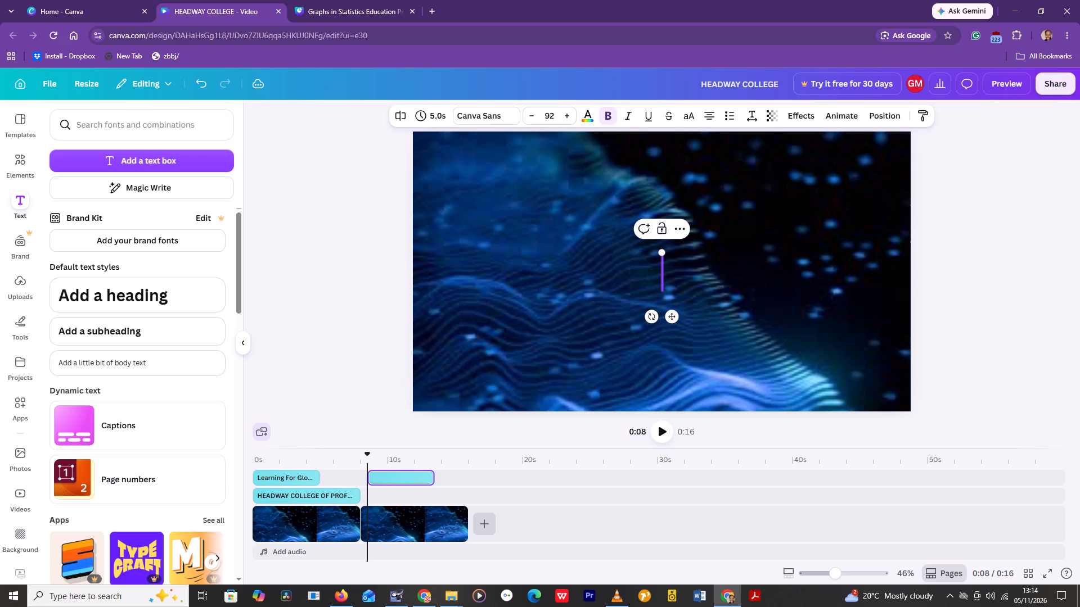
pyautogui.hotkey('ctrl', 'z')
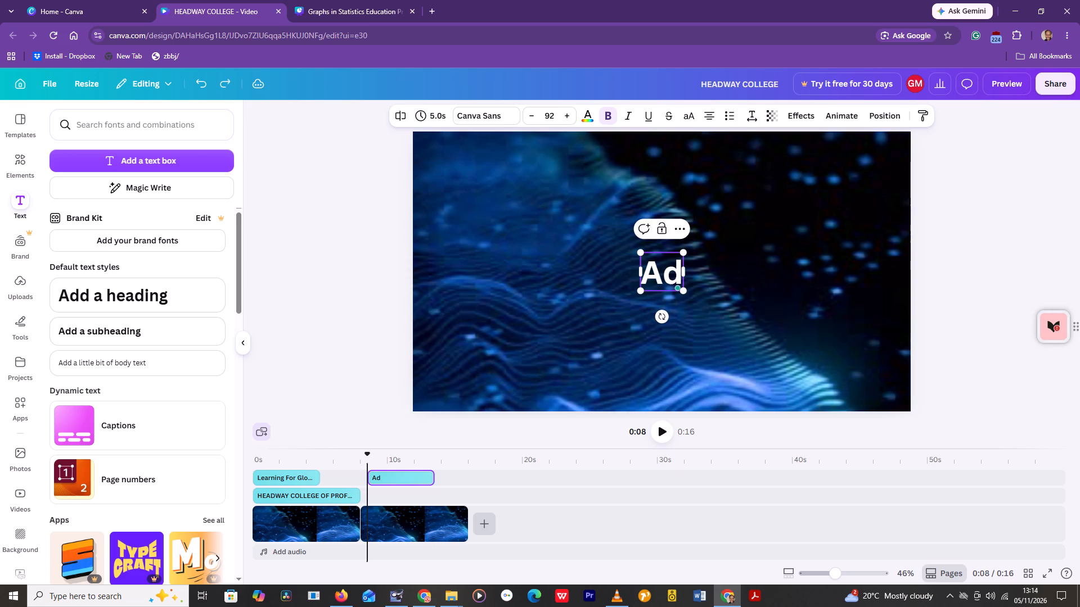
# Widen the "Ad" text box to roughly four times its width by extending its right edge.
pyautogui.moveTo(650, 270); pyautogui.dragTo(637, 266)
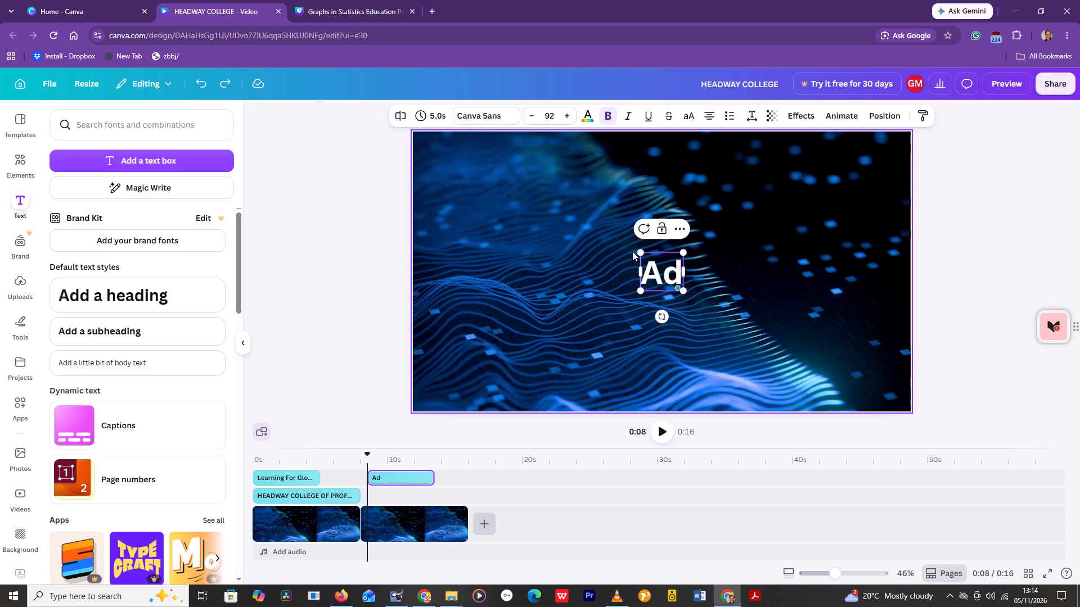
pyautogui.moveTo(635, 247); pyautogui.dragTo(624, 241)
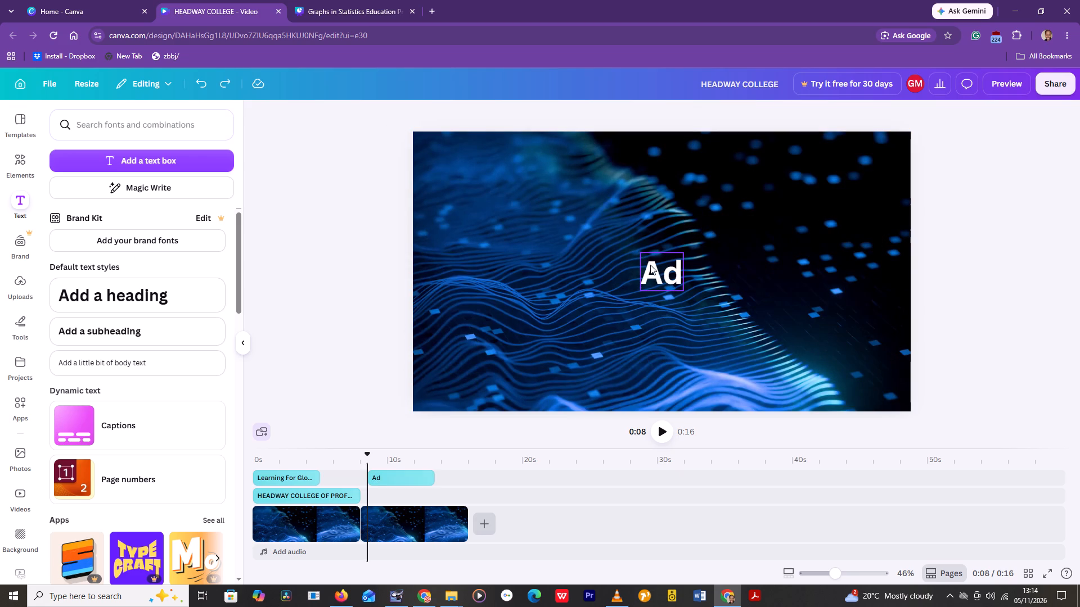
pyautogui.click(685, 275)
pyautogui.click(930, 287)
pyautogui.click(682, 276)
pyautogui.moveTo(685, 273); pyautogui.dragTo(696, 273)
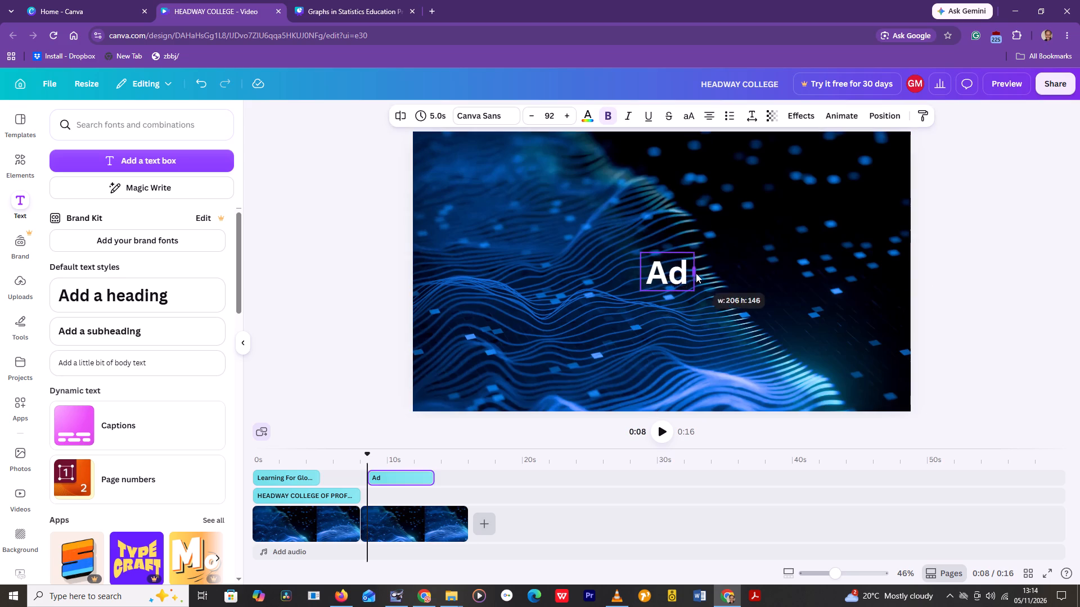
pyautogui.moveTo(696, 273); pyautogui.dragTo(820, 278)
# Replace the "Ad" text in the widened heading with "Courses Offerd".
pyautogui.click(752, 269)
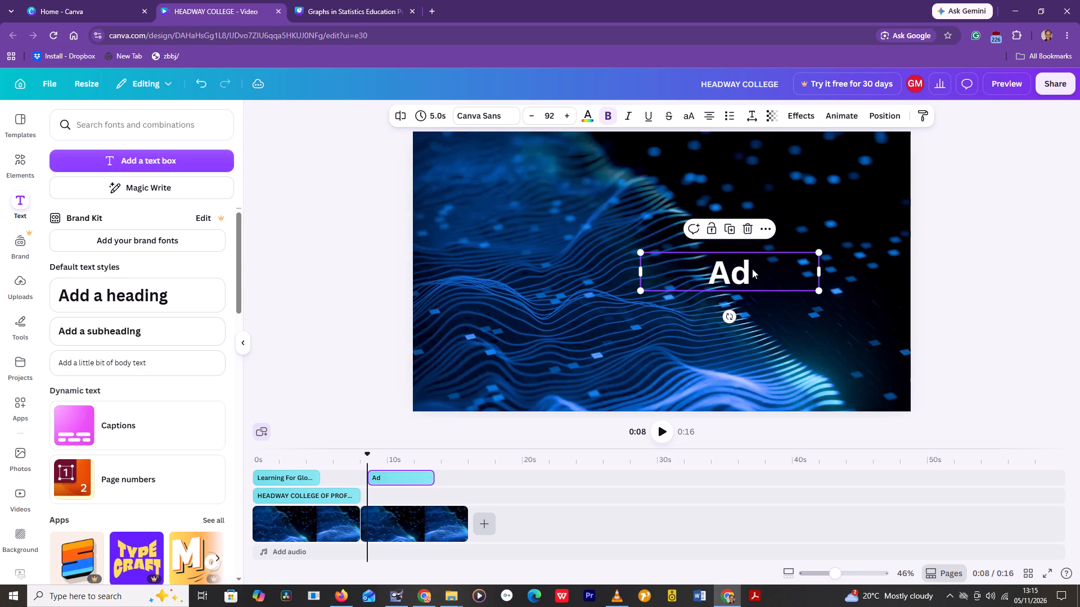
pyautogui.press('BackSpace')
pyautogui.press('BackSpace')
pyautogui.press('BackSpace')
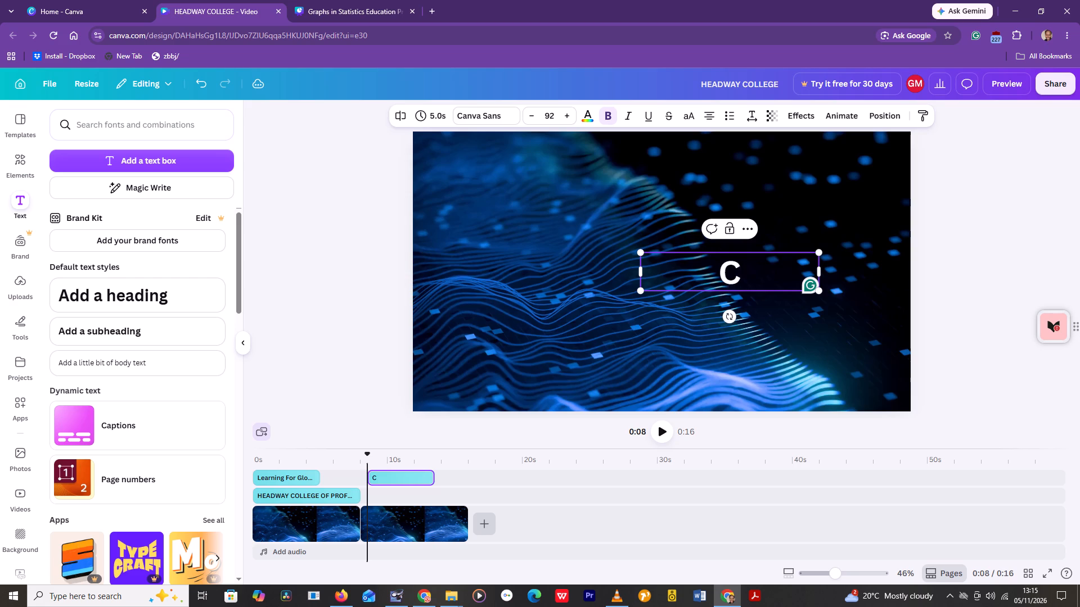
pyautogui.write('ou')
pyautogui.write('rse')
pyautogui.write('s')
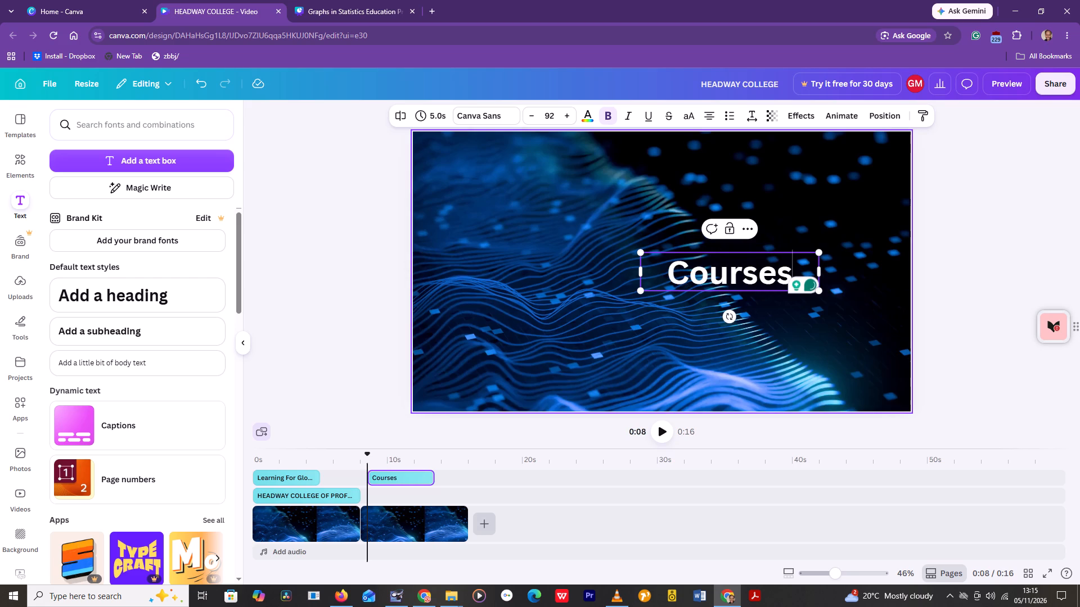
pyautogui.press('space')
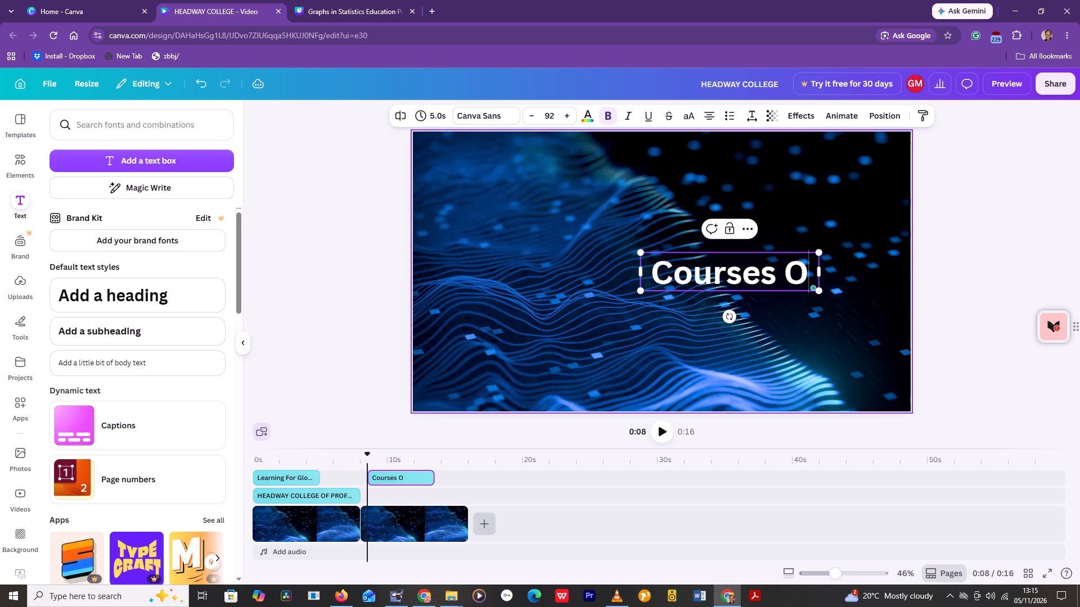
pyautogui.write('fferd')
pyautogui.press('space')
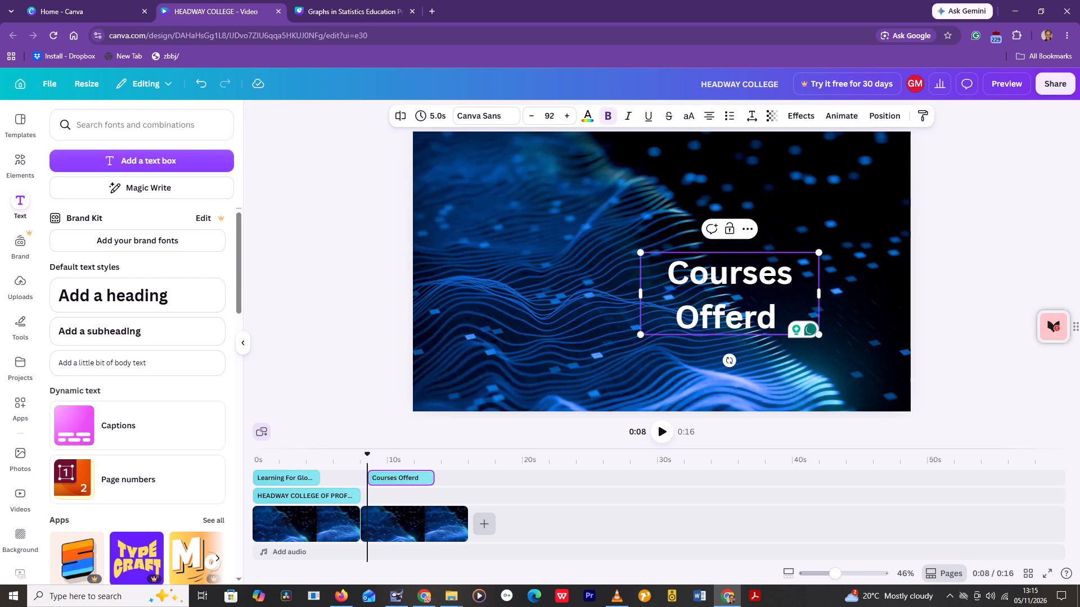
# Widen the "Courses Offerd" text box at both ends so the heading fits on one line.
pyautogui.moveTo(822, 297); pyautogui.dragTo(850, 292)
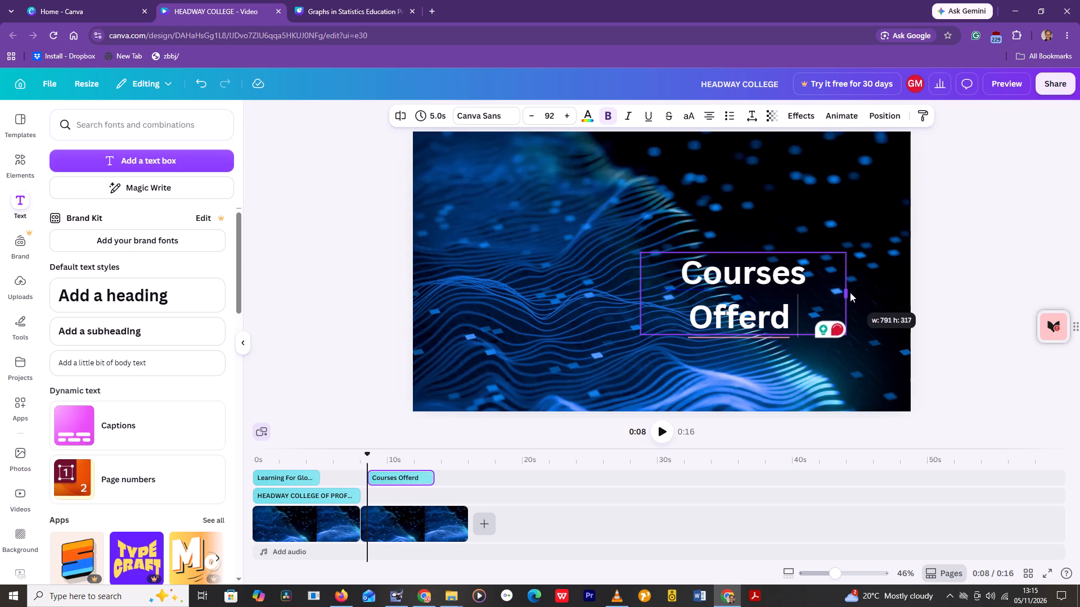
pyautogui.moveTo(850, 292); pyautogui.dragTo(853, 292)
pyautogui.moveTo(638, 296); pyautogui.dragTo(589, 286)
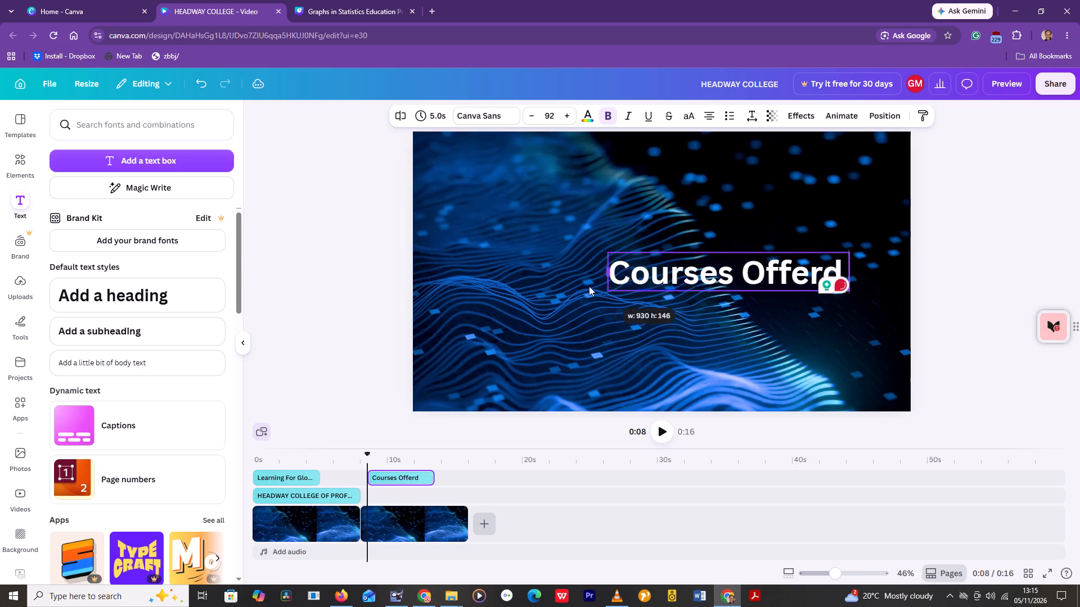
pyautogui.moveTo(589, 286); pyautogui.dragTo(542, 280)
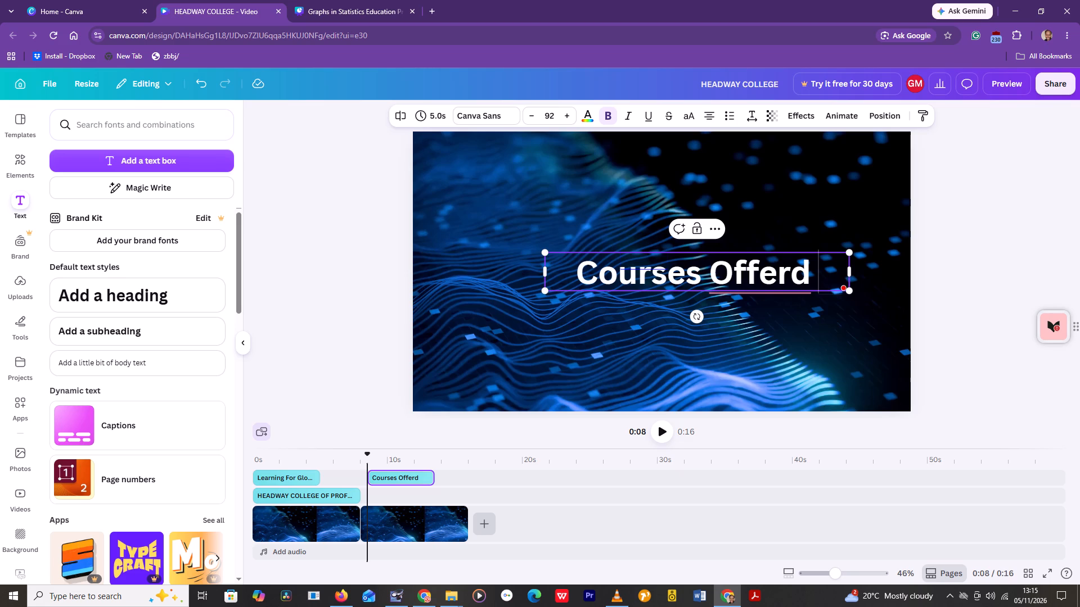
pyautogui.click(702, 278)
pyautogui.click(814, 272)
pyautogui.click(970, 251)
# Move the "Courses Offerd" heading to the video frame's upper-left area and scale it down to font size 78.9.
pyautogui.moveTo(796, 278); pyautogui.dragTo(789, 272)
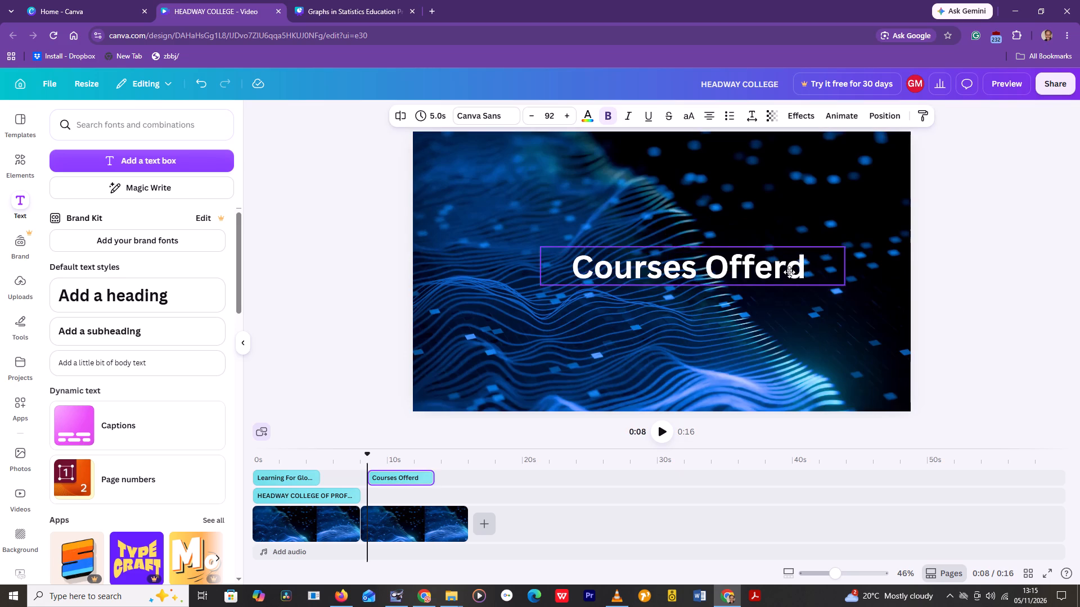
pyautogui.moveTo(789, 272); pyautogui.dragTo(647, 192)
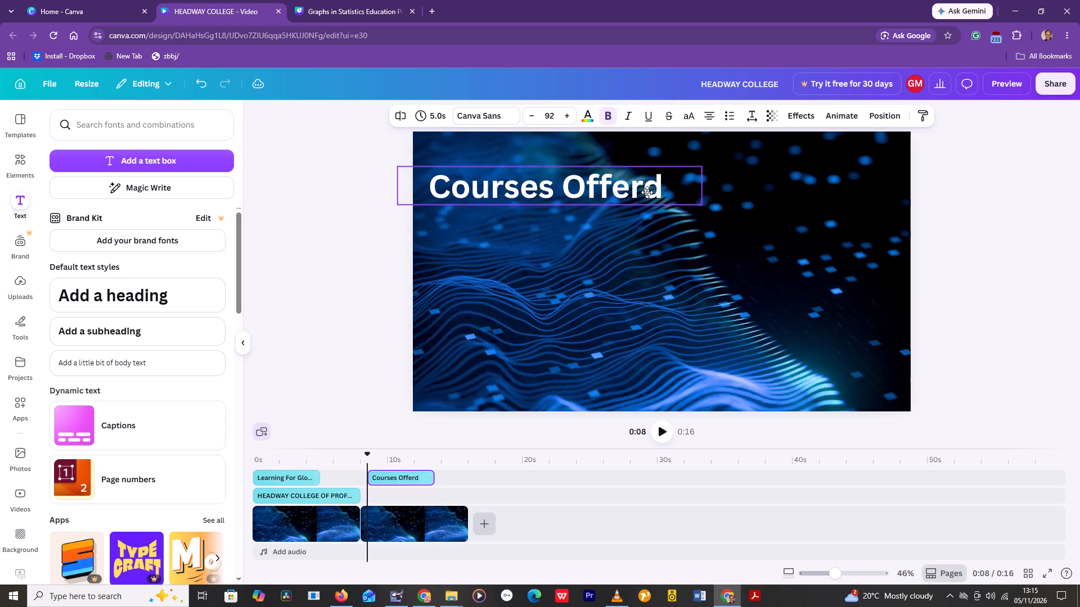
pyautogui.moveTo(647, 192); pyautogui.dragTo(627, 200)
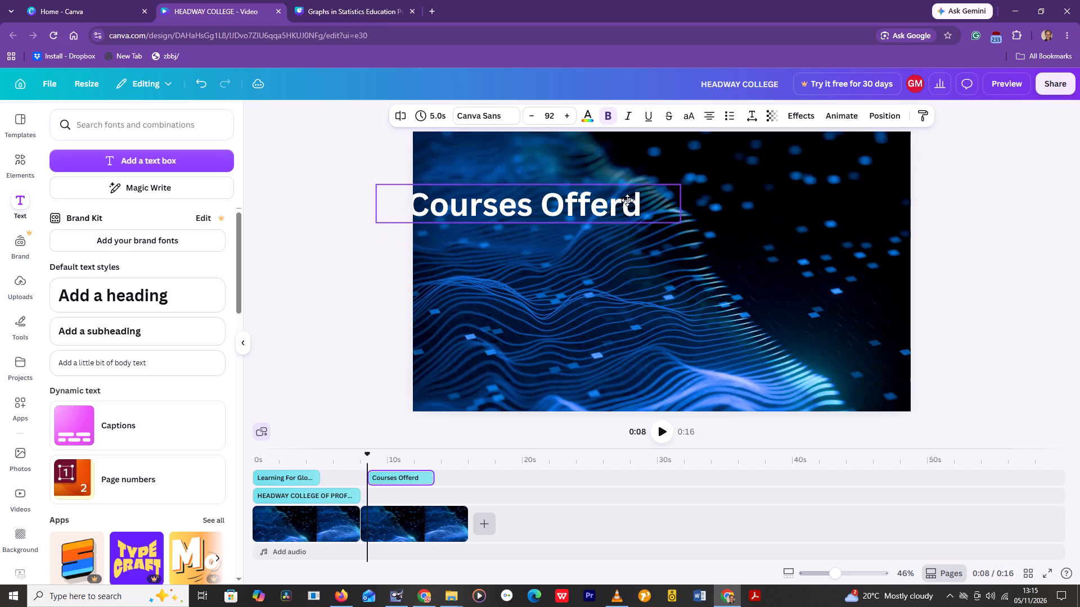
pyautogui.moveTo(627, 200); pyautogui.dragTo(631, 163)
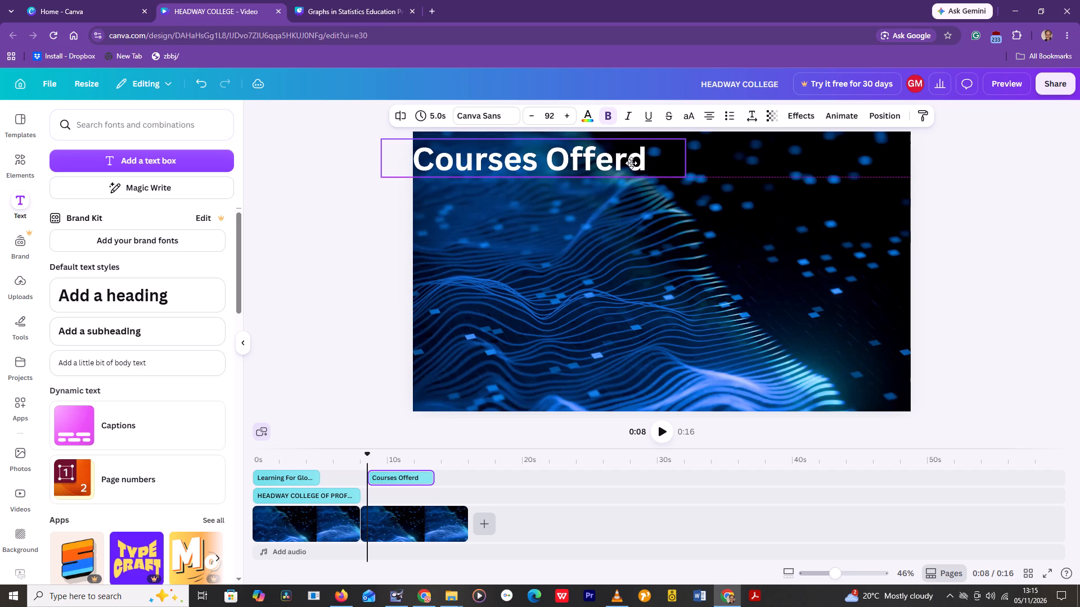
pyautogui.moveTo(631, 163); pyautogui.dragTo(633, 203)
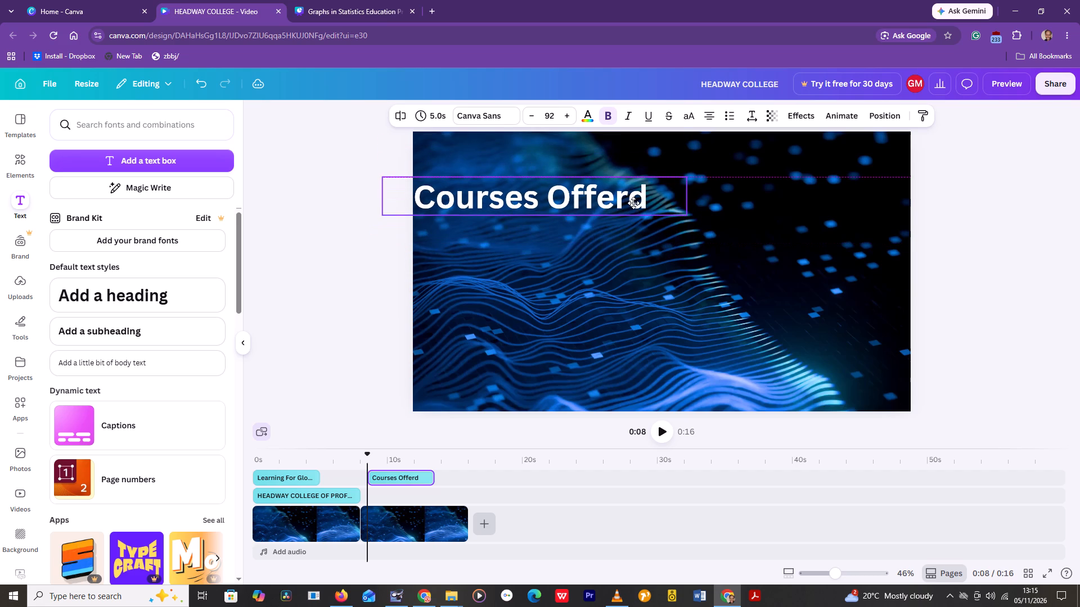
pyautogui.moveTo(633, 203); pyautogui.dragTo(632, 203)
pyautogui.moveTo(684, 215); pyautogui.dragTo(640, 194)
# Correct the heading's misspelled word "Offerd" to "Offered".
pyautogui.click(590, 194)
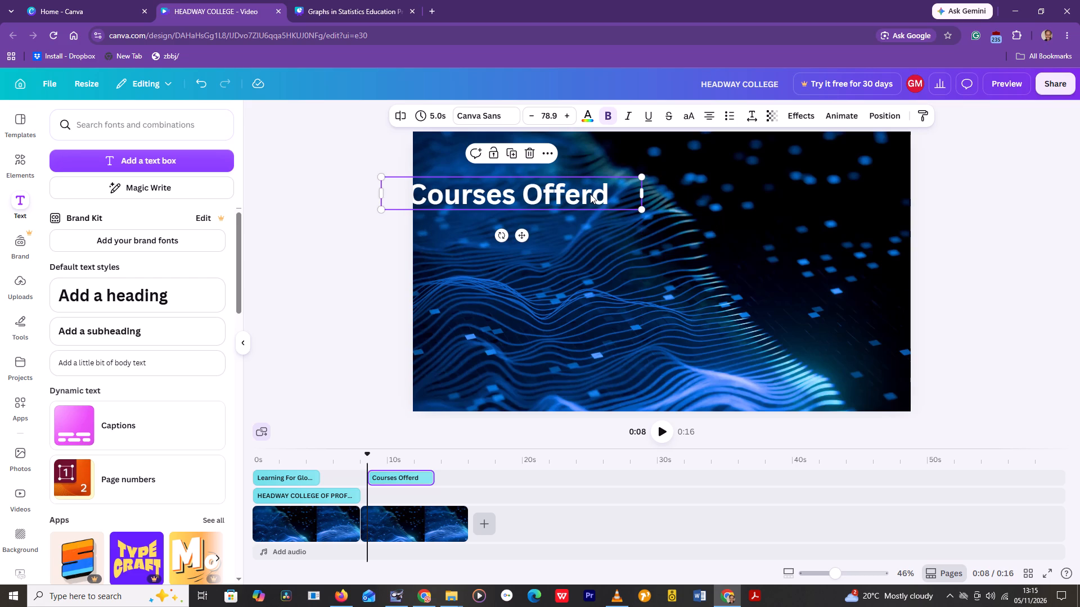
pyautogui.press('e')
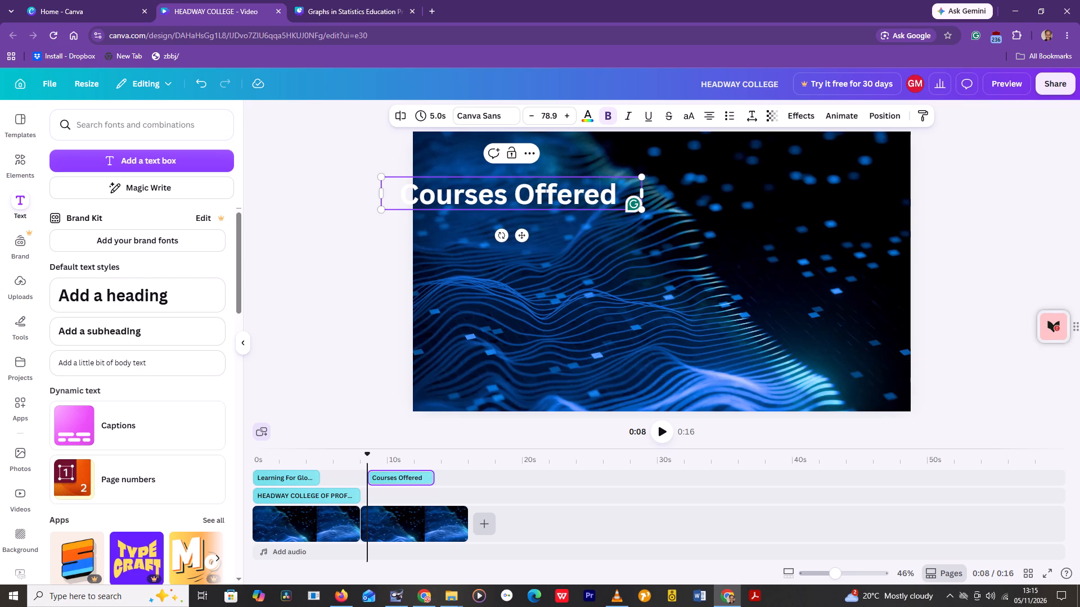
# Shift the "Courses Offered" heading slightly right so its text sits fully inside the video frame.
pyautogui.moveTo(536, 197); pyautogui.dragTo(574, 200)
pyautogui.click(748, 210)
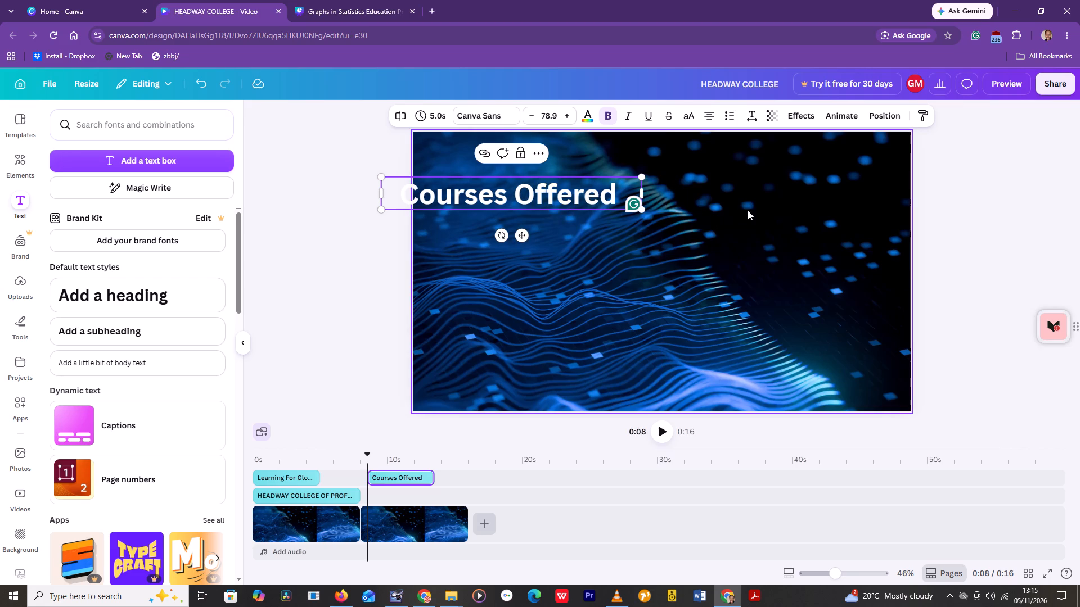
pyautogui.moveTo(609, 194); pyautogui.dragTo(631, 196)
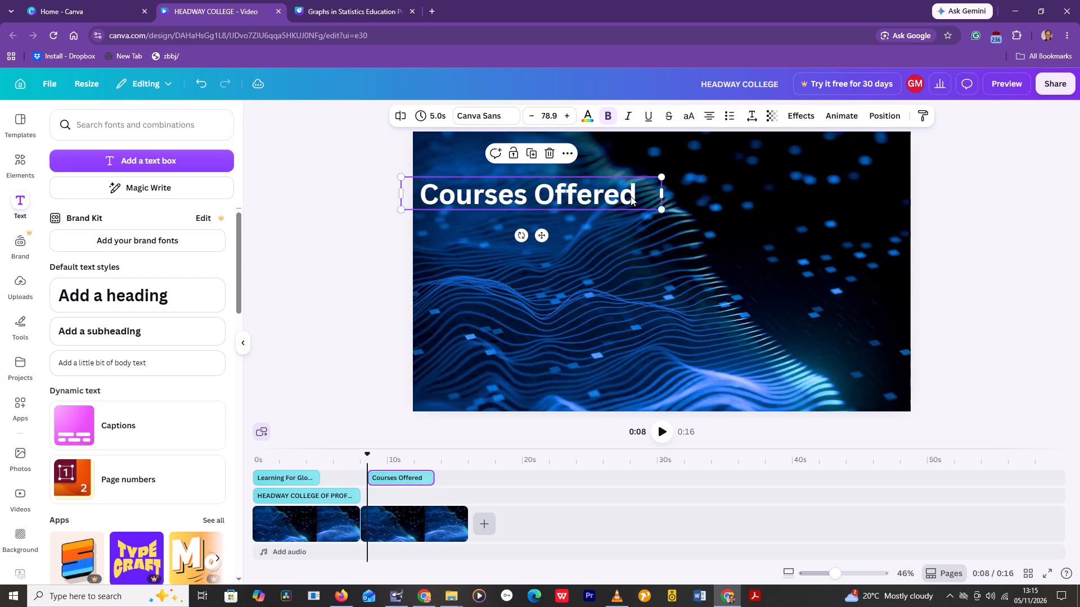
pyautogui.click(955, 211)
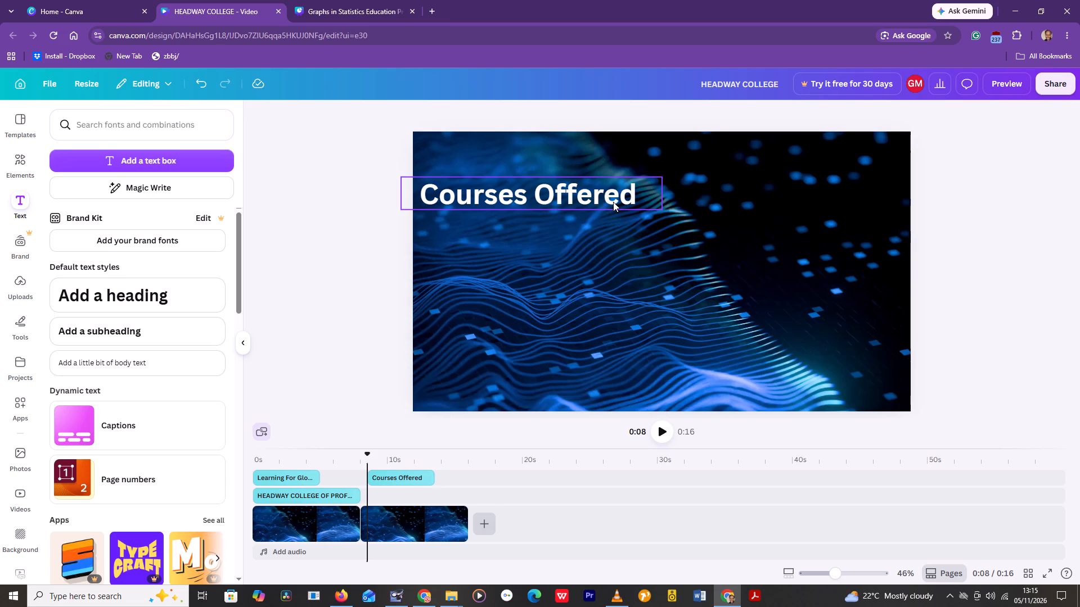
# Reduce the "Courses Offered" heading's font size to 74.9.
pyautogui.click(632, 195)
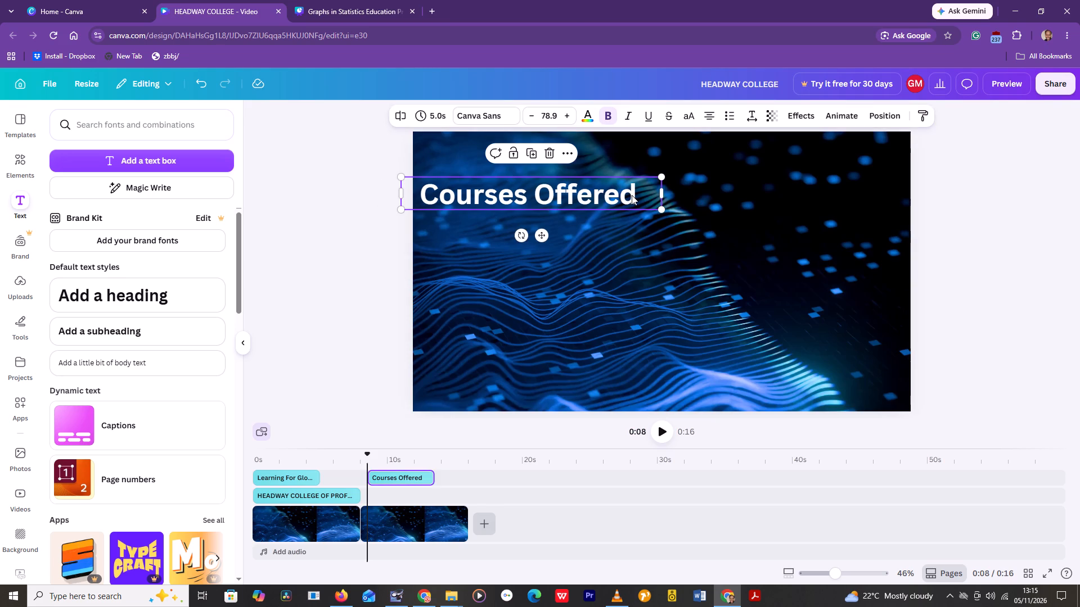
pyautogui.click(529, 114)
pyautogui.click(529, 114)
pyautogui.click(529, 114)
pyautogui.click(529, 114)
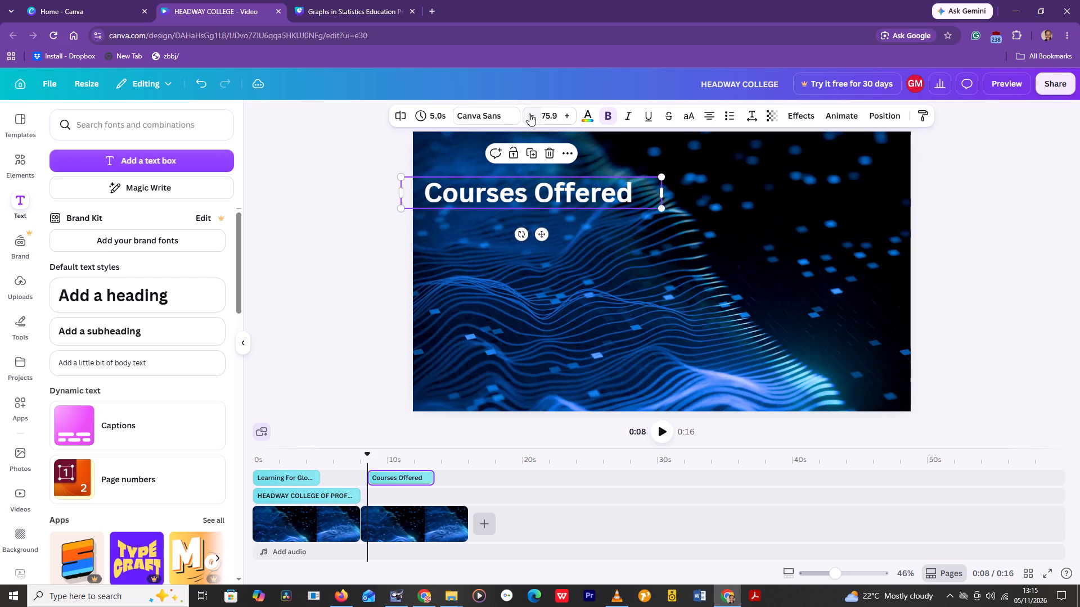
pyautogui.click(998, 223)
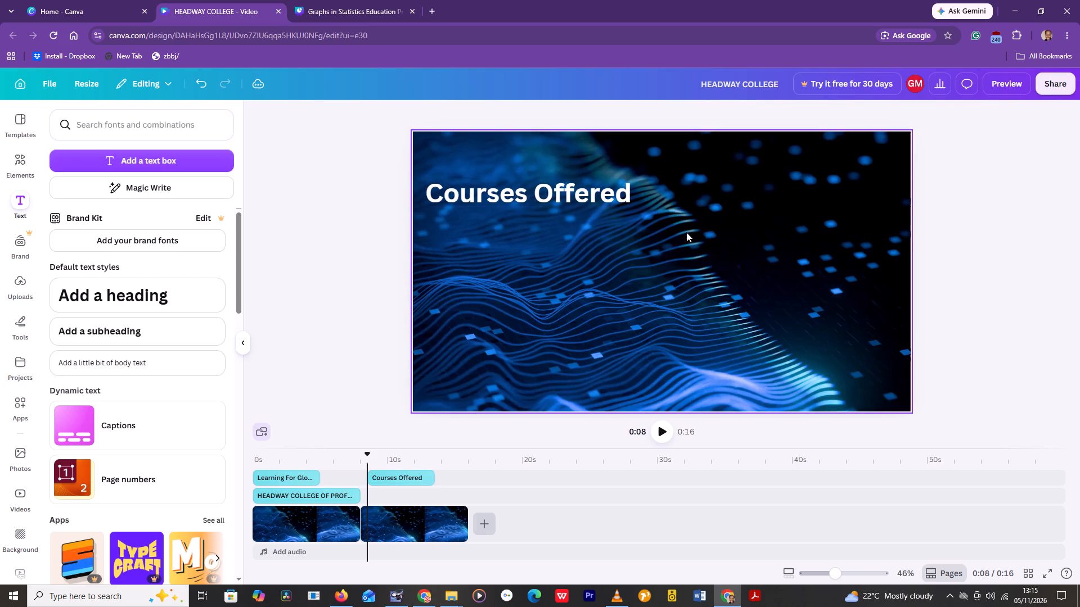
# Nudge the "Courses Offered" heading slightly left, closer to the video frame's left edge.
pyautogui.click(610, 203)
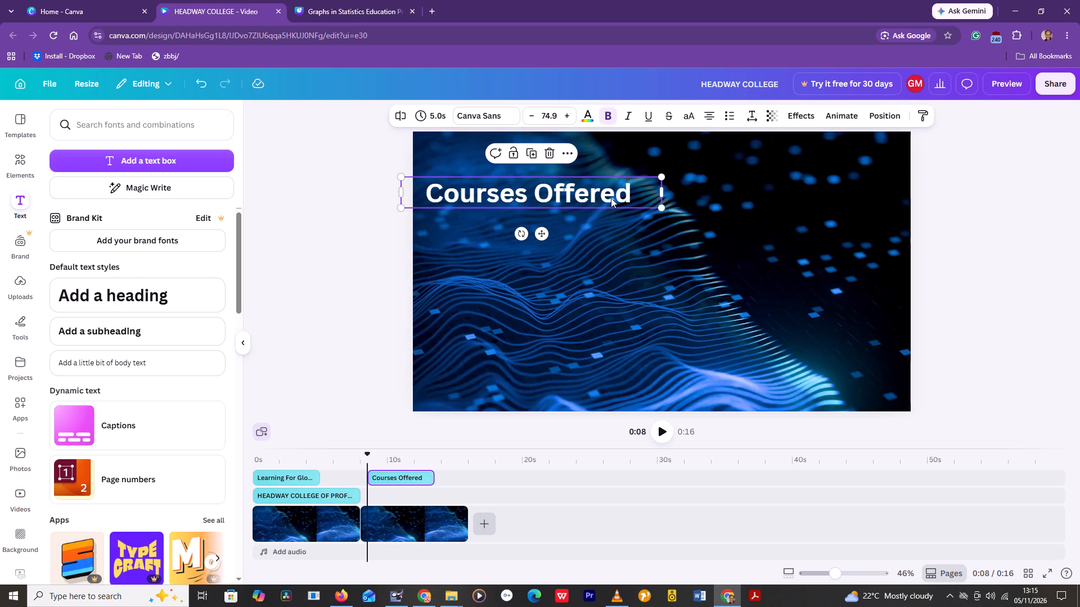
pyautogui.click(602, 194)
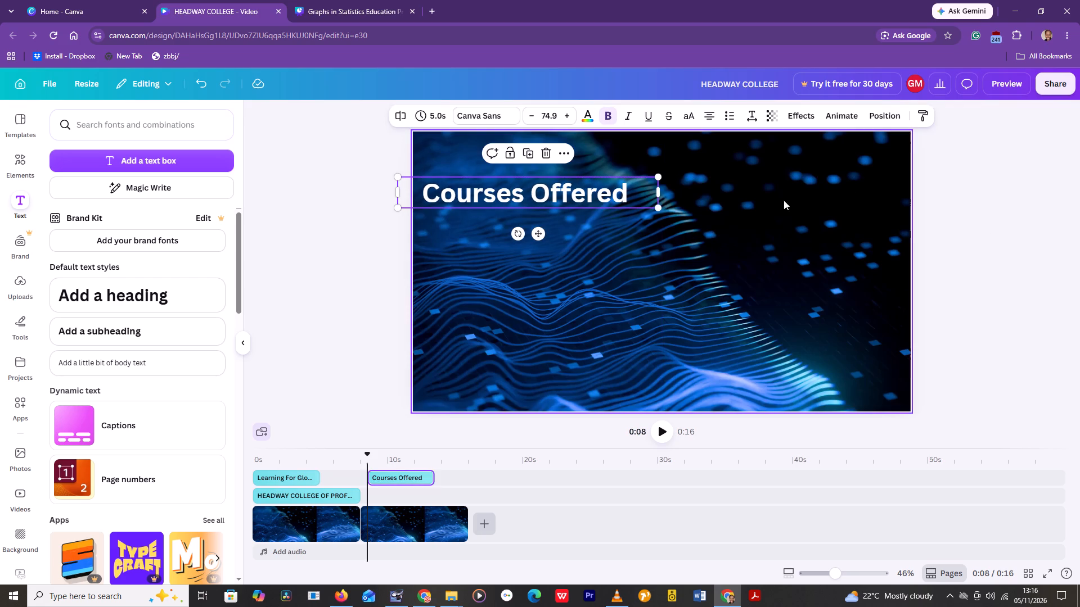
pyautogui.click(941, 201)
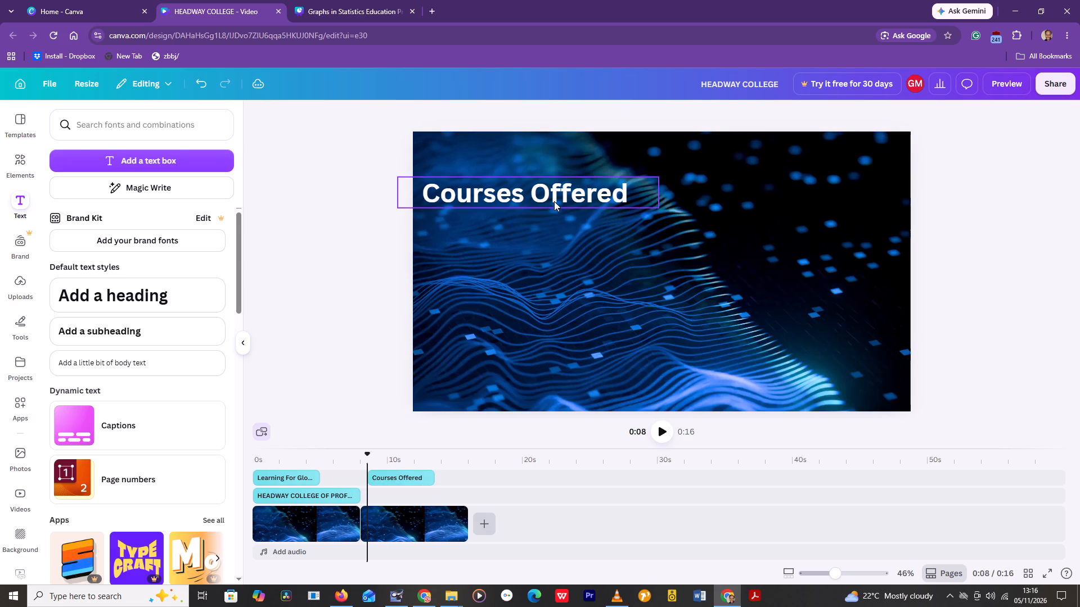
pyautogui.moveTo(554, 201); pyautogui.dragTo(548, 201)
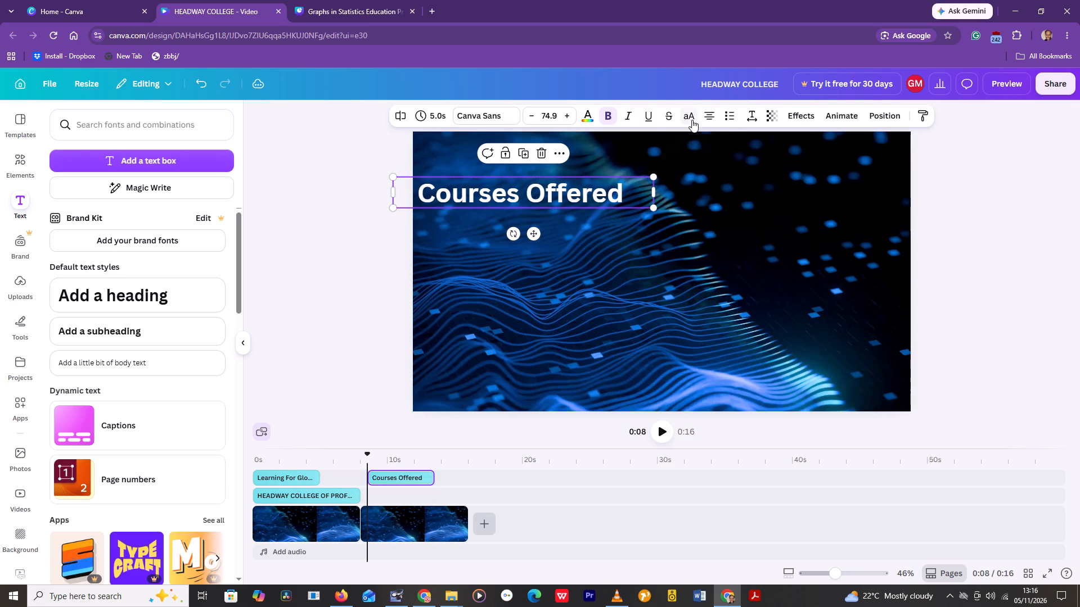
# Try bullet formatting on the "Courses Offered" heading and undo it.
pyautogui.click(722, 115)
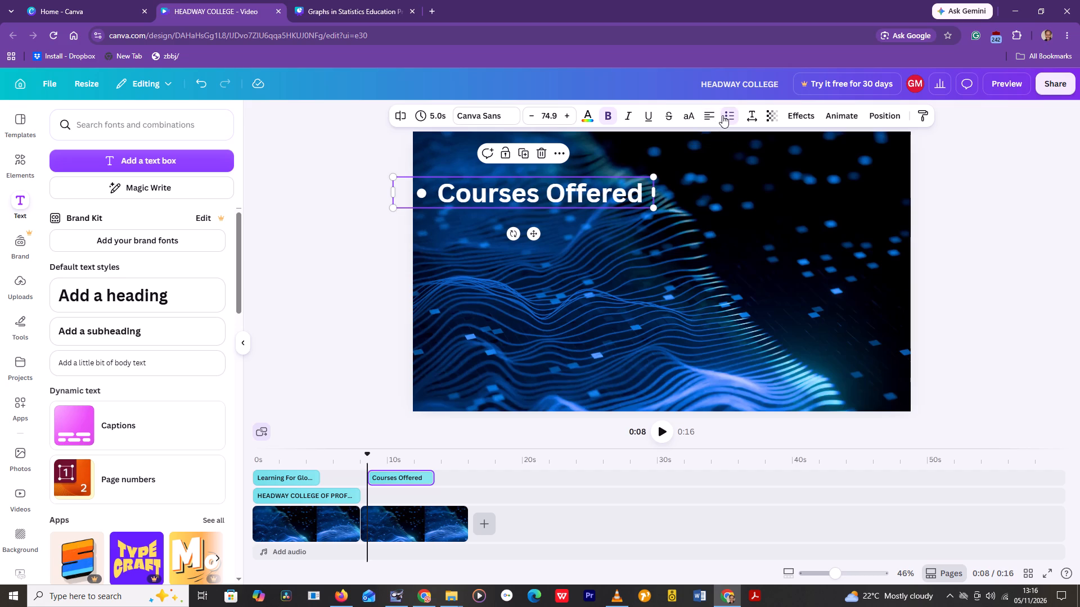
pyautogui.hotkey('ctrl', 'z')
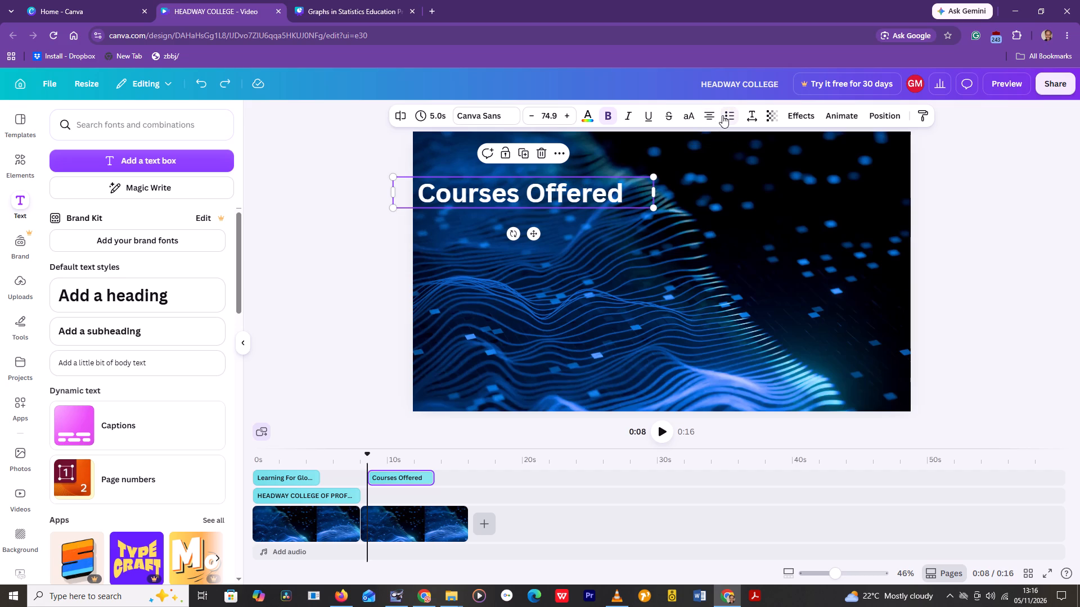
# Add a subheading text over the second background clip and widen its box by roughly 30 percent on the right.
pyautogui.click(517, 289)
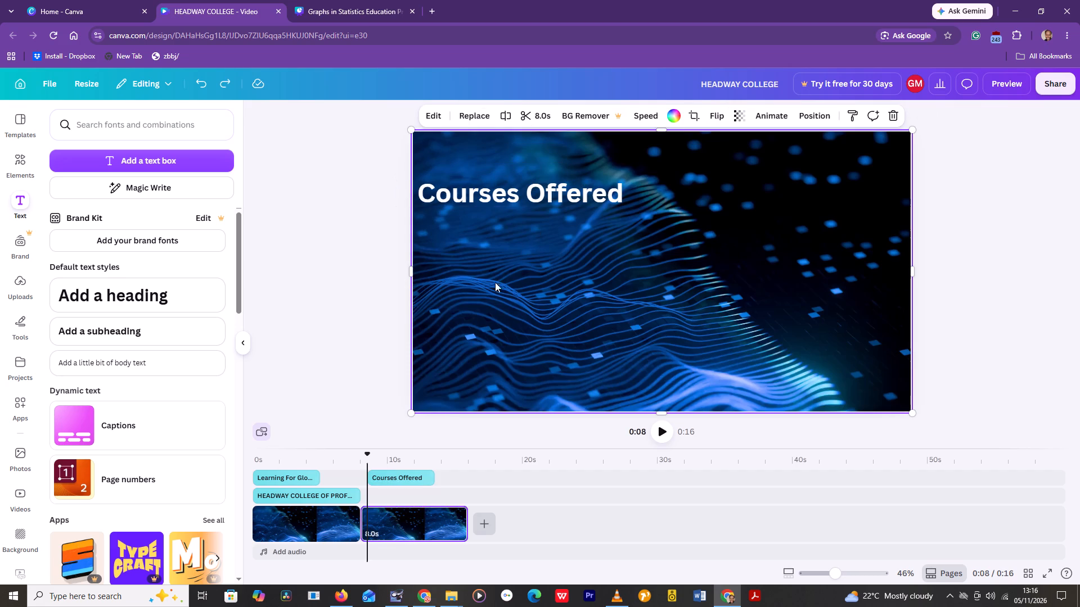
pyautogui.click(112, 332)
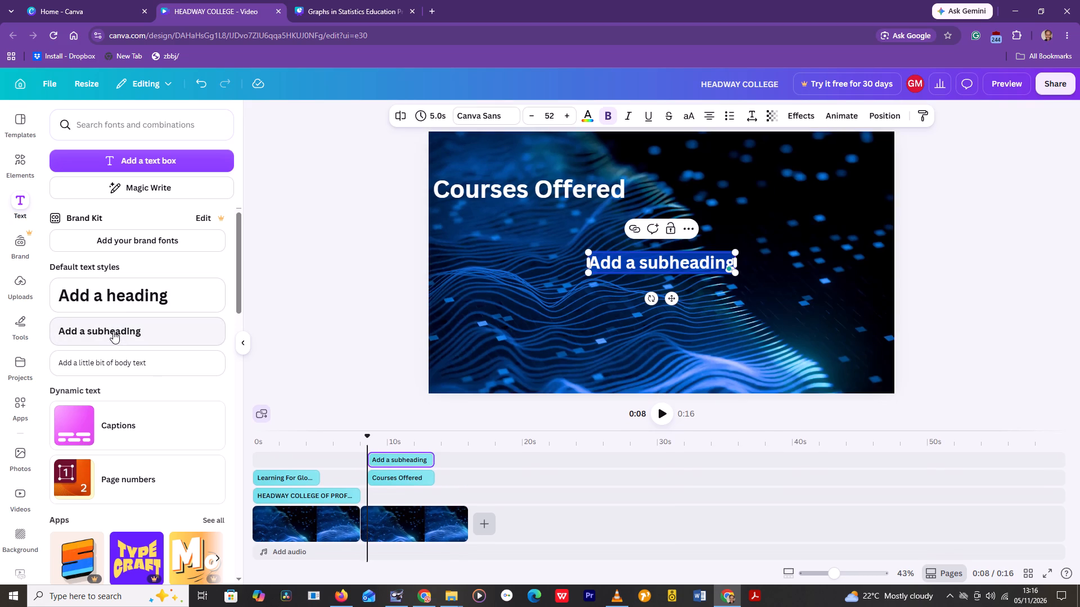
pyautogui.moveTo(638, 262); pyautogui.dragTo(632, 262)
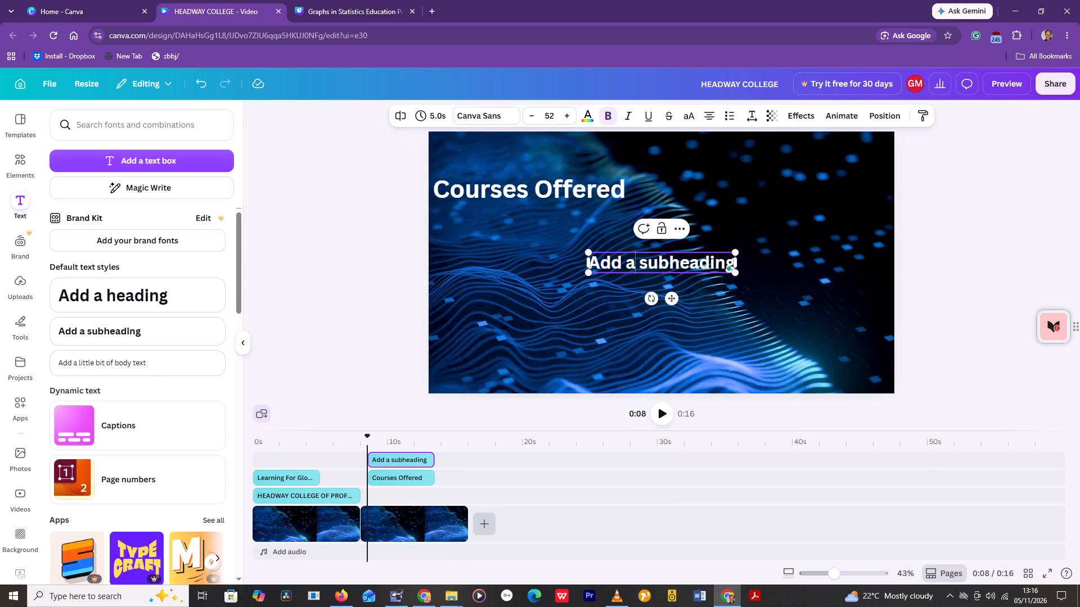
pyautogui.moveTo(736, 262); pyautogui.dragTo(778, 256)
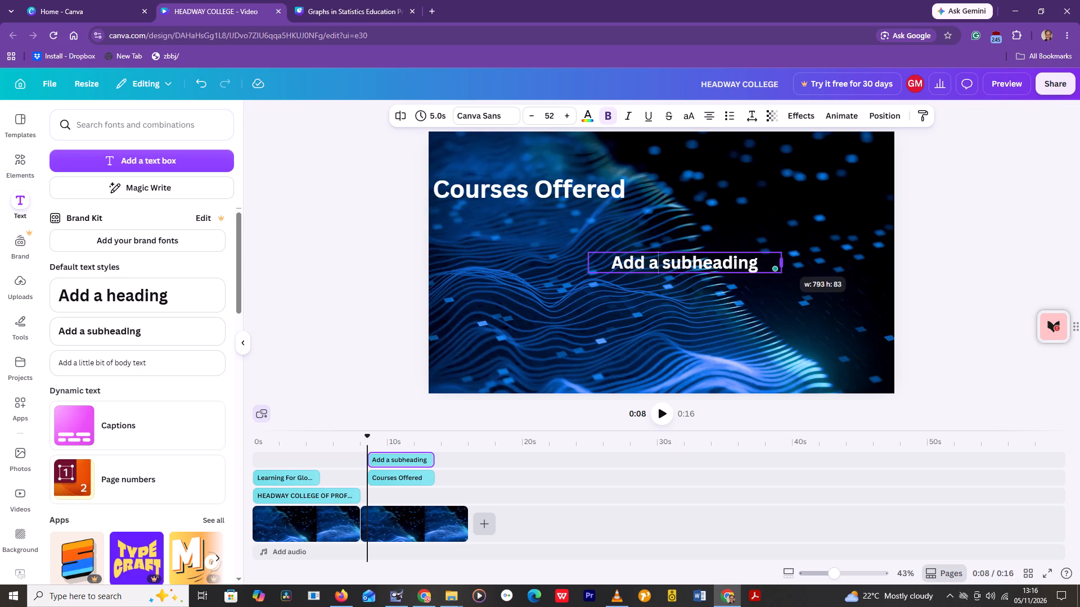
# Erase all the placeholder text in the new subheading box.
pyautogui.click(755, 265)
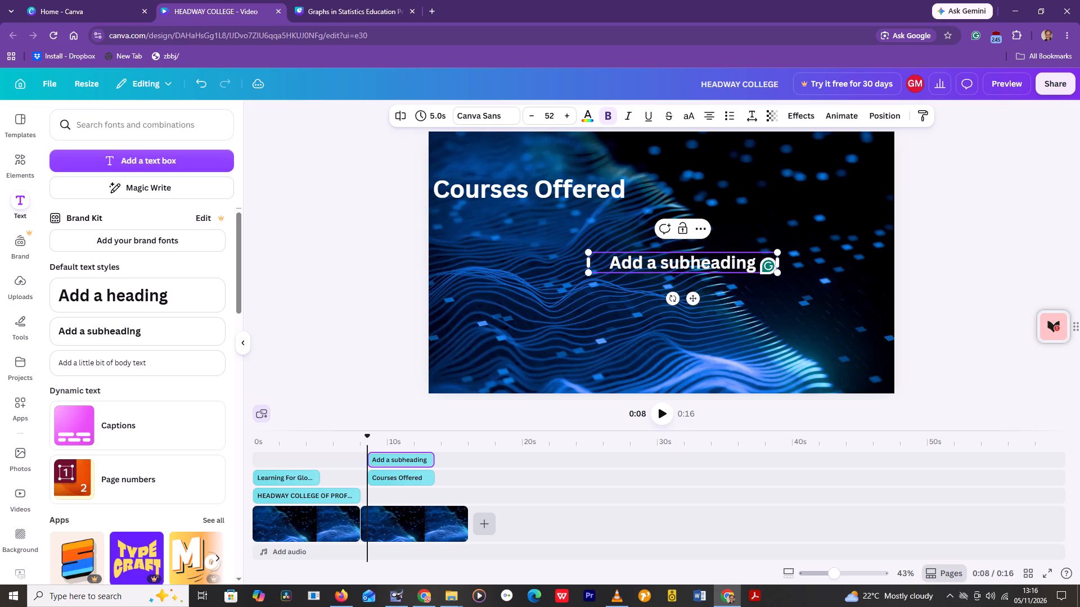
pyautogui.press('BackSpace')
pyautogui.press('BackSpace')
pyautogui.press('BackSpace')
pyautogui.press('BackSpace')
pyautogui.press('BackSpace')
pyautogui.press('BackSpace')
pyautogui.press('BackSpace')
pyautogui.press('BackSpace')
pyautogui.press('BackSpace')
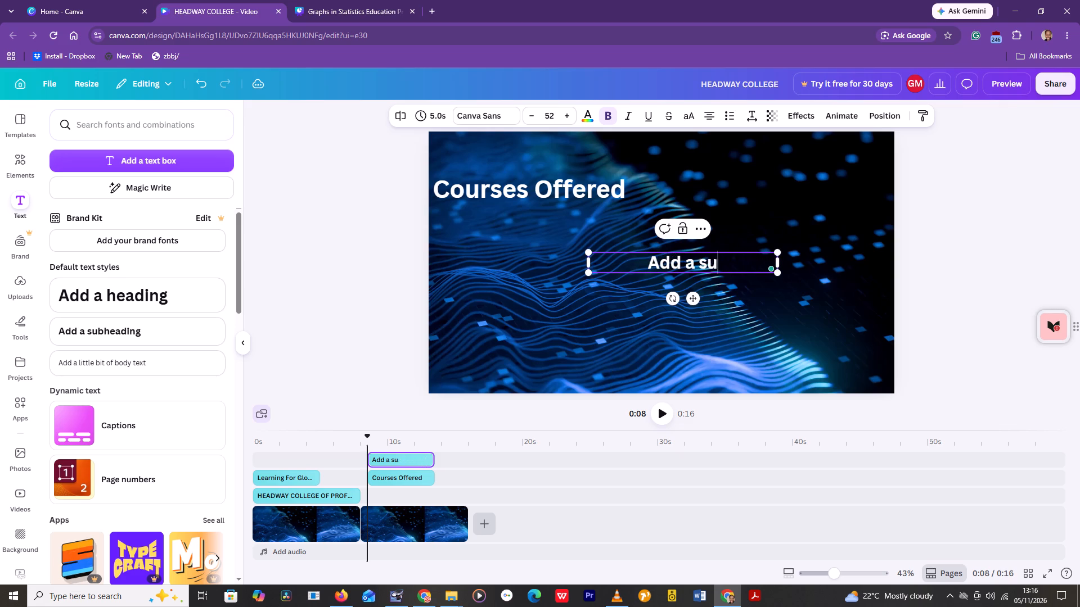
pyautogui.press('BackSpace')
pyautogui.press('BackSpace')
pyautogui.press('BackSpace')
pyautogui.press('BackSpace')
pyautogui.press('BackSpace')
pyautogui.press('BackSpace')
pyautogui.press('BackSpace')
pyautogui.press('BackSpace')
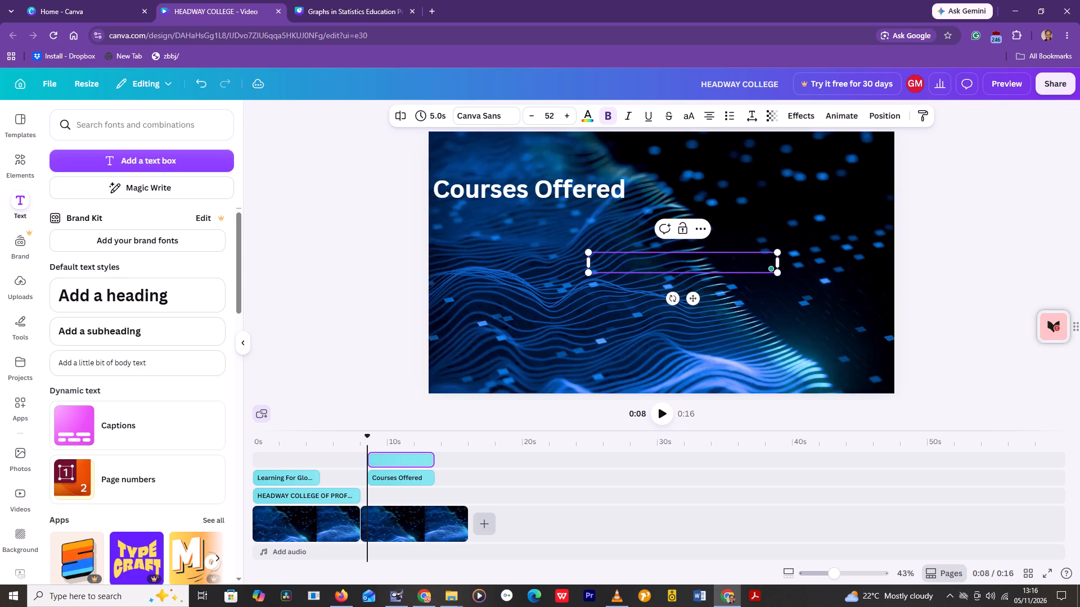
# Format the empty subheading box as a bulleted list.
pyautogui.click(728, 118)
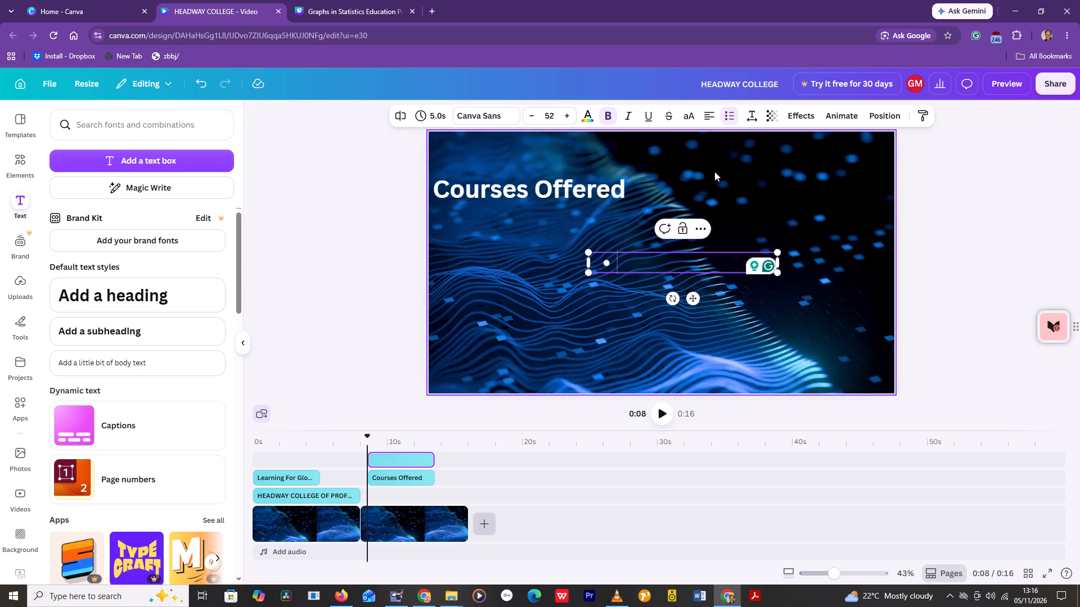
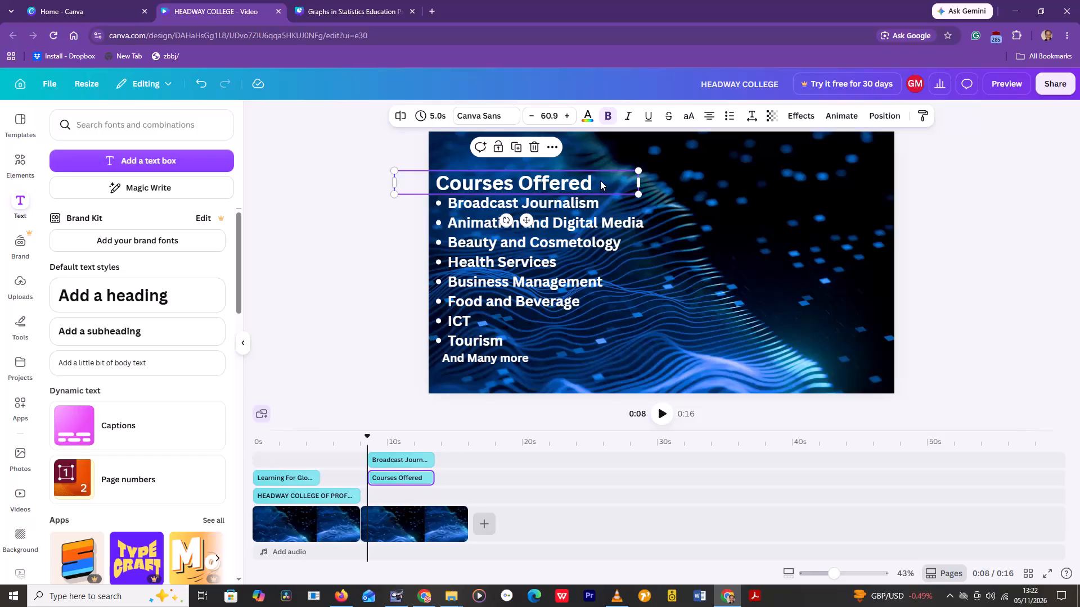
# Add a colon at the end of the "Courses Offered" heading and leave all text boxes deselected.
pyautogui.click(599, 180)
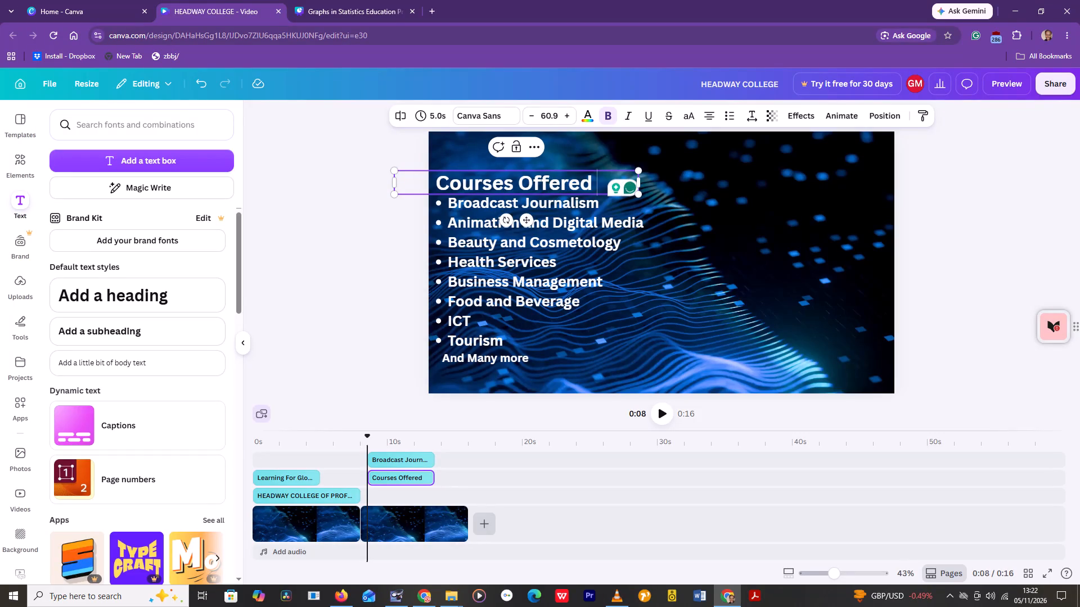
pyautogui.hotkey('shift', ':')
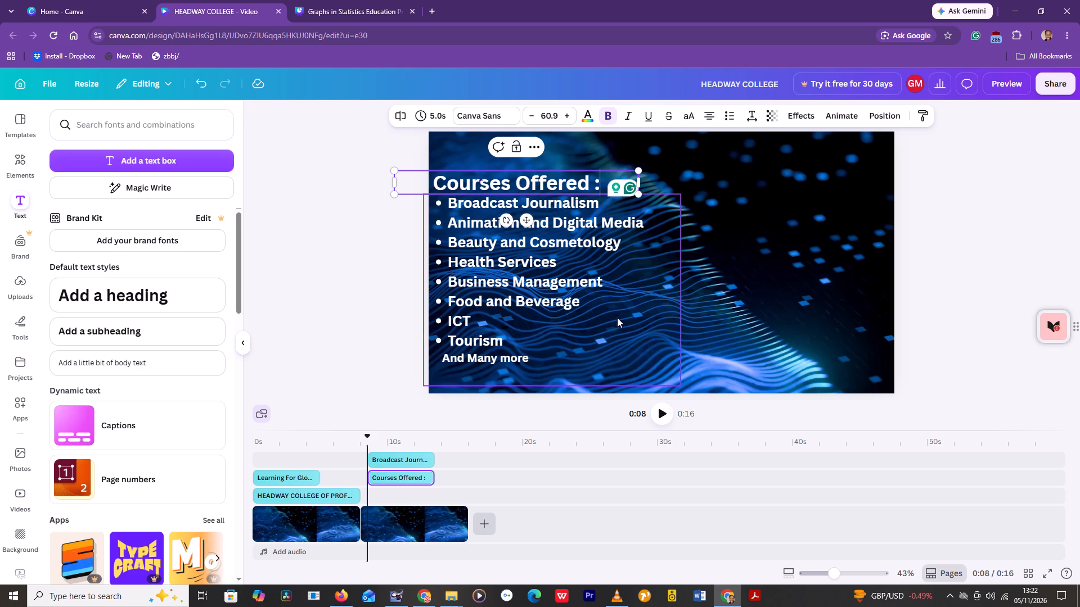
pyautogui.click(610, 333)
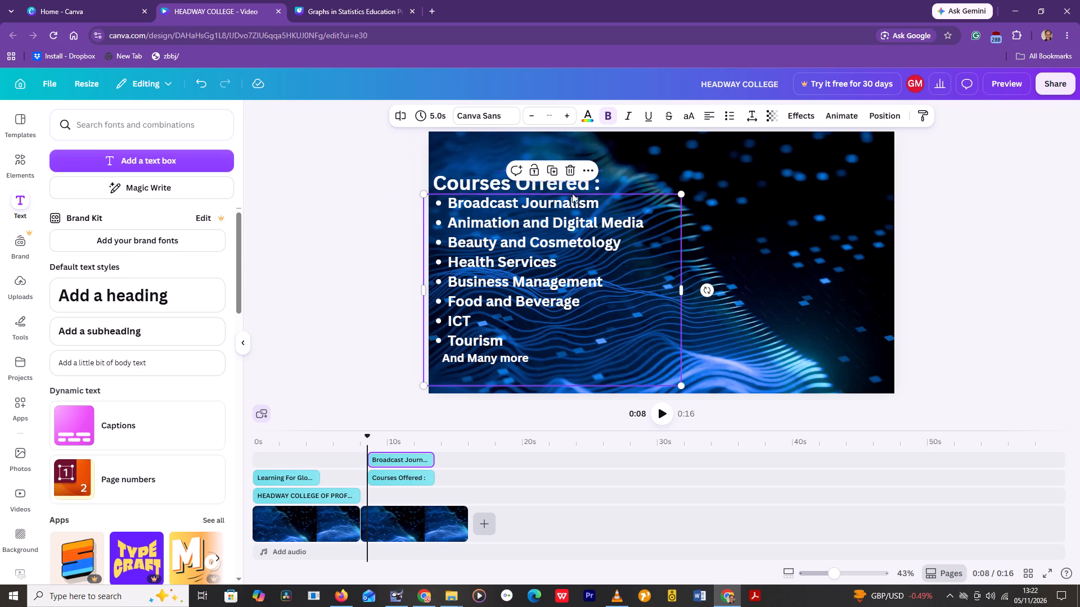
pyautogui.click(611, 185)
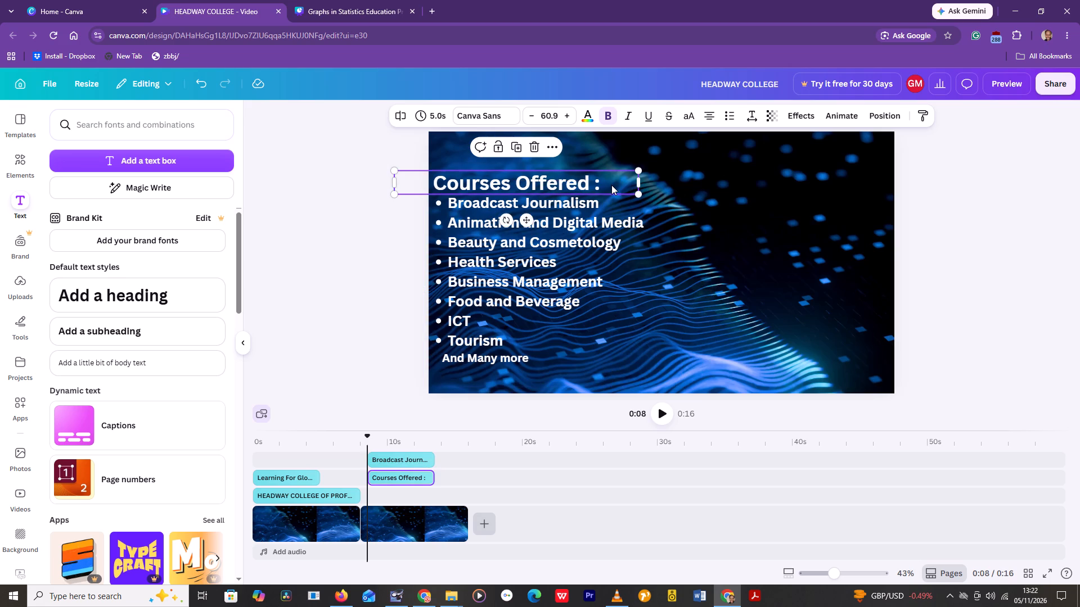
pyautogui.click(972, 228)
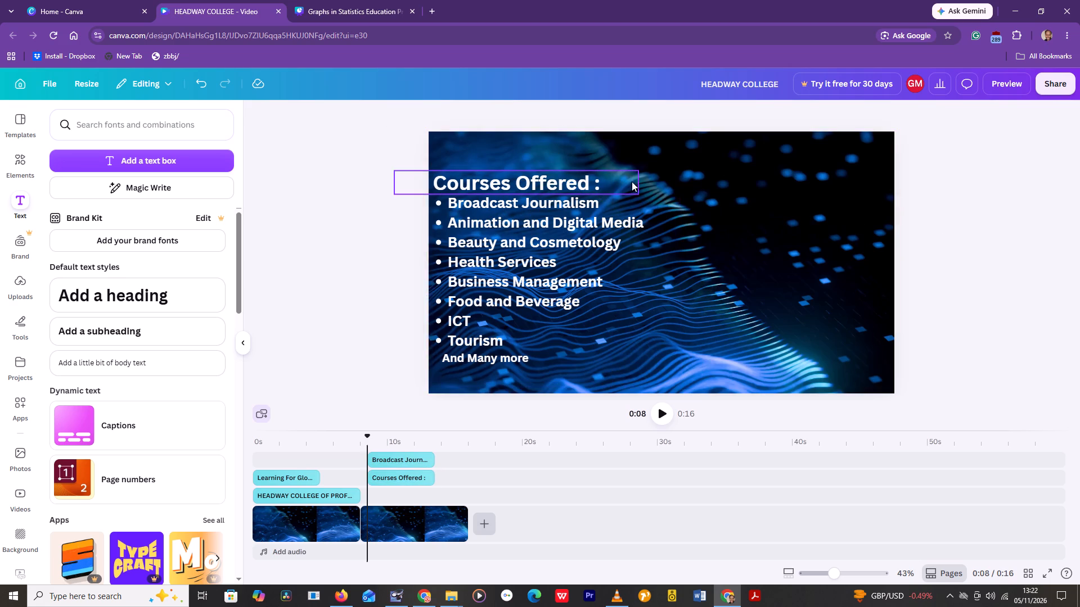
pyautogui.click(1072, 294)
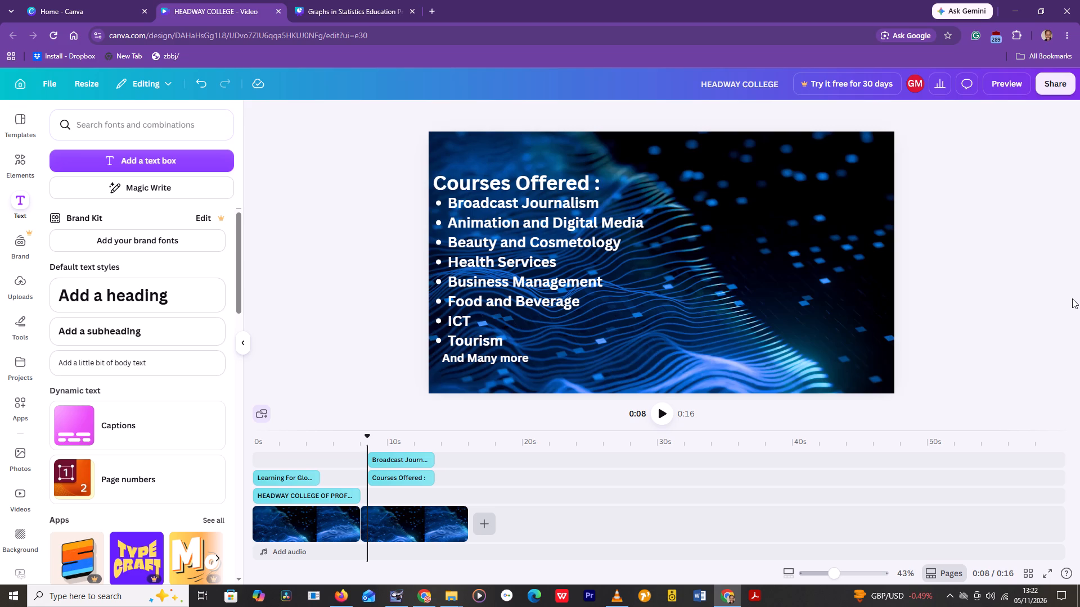
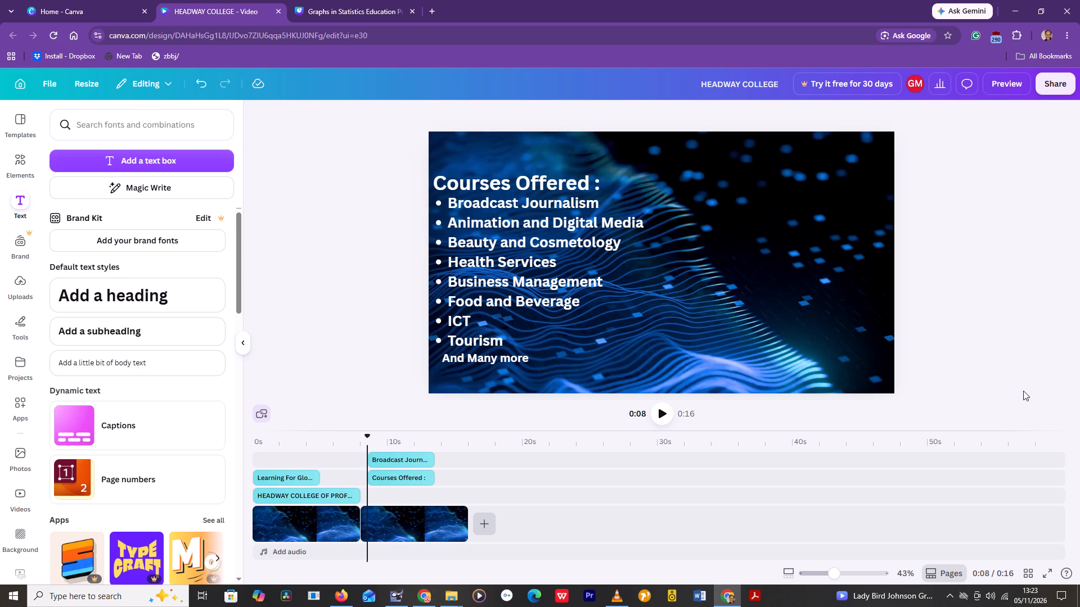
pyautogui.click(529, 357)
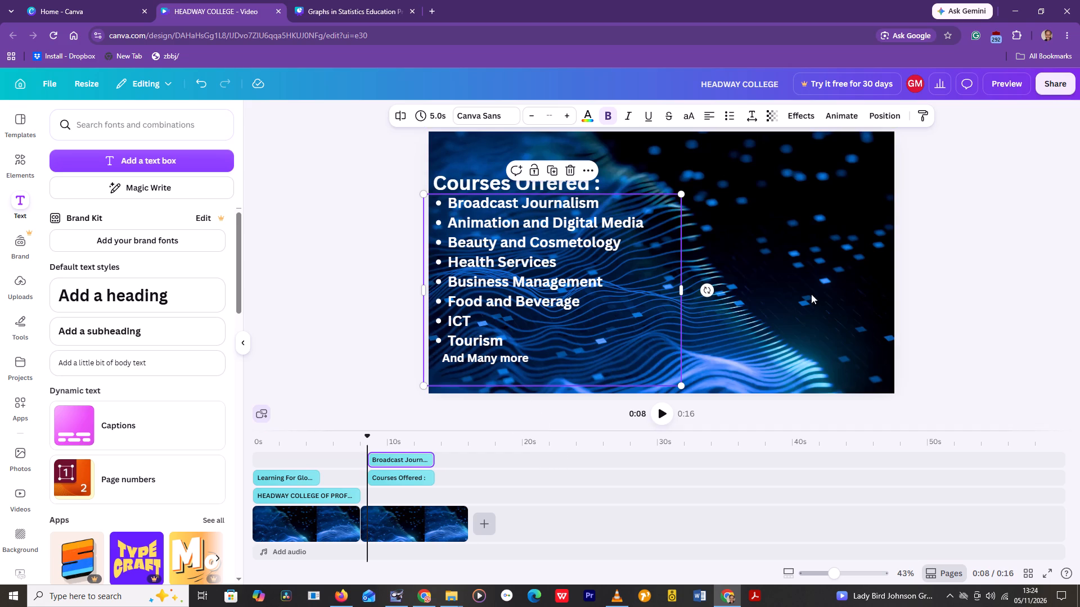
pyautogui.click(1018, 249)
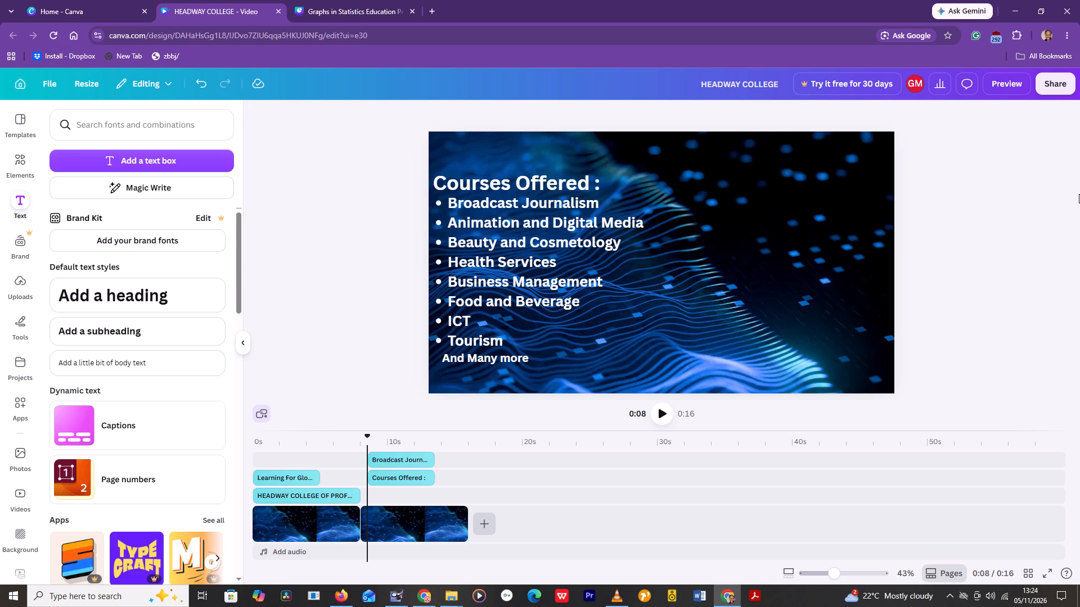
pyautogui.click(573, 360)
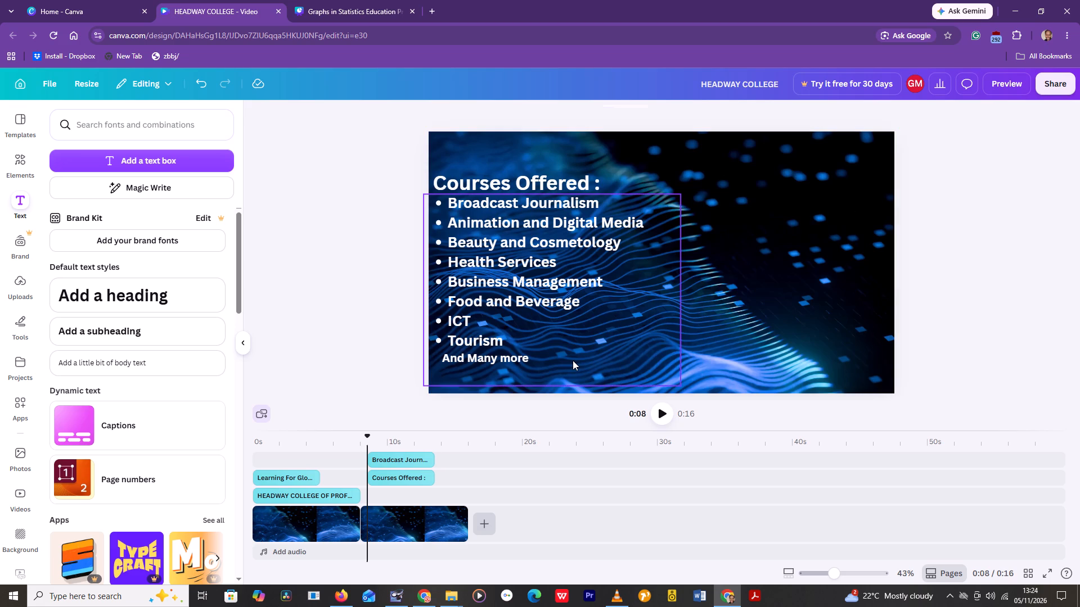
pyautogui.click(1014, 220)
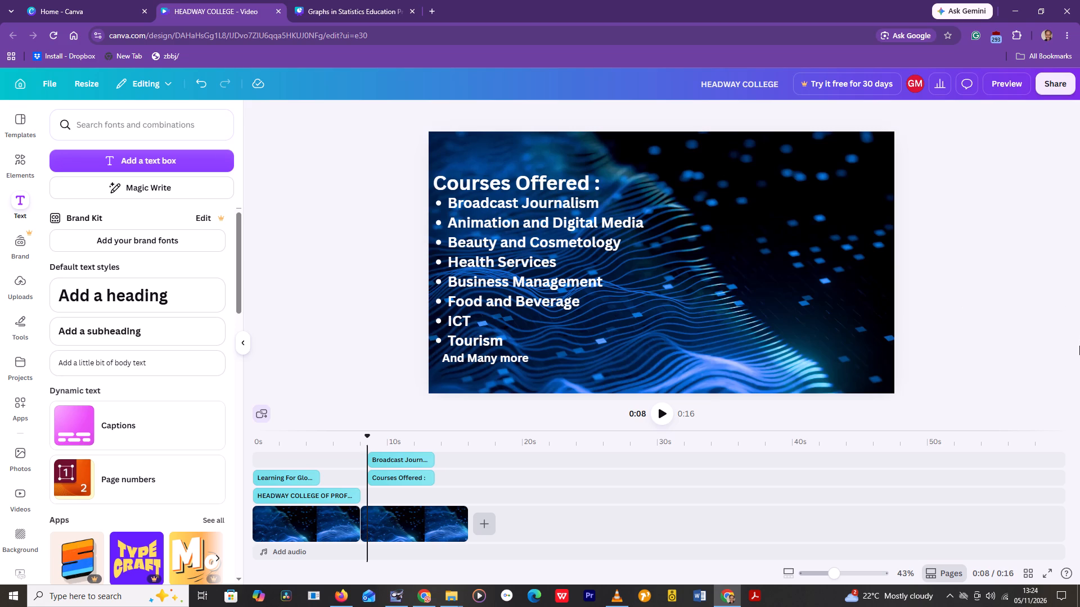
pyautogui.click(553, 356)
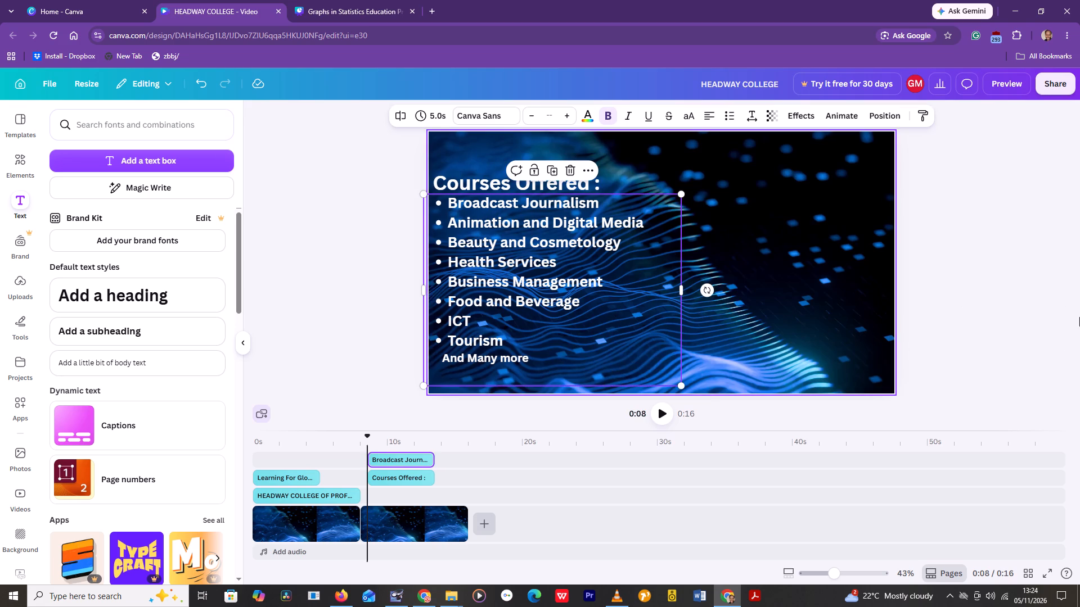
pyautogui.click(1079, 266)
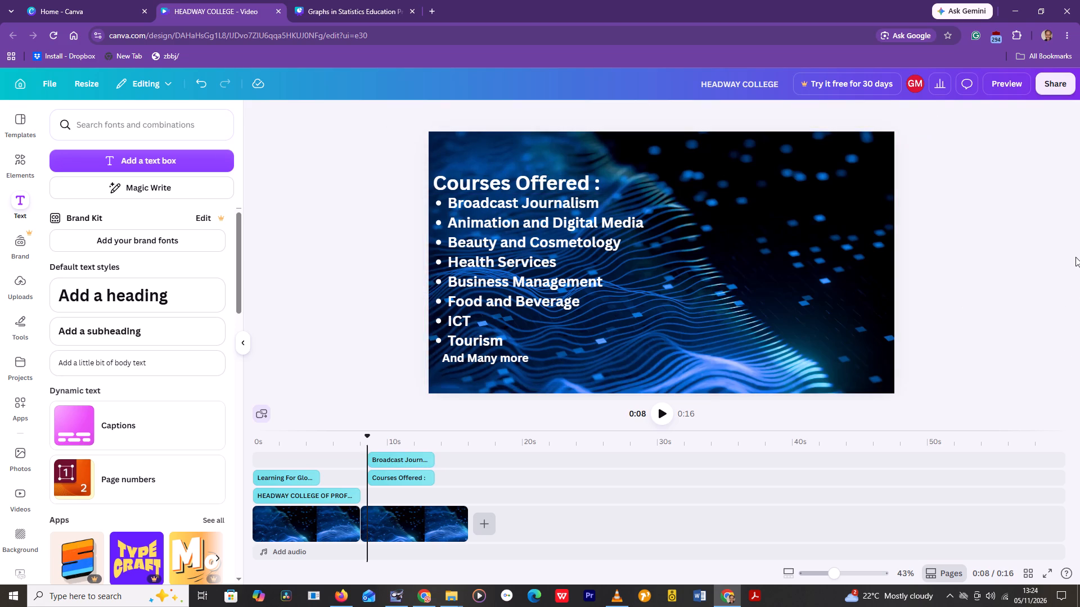
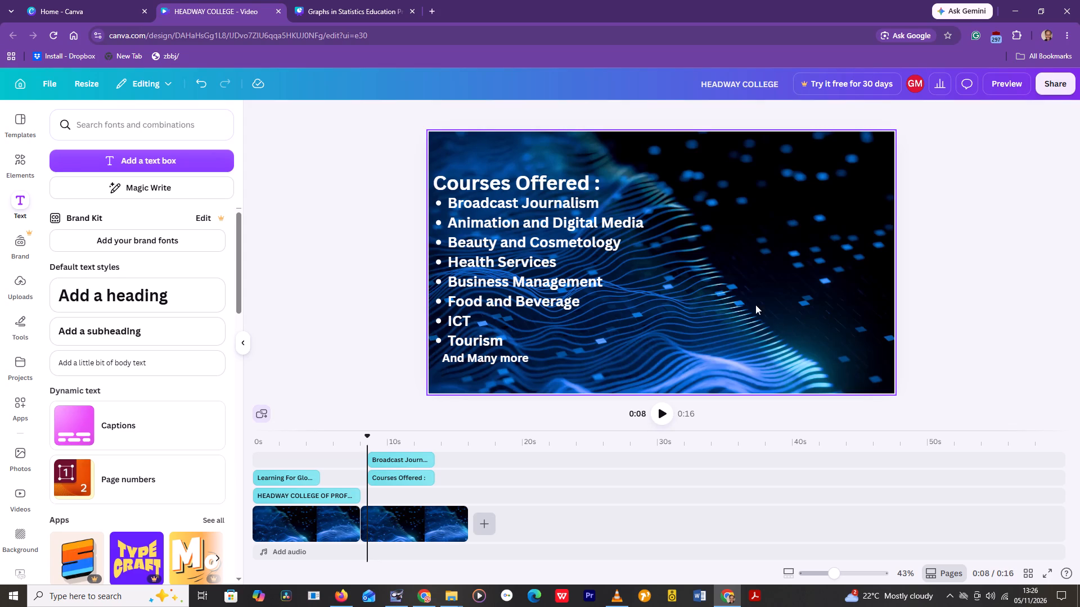
# Duplicate the second blue wave background clip to add a third clip at the end of the timeline.
pyautogui.click(723, 312)
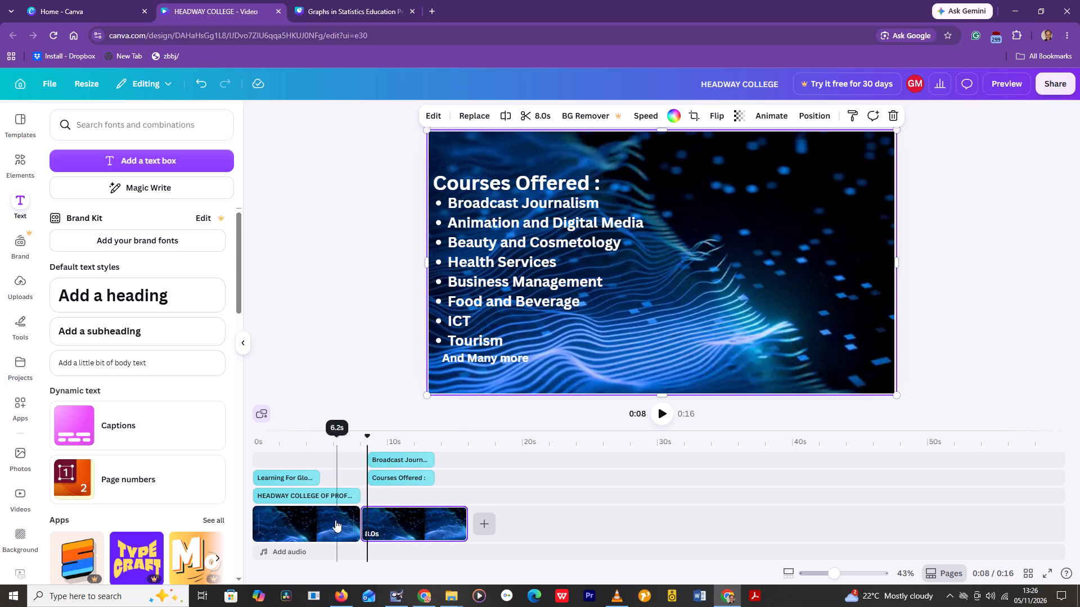
pyautogui.click(413, 526)
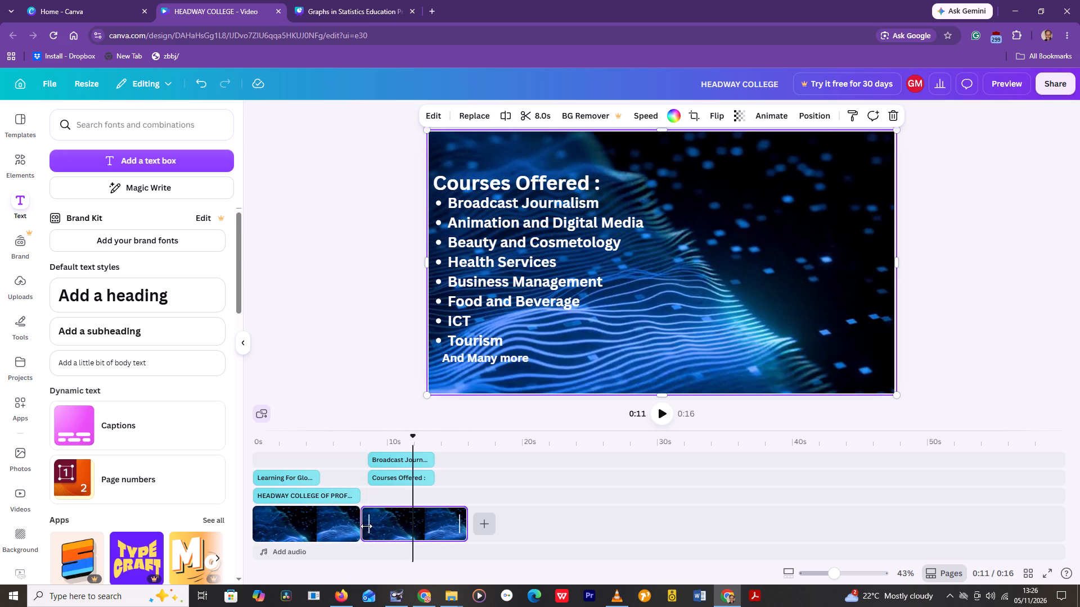
pyautogui.click(366, 526)
pyautogui.hotkey('ctrl', 'c')
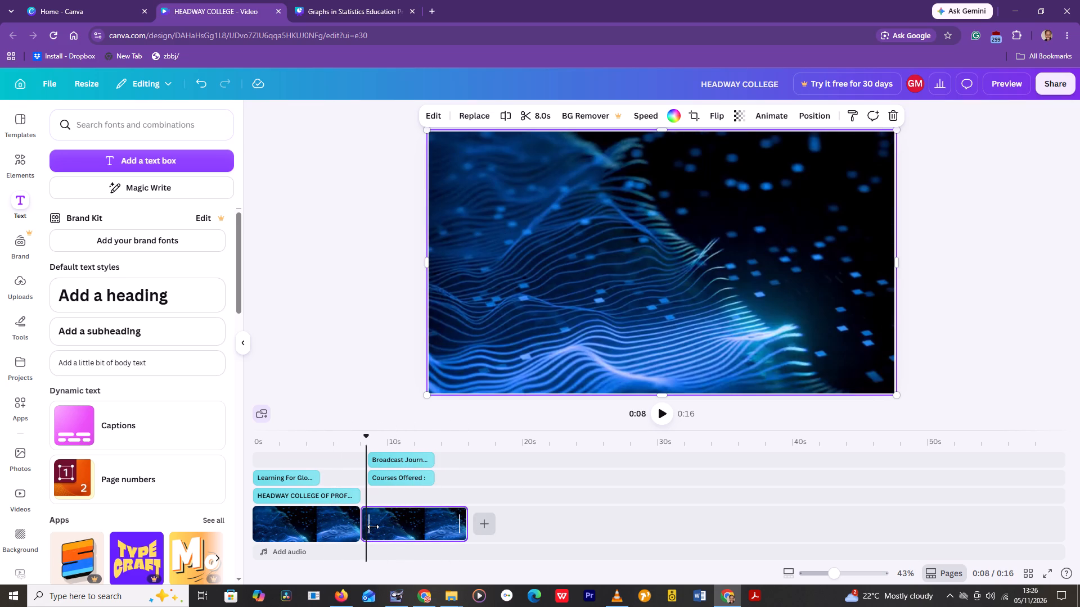
pyautogui.click(490, 528)
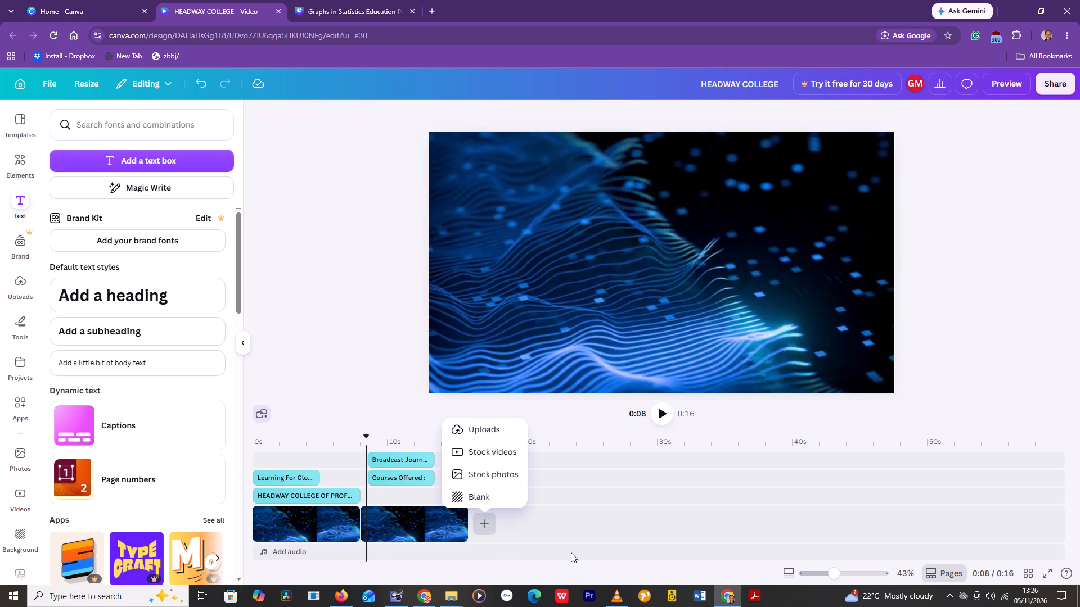
pyautogui.click(992, 324)
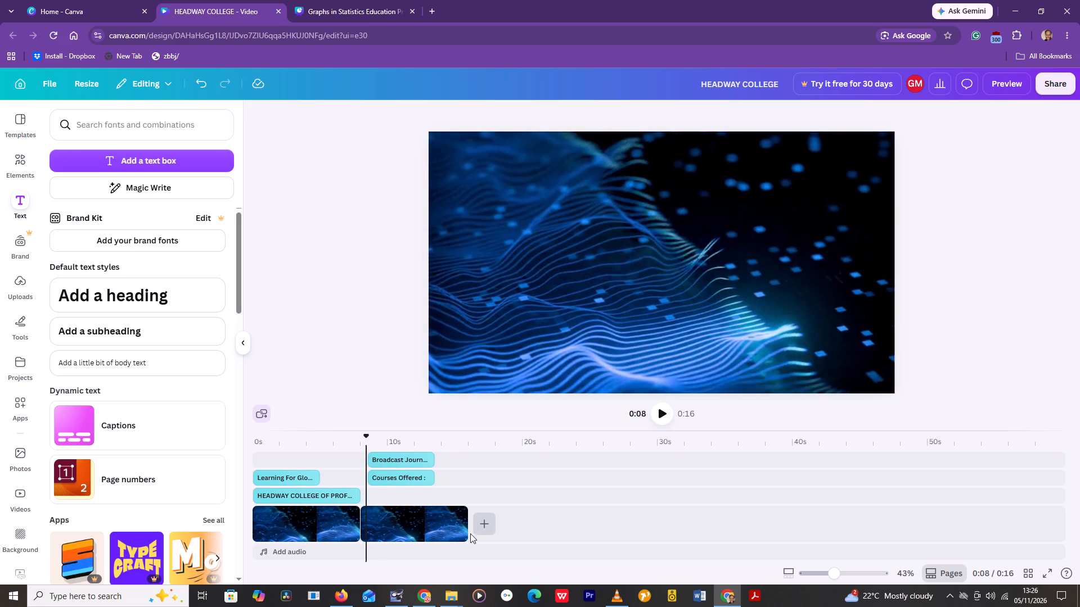
pyautogui.hotkey('ctrl', 'v')
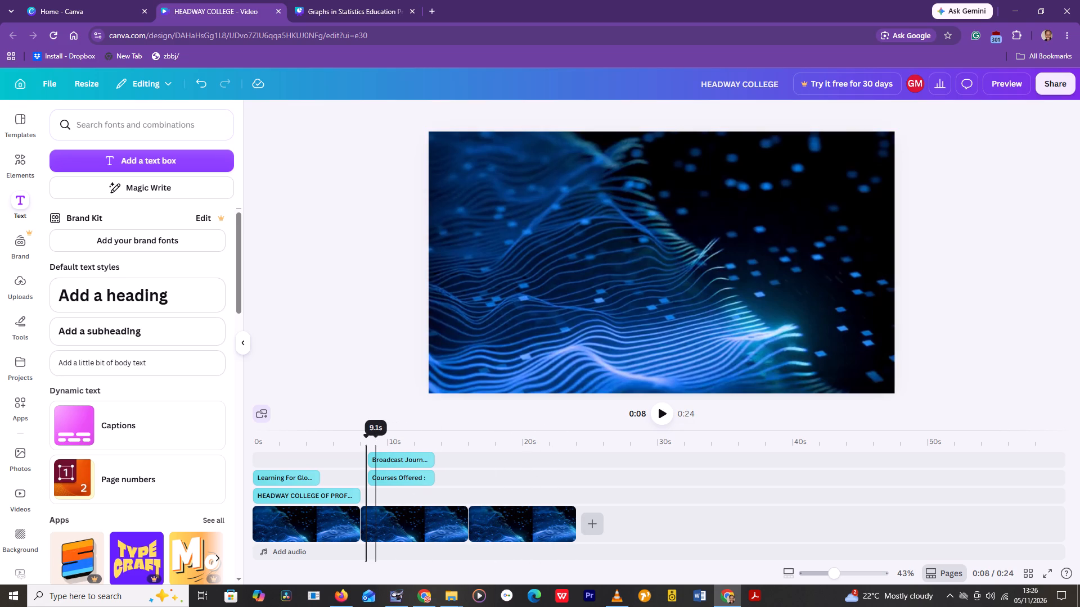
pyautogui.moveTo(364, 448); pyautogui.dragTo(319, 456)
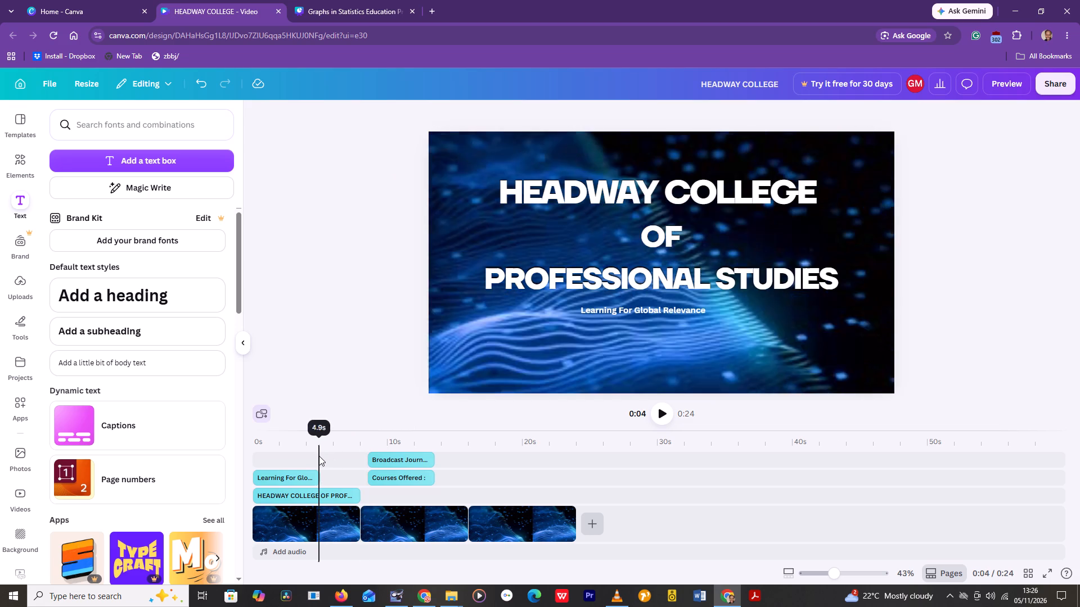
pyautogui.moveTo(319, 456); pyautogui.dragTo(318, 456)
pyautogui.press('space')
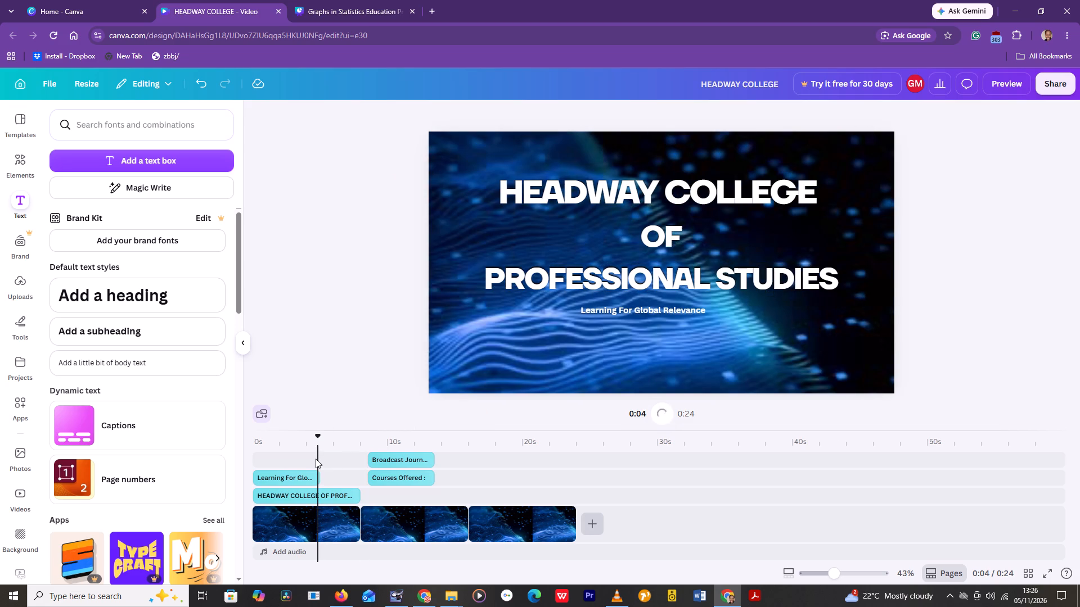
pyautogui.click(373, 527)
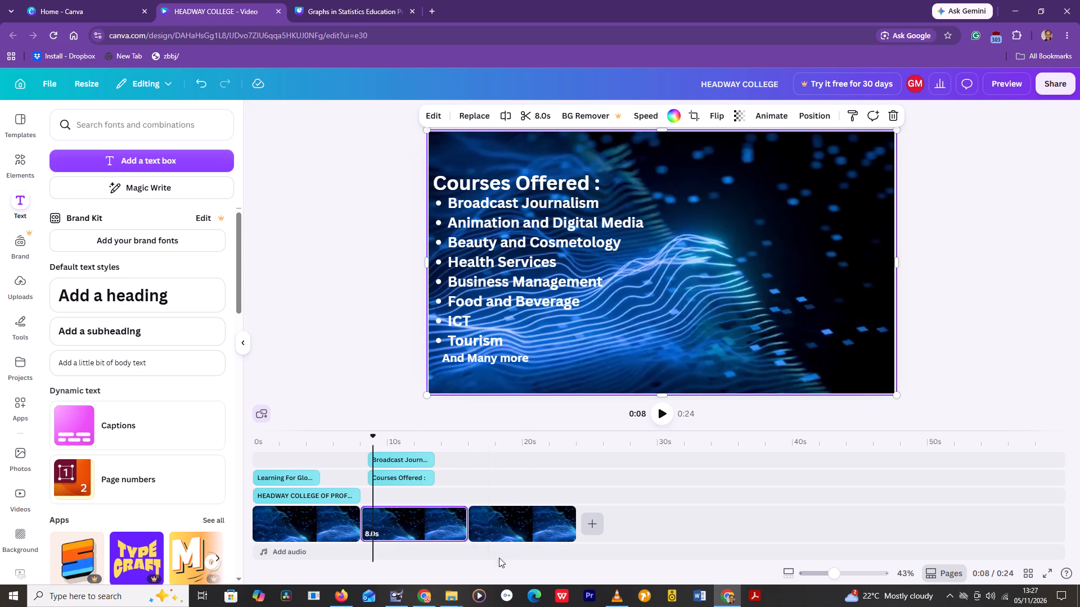
# Add a default heading over the third background clip at 17.0 s and widen its text box.
pyautogui.click(483, 538)
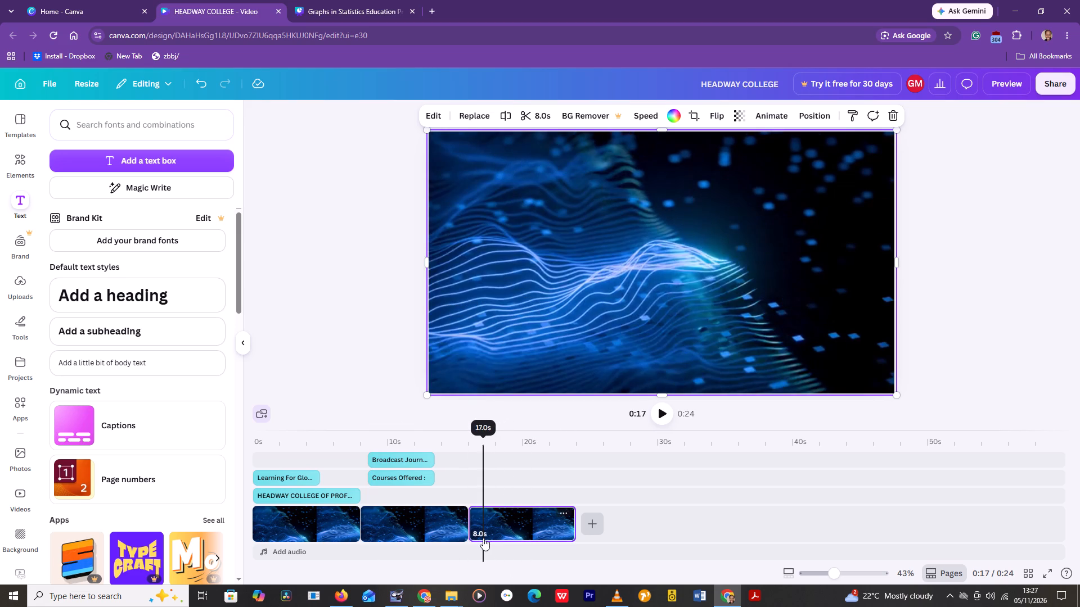
pyautogui.click(499, 261)
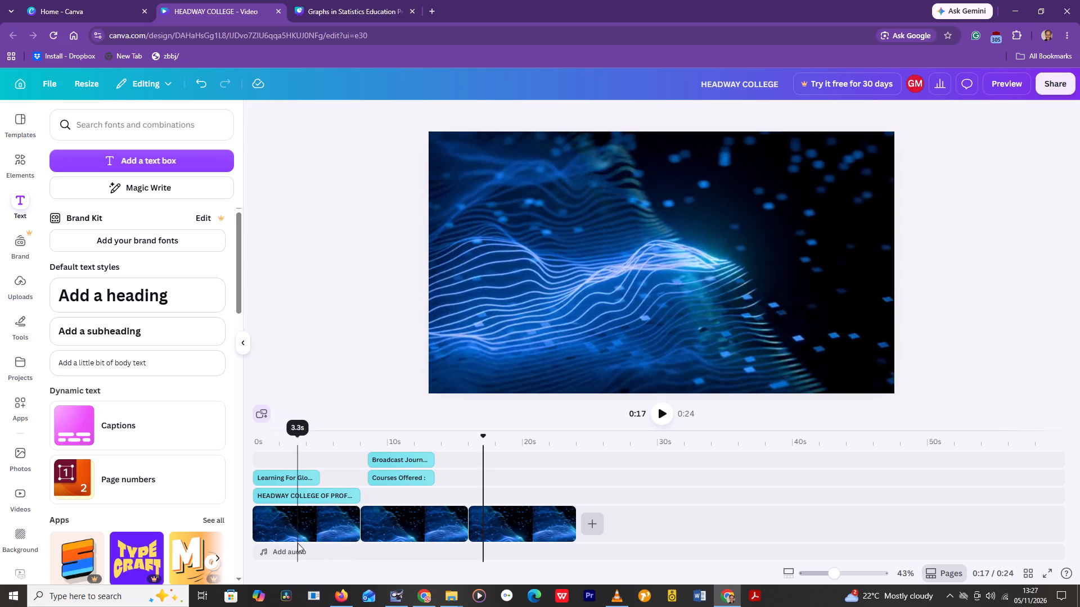
pyautogui.click(174, 297)
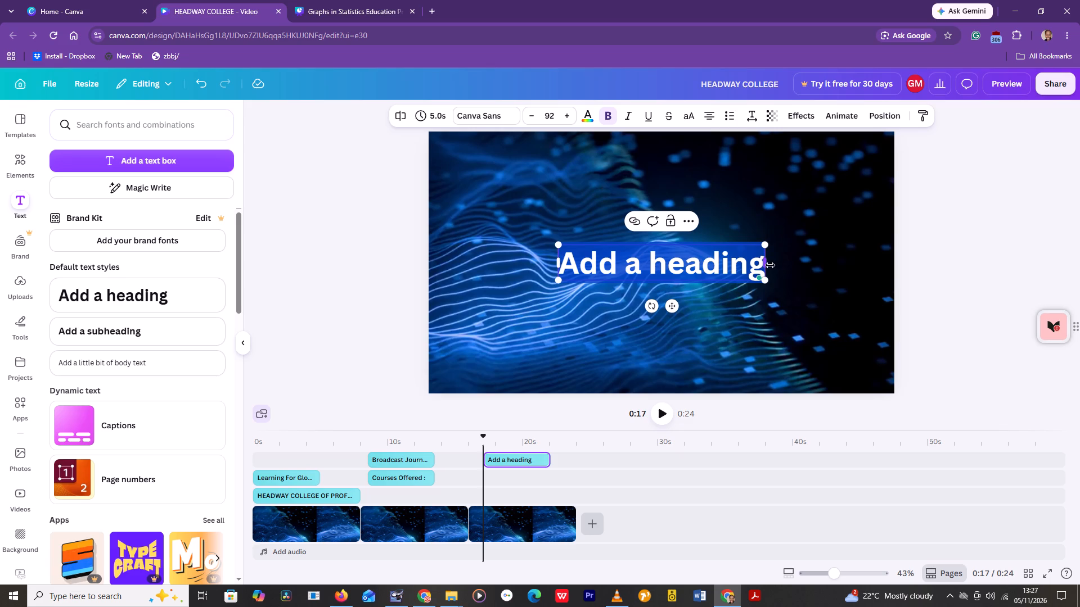
pyautogui.moveTo(767, 265); pyautogui.dragTo(804, 274)
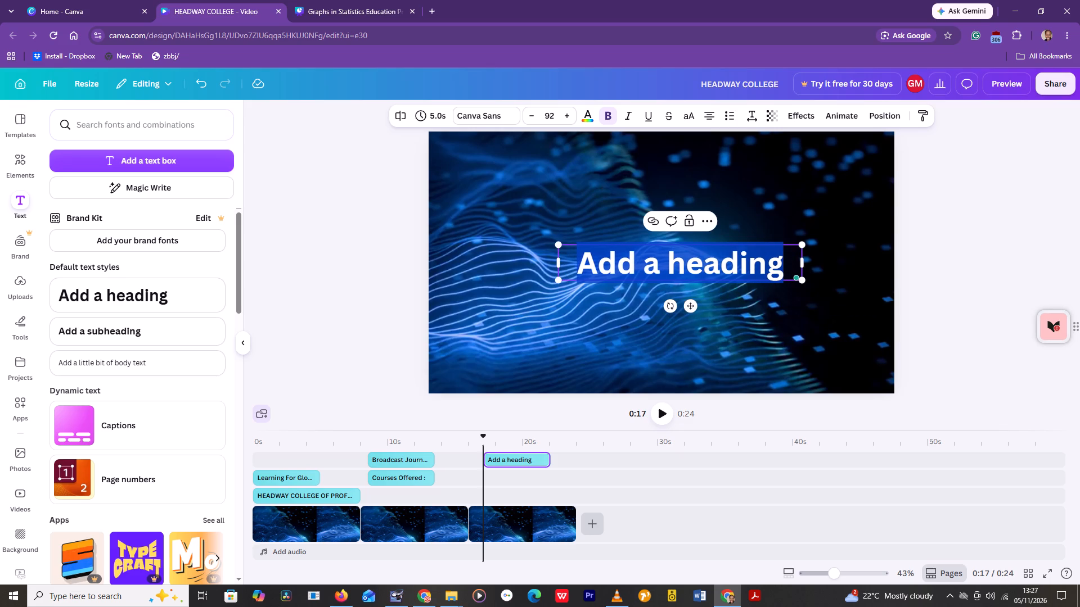
# Replace the placeholder text of the new heading with "ENROL NOW".
pyautogui.click(785, 264)
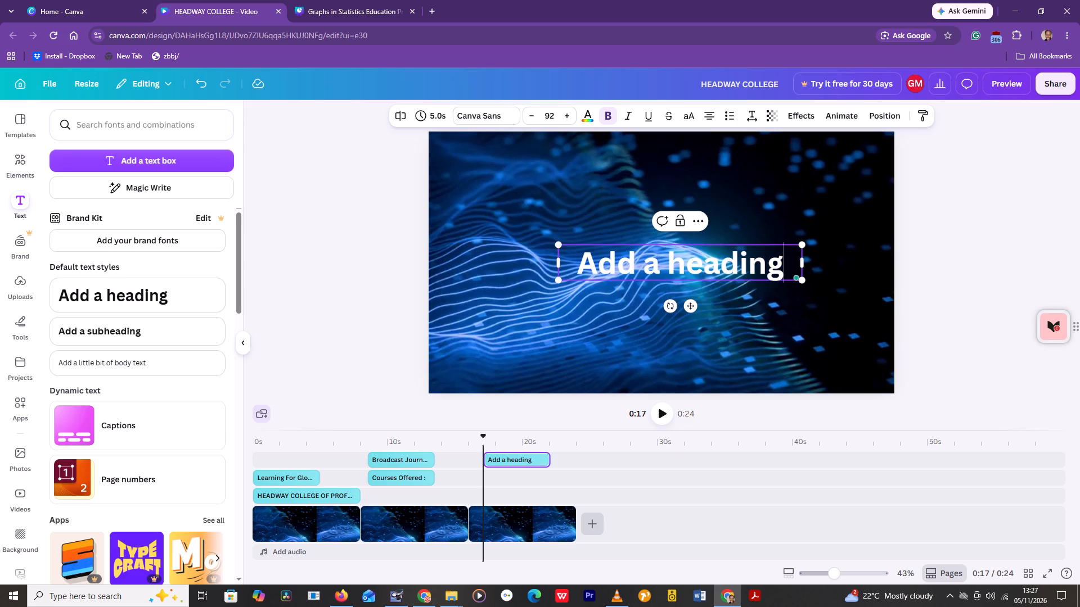
pyautogui.press('BackSpace')
pyautogui.press('BackSpace')
pyautogui.press('BackSpace')
pyautogui.press('BackSpace')
pyautogui.press('BackSpace')
pyautogui.press('BackSpace')
pyautogui.press('BackSpace')
pyautogui.press('BackSpace')
pyautogui.press('BackSpace')
pyautogui.press('BackSpace')
pyautogui.press('BackSpace')
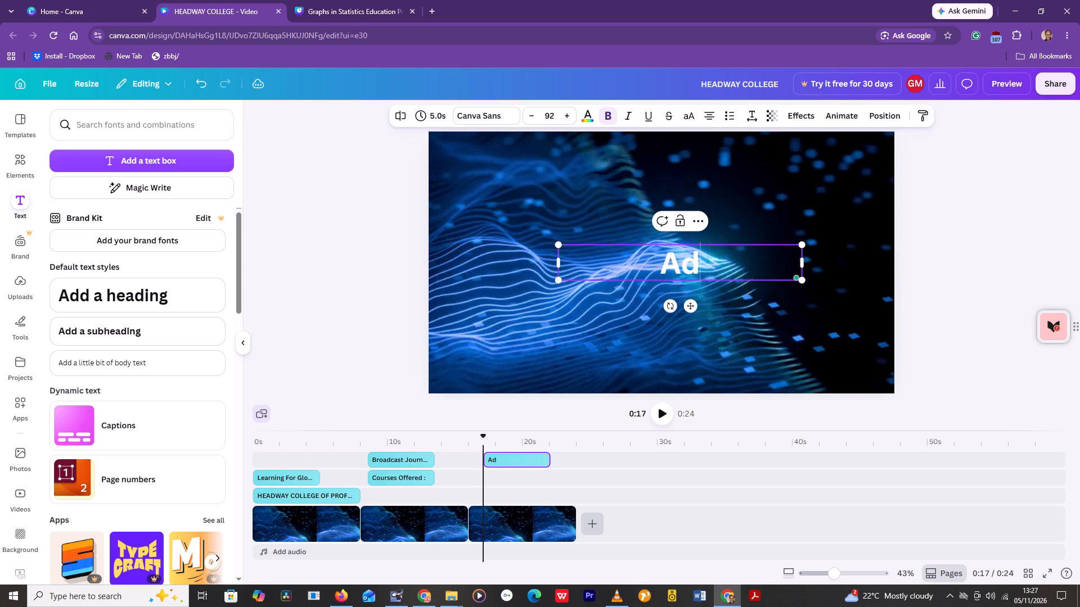
pyautogui.press('BackSpace')
pyautogui.press('BackSpace')
pyautogui.press('BackSpace')
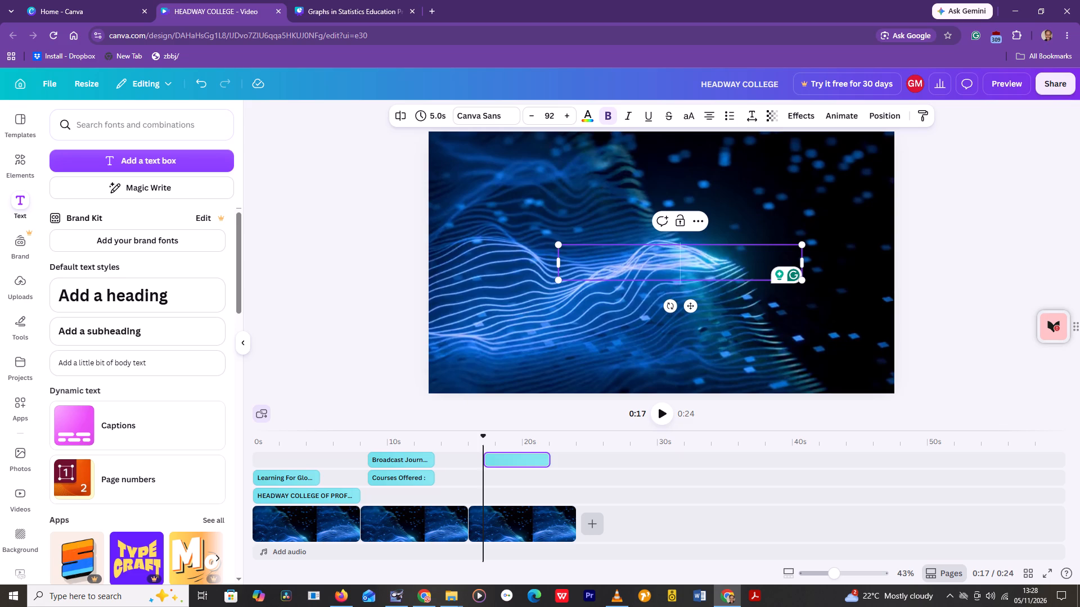
pyautogui.click(595, 263)
pyautogui.write('NROL')
pyautogui.press('space')
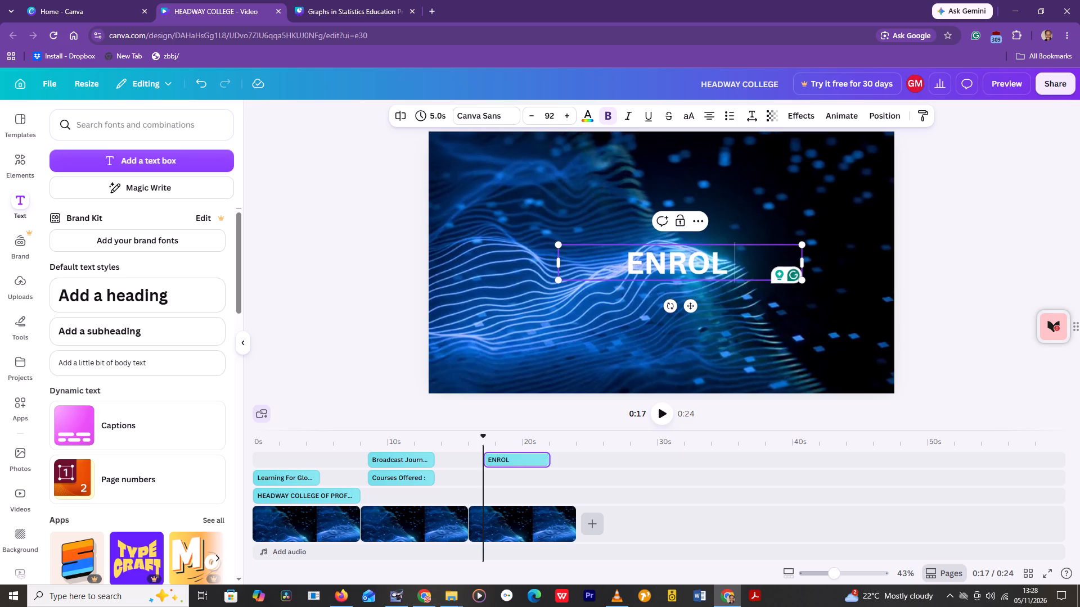
pyautogui.write('NOW')
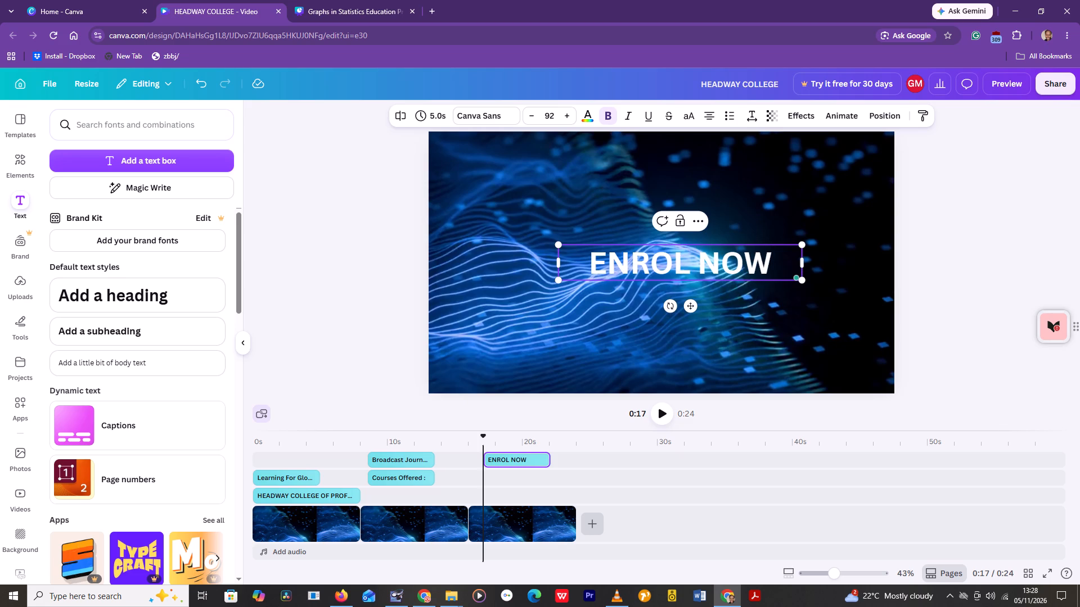
# Move the "ENROL NOW" heading to the upper middle of the frame.
pyautogui.moveTo(733, 265); pyautogui.dragTo(733, 264)
pyautogui.moveTo(733, 264); pyautogui.dragTo(741, 260)
pyautogui.click(985, 251)
pyautogui.moveTo(771, 271); pyautogui.dragTo(876, 156)
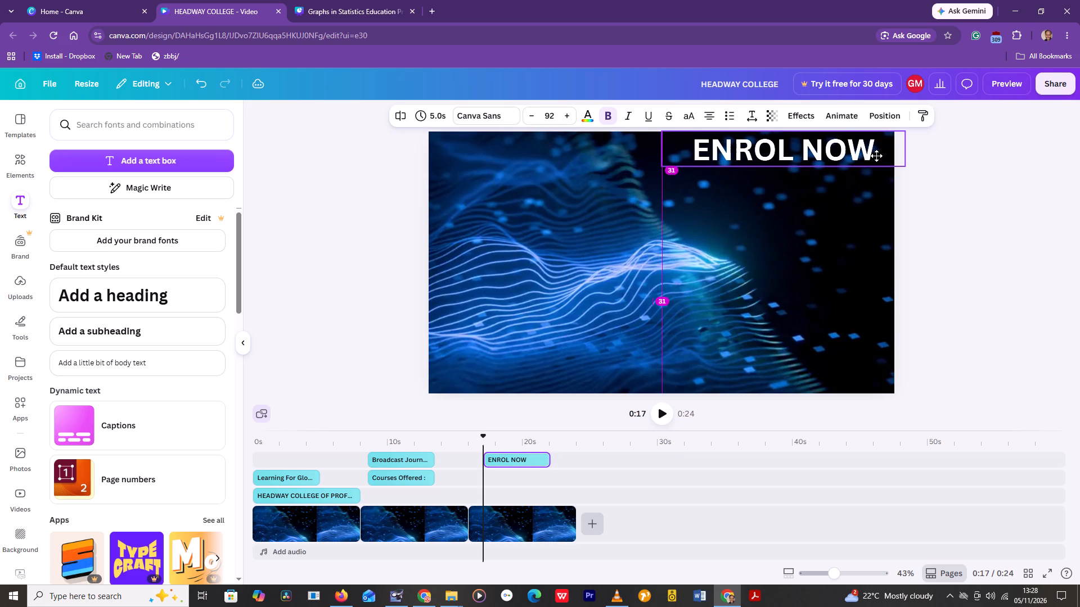
pyautogui.moveTo(876, 156); pyautogui.dragTo(843, 178)
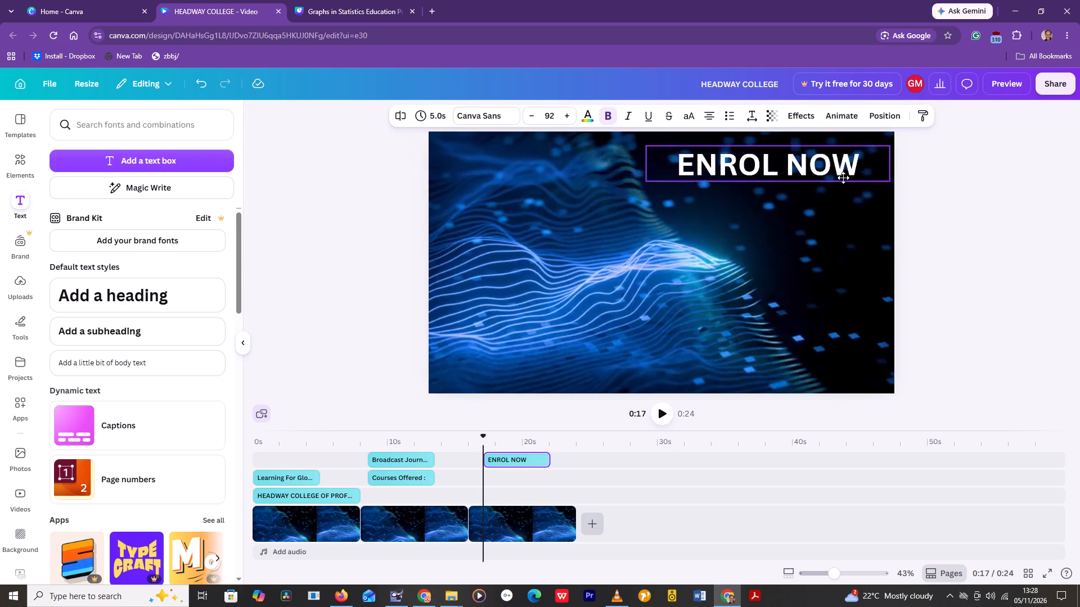
pyautogui.moveTo(843, 178); pyautogui.dragTo(732, 203)
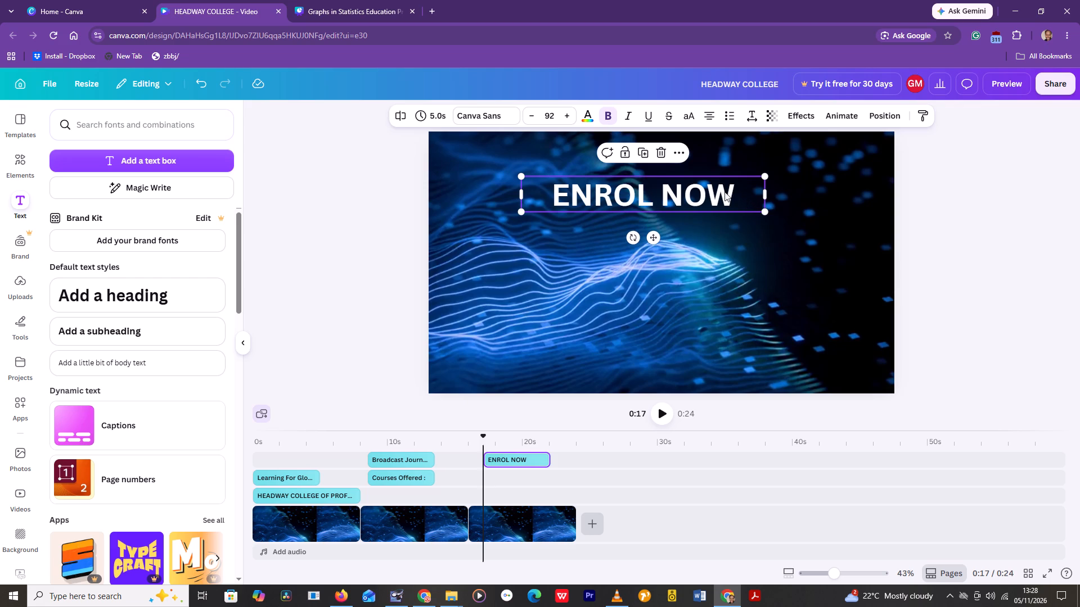
# Set the font size of the "ENROL NOW" heading to 100.
pyautogui.tripleClick(564, 116)
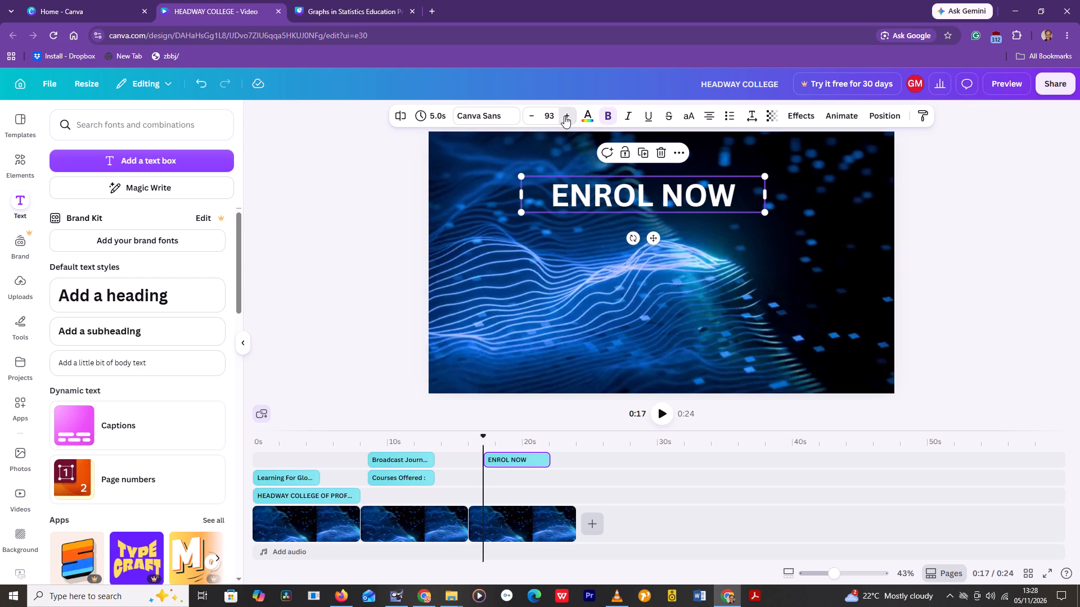
pyautogui.tripleClick(564, 116)
pyautogui.click(564, 116)
pyautogui.click(564, 116)
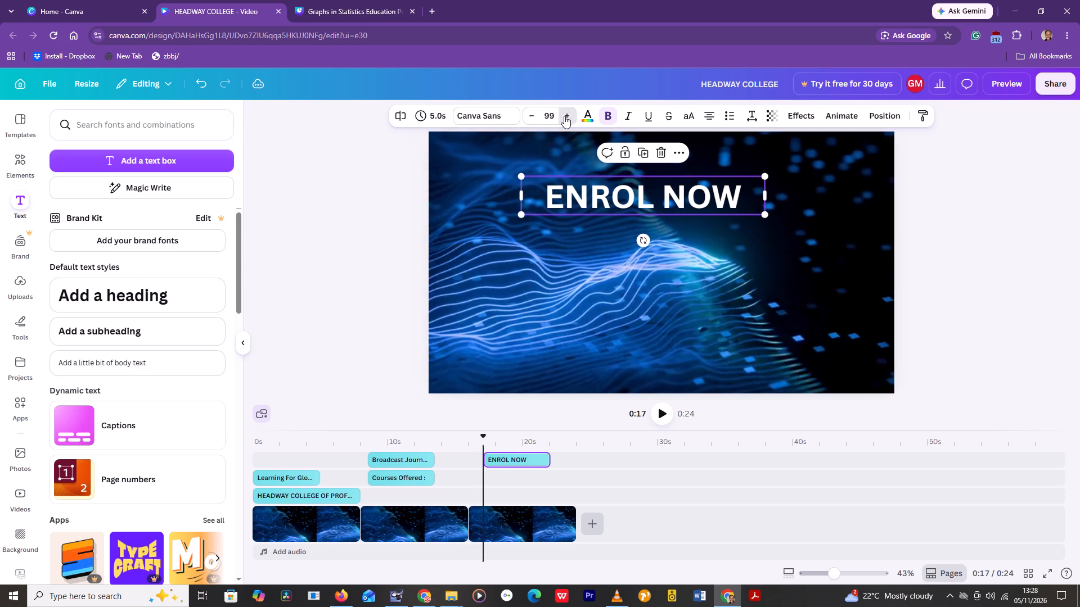
pyautogui.rightClick(636, 195)
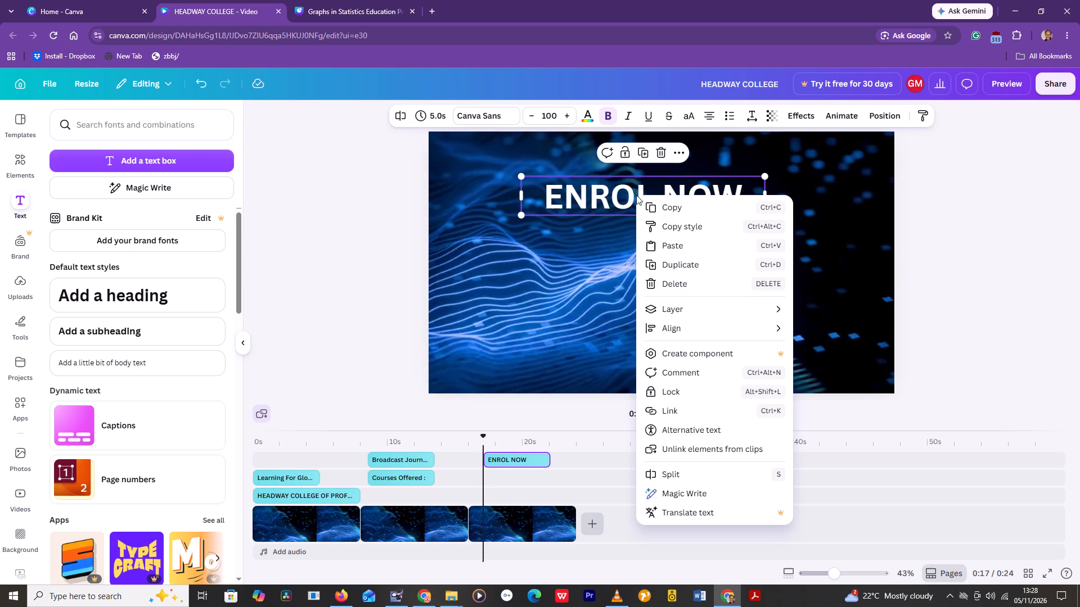
pyautogui.click(985, 243)
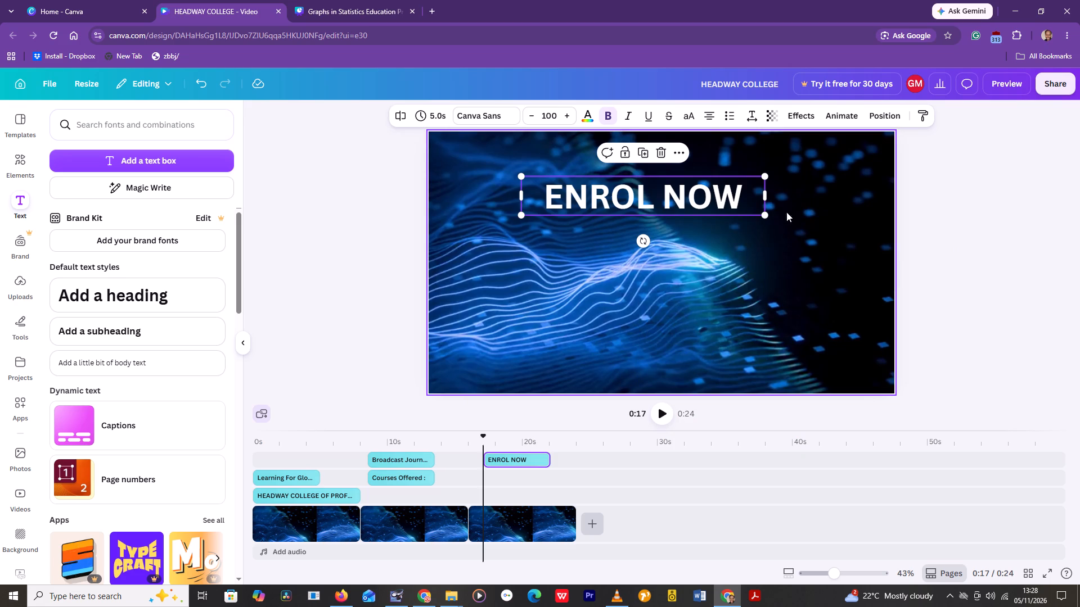
pyautogui.click(750, 200)
pyautogui.click(779, 237)
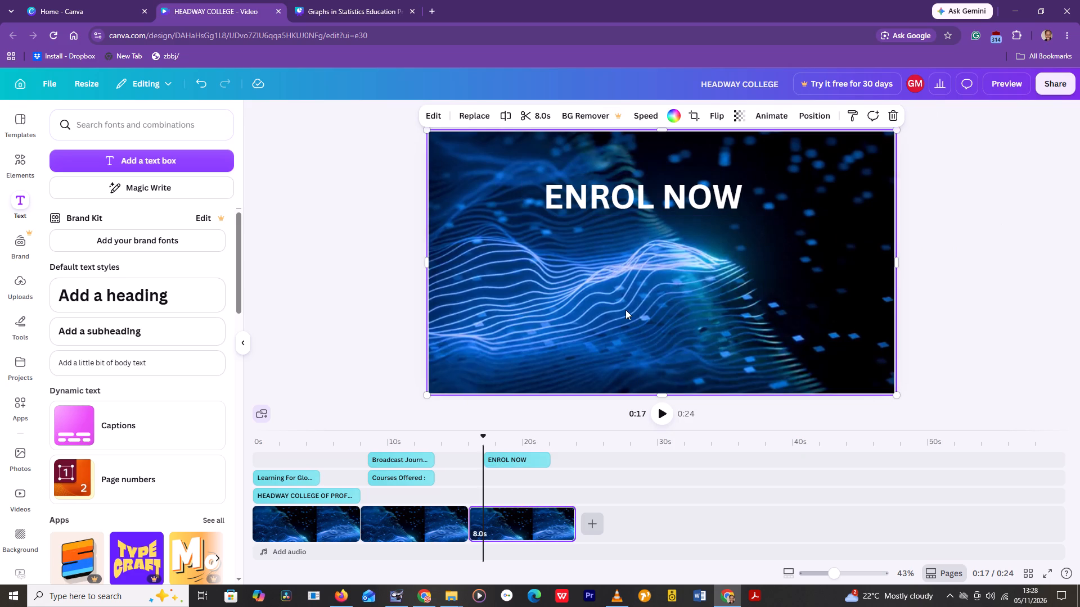
# Add a second heading below "ENROL NOW" at the same time position, widen its text box and open its text for editing.
pyautogui.click(510, 264)
pyautogui.click(135, 298)
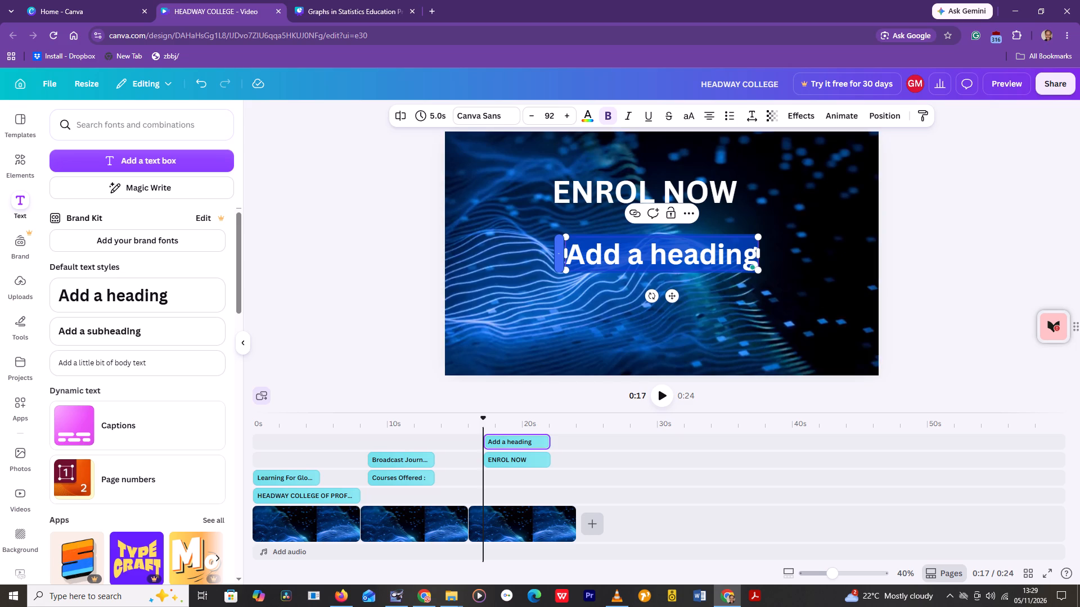
pyautogui.moveTo(759, 257); pyautogui.dragTo(823, 260)
pyautogui.click(791, 257)
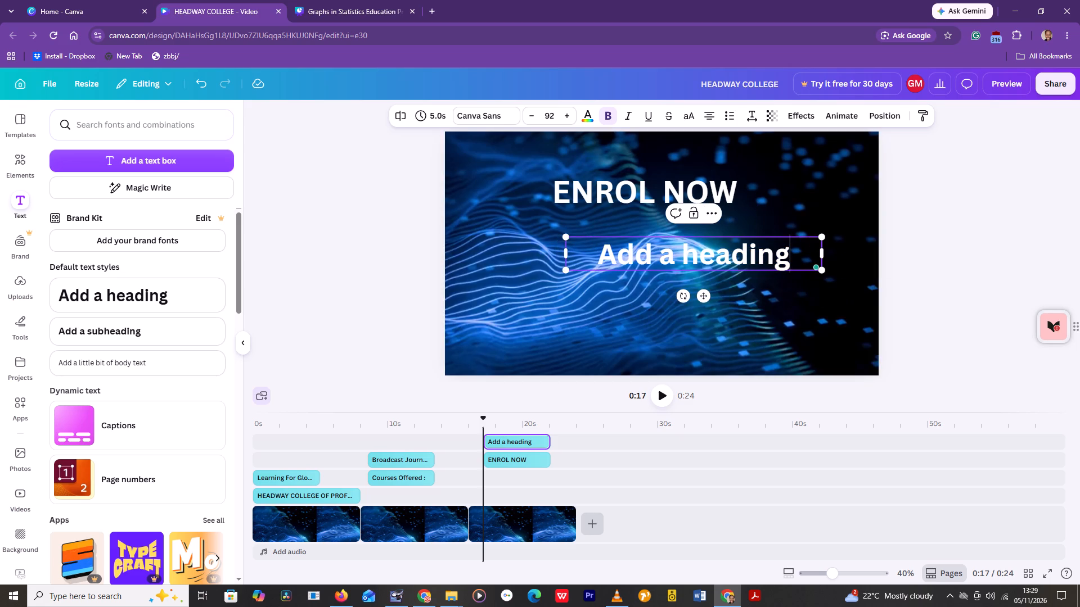
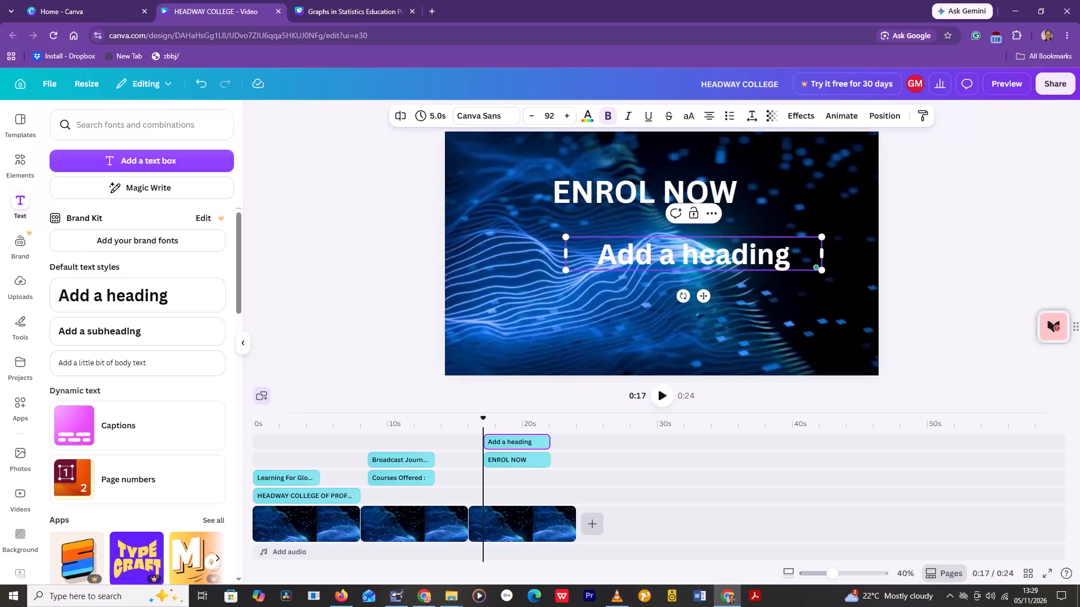
# Clear the placeholder text of the second heading below "ENROL NOW".
pyautogui.click(788, 257)
pyautogui.press('BackSpace')
pyautogui.press('BackSpace')
pyautogui.press('BackSpace')
pyautogui.press('BackSpace')
pyautogui.press('BackSpace')
pyautogui.press('BackSpace')
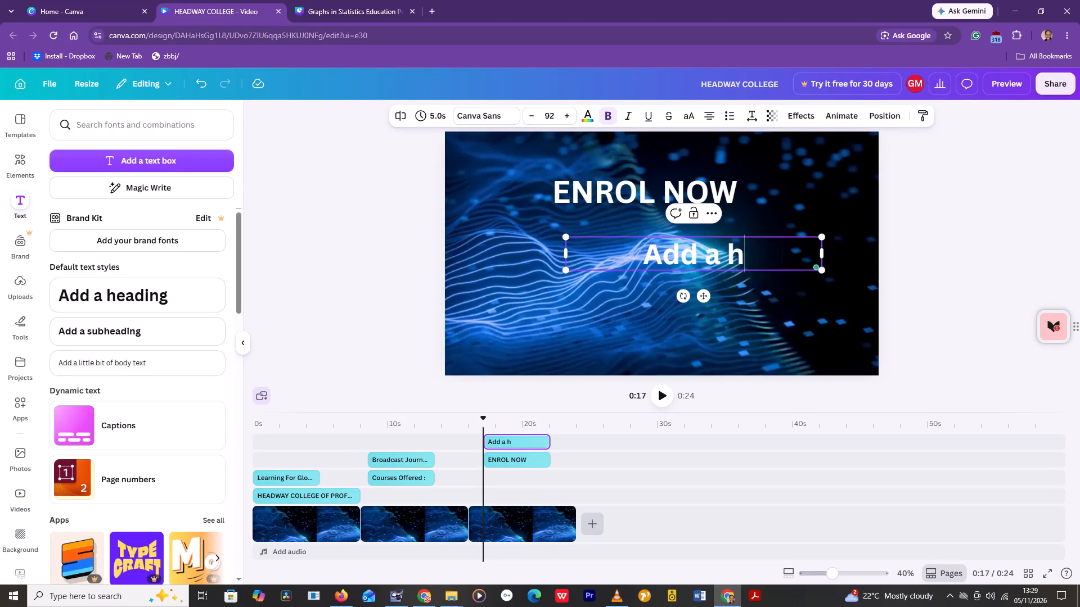
pyautogui.press('BackSpace')
pyautogui.press('BackSpace')
pyautogui.press('BackSpace')
pyautogui.press('BackSpace')
pyautogui.press('BackSpace')
pyautogui.press('BackSpace')
pyautogui.press('BackSpace')
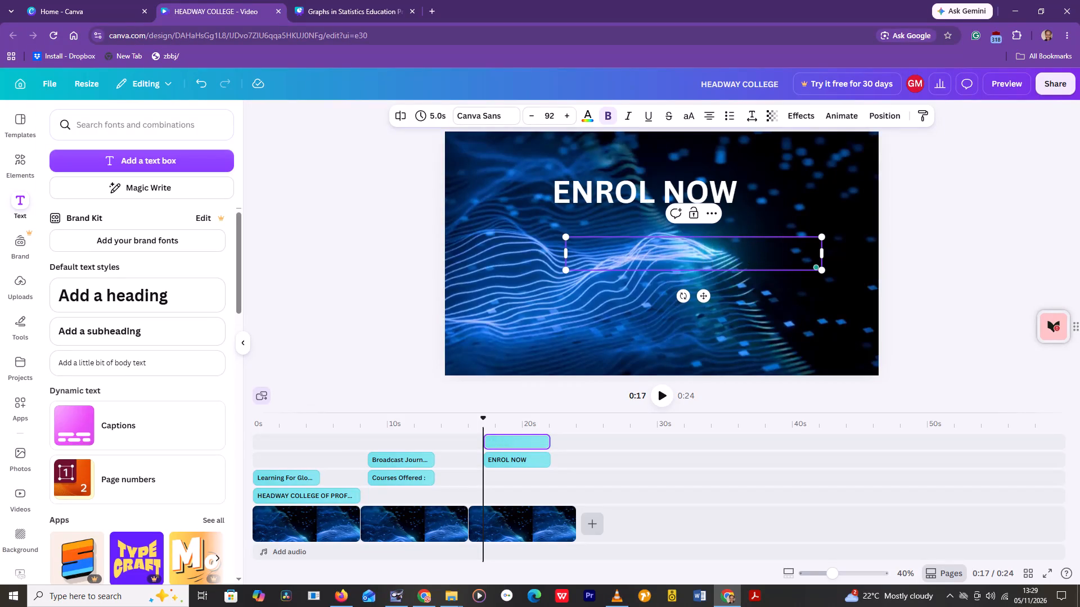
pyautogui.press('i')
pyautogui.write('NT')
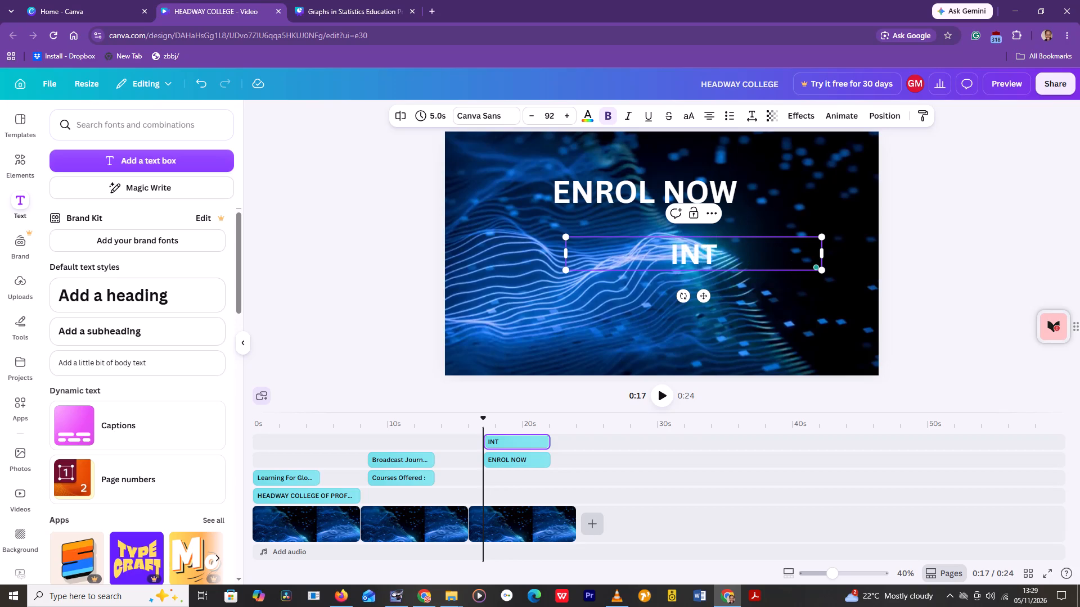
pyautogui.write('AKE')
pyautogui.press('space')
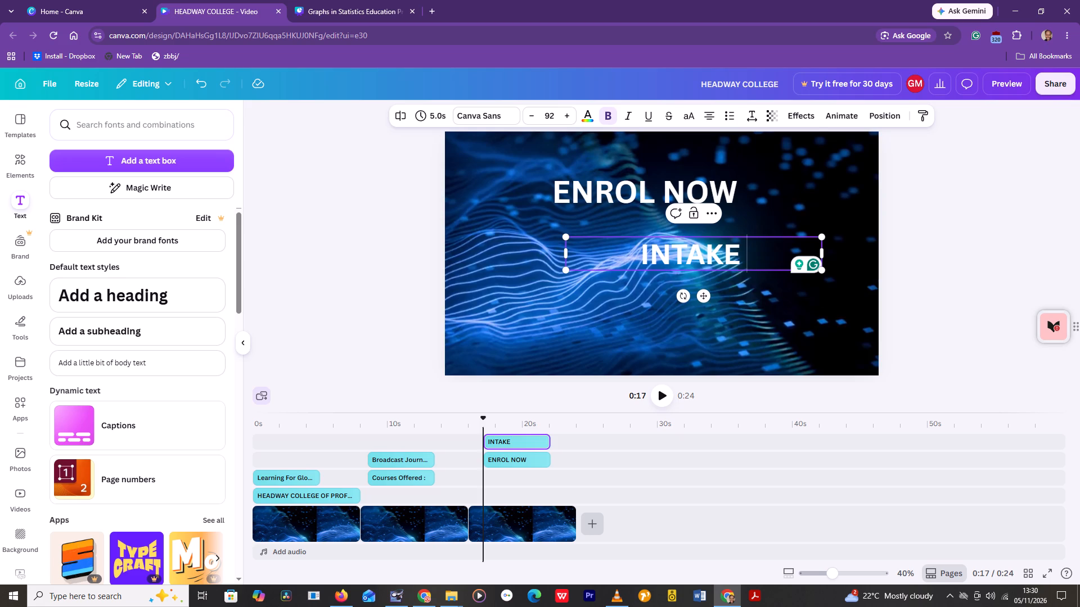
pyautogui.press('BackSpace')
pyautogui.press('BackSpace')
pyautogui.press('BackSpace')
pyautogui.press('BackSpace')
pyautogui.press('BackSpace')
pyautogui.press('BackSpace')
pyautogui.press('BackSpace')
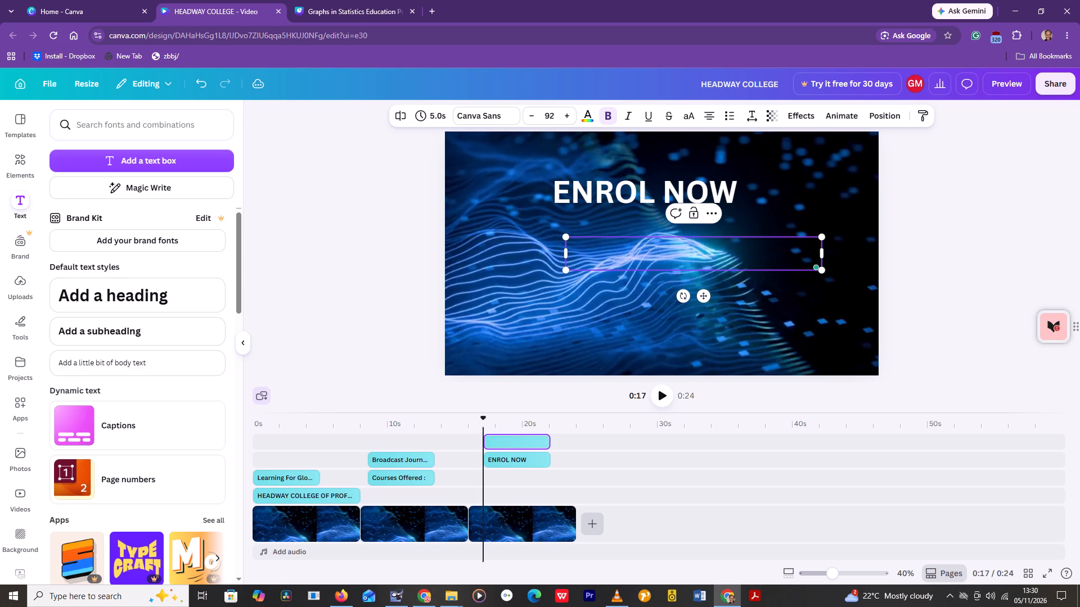
# Enter "JANUARY INTAKE ONGOING" as the text of the second heading.
pyautogui.write('JANUARY')
pyautogui.press('space')
pyautogui.write('INTAKE ONGOING')
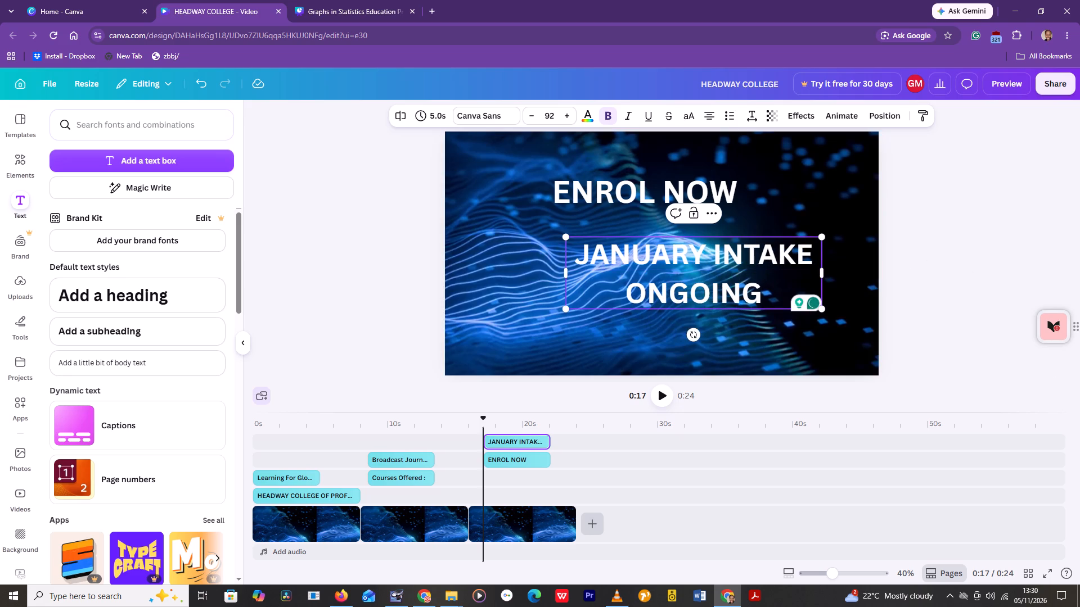
# Widen the "JANUARY INTAKE ONGOING" text box on both sides so it spans most of the frame's width.
pyautogui.moveTo(822, 273); pyautogui.dragTo(843, 273)
pyautogui.moveTo(563, 274); pyautogui.dragTo(557, 274)
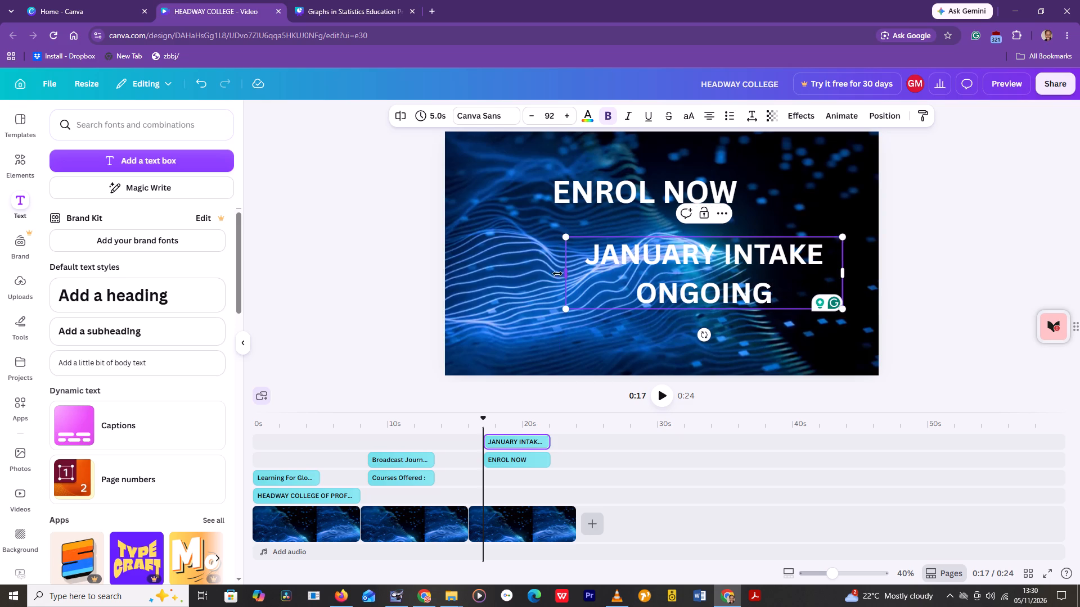
pyautogui.moveTo(557, 274); pyautogui.dragTo(466, 256)
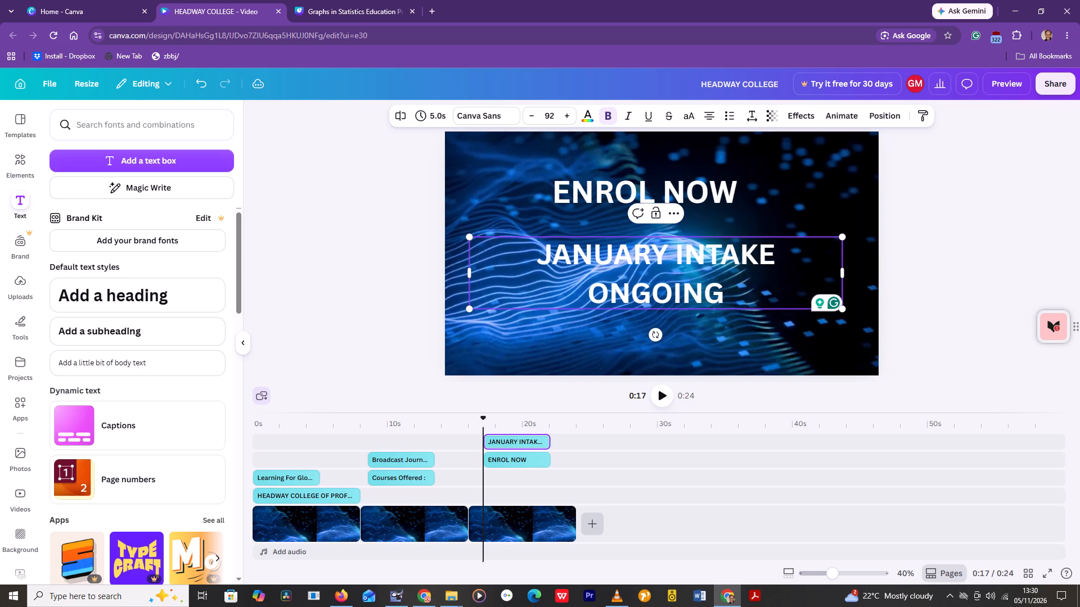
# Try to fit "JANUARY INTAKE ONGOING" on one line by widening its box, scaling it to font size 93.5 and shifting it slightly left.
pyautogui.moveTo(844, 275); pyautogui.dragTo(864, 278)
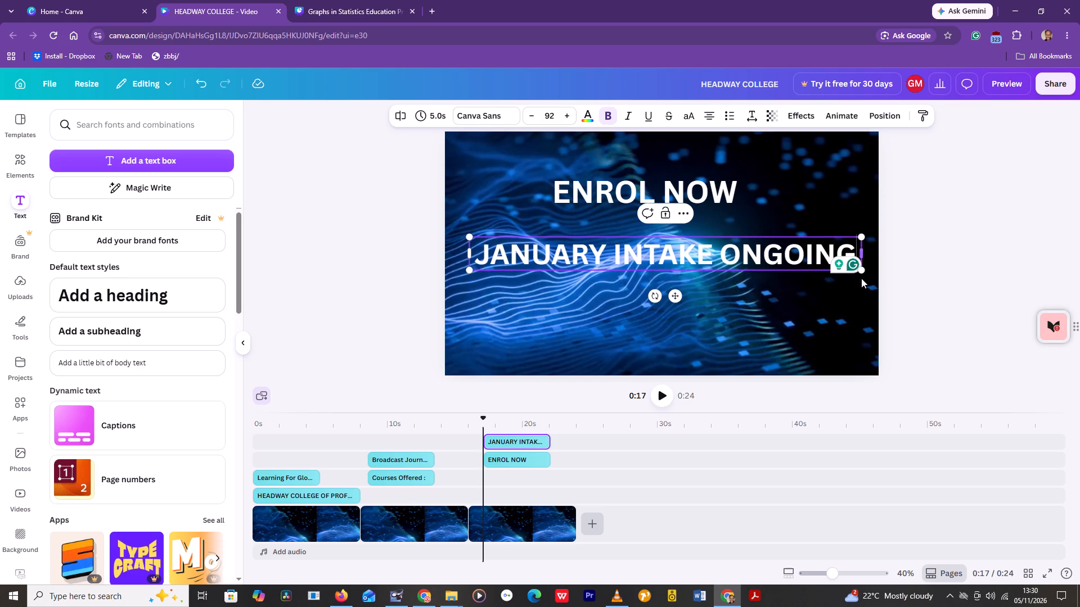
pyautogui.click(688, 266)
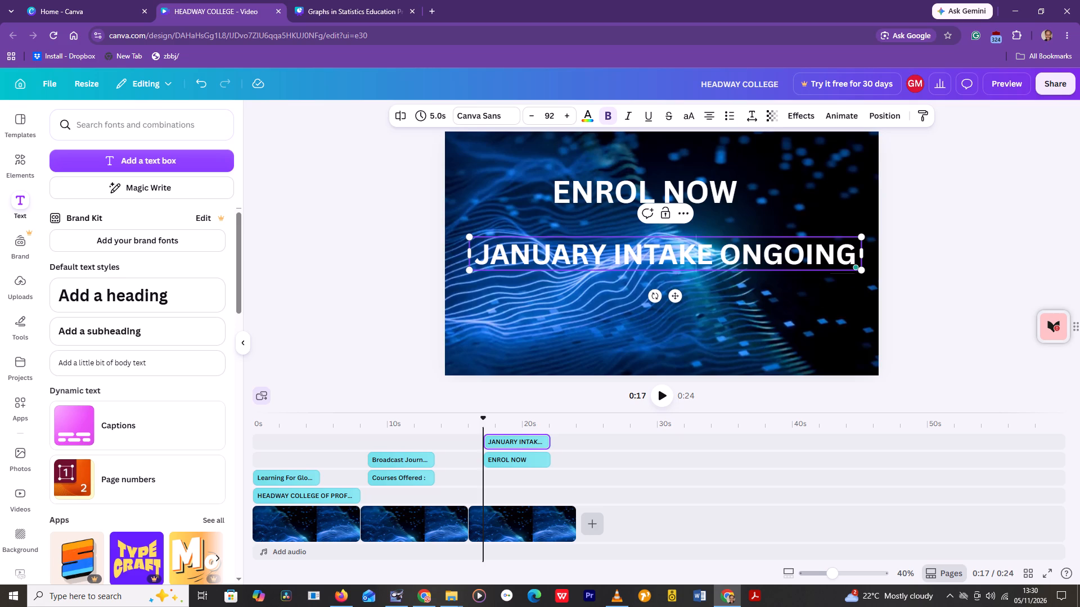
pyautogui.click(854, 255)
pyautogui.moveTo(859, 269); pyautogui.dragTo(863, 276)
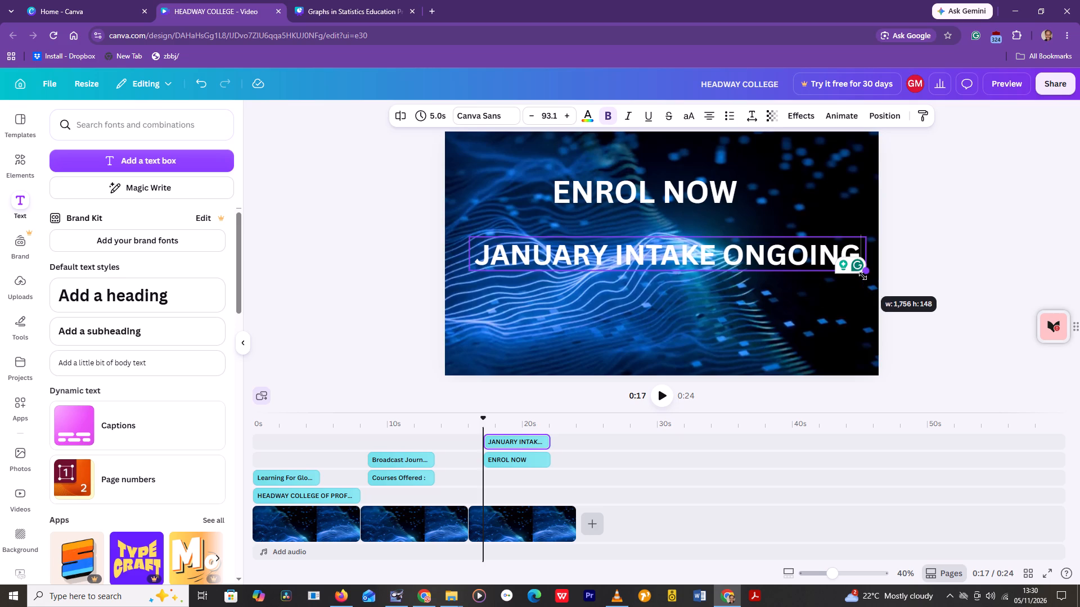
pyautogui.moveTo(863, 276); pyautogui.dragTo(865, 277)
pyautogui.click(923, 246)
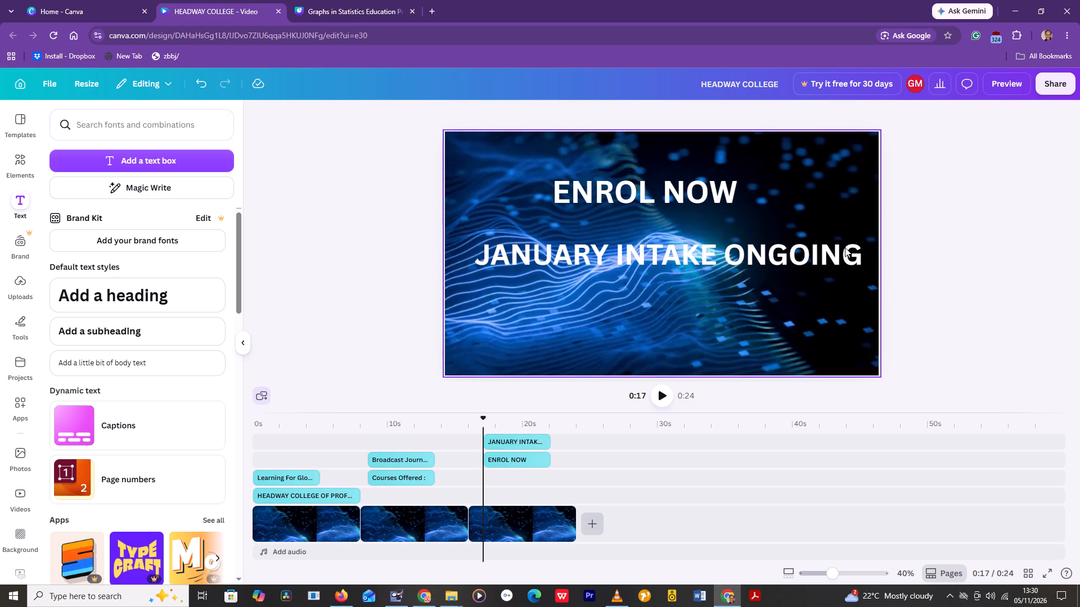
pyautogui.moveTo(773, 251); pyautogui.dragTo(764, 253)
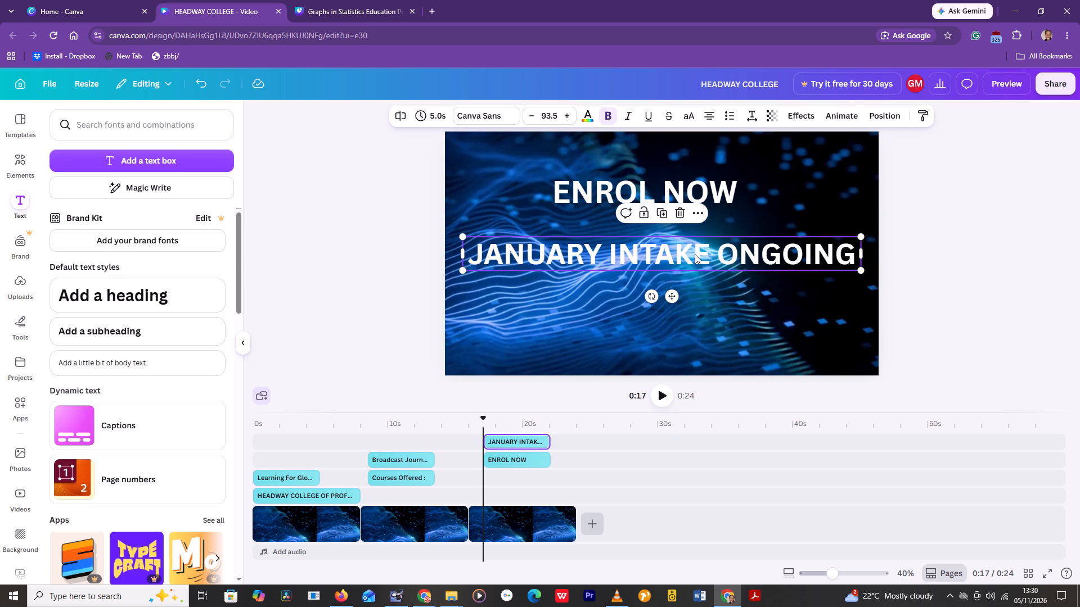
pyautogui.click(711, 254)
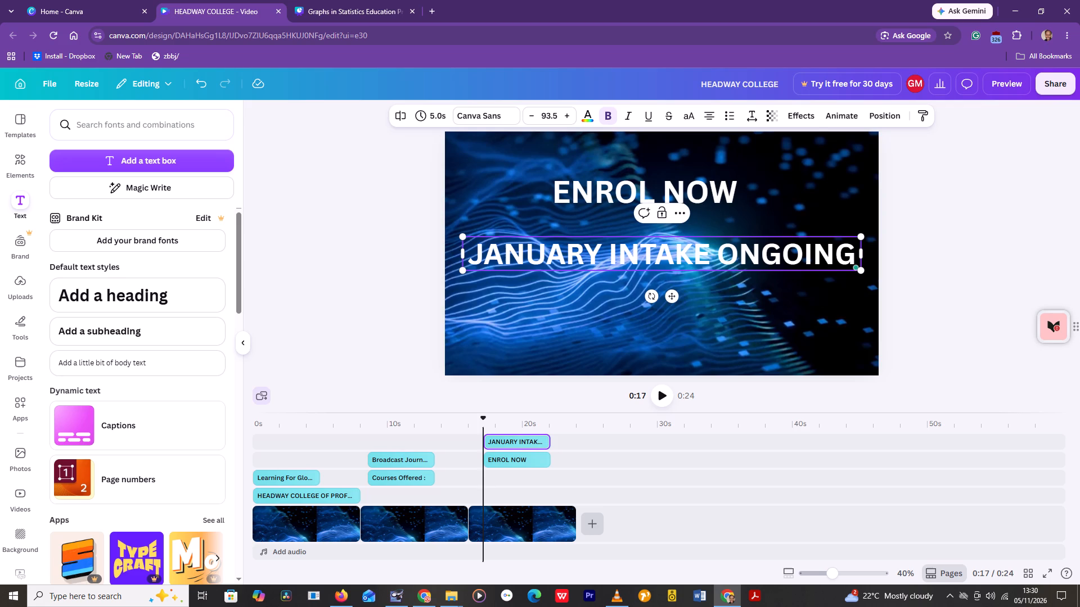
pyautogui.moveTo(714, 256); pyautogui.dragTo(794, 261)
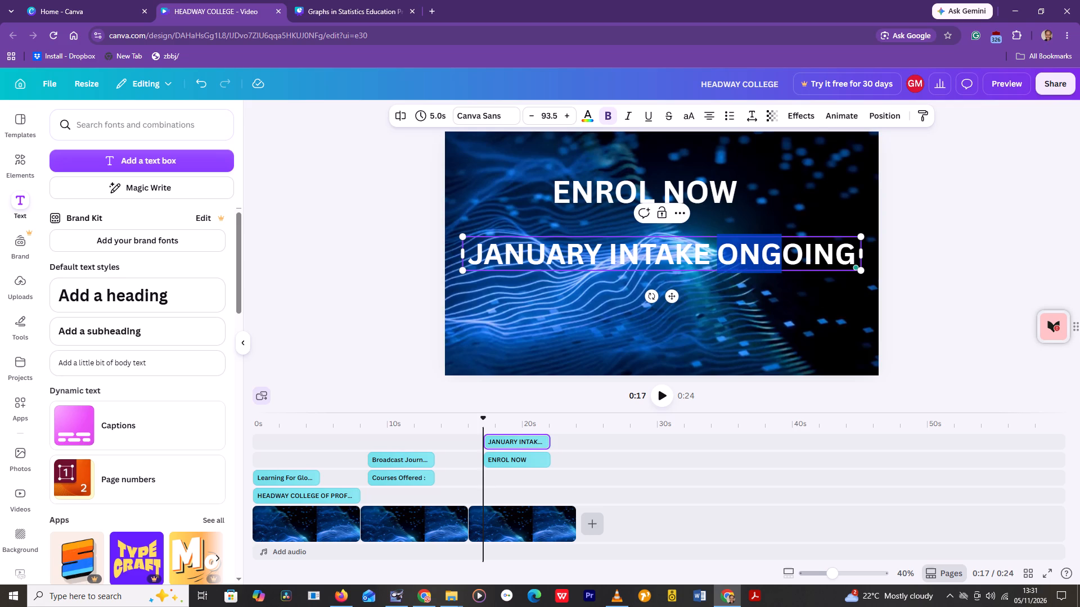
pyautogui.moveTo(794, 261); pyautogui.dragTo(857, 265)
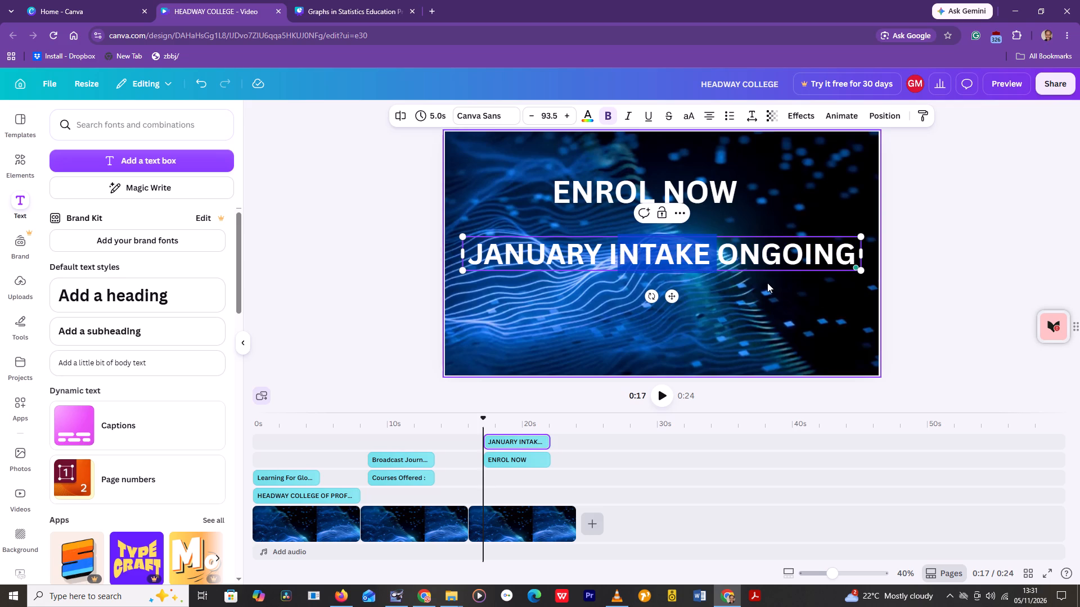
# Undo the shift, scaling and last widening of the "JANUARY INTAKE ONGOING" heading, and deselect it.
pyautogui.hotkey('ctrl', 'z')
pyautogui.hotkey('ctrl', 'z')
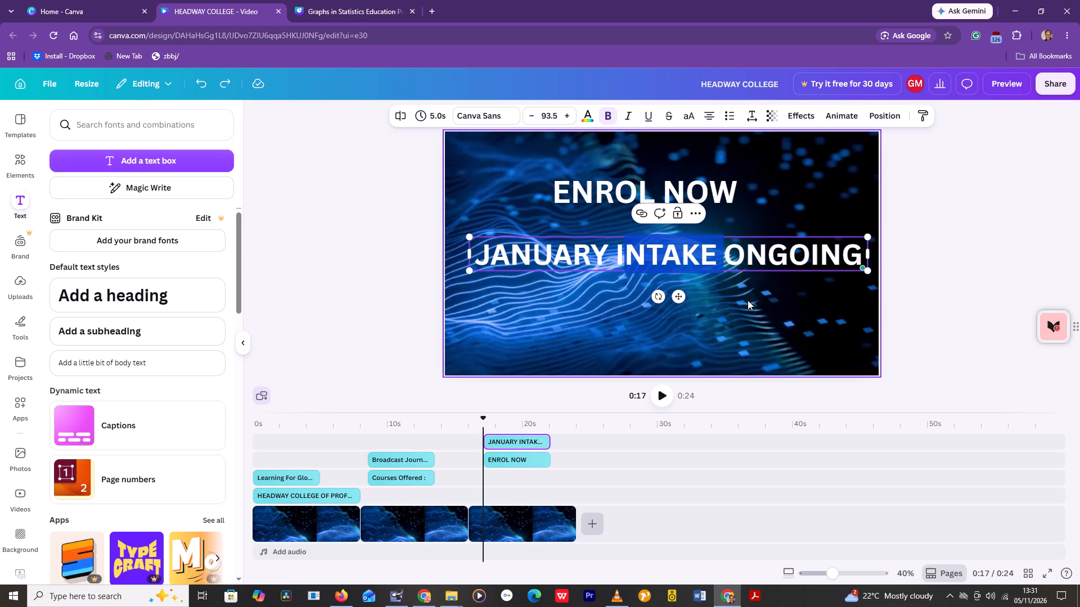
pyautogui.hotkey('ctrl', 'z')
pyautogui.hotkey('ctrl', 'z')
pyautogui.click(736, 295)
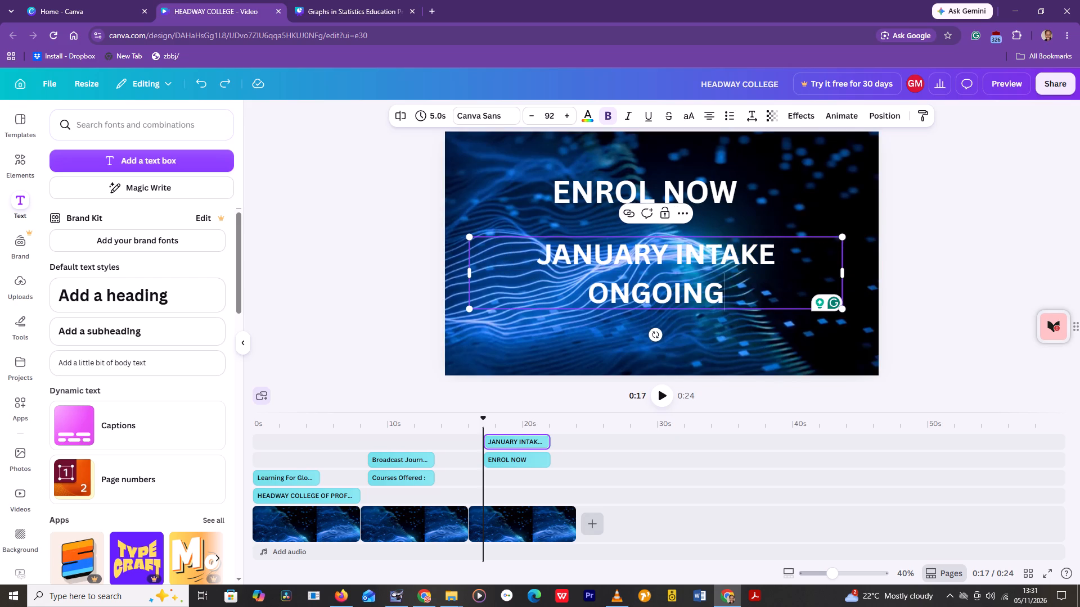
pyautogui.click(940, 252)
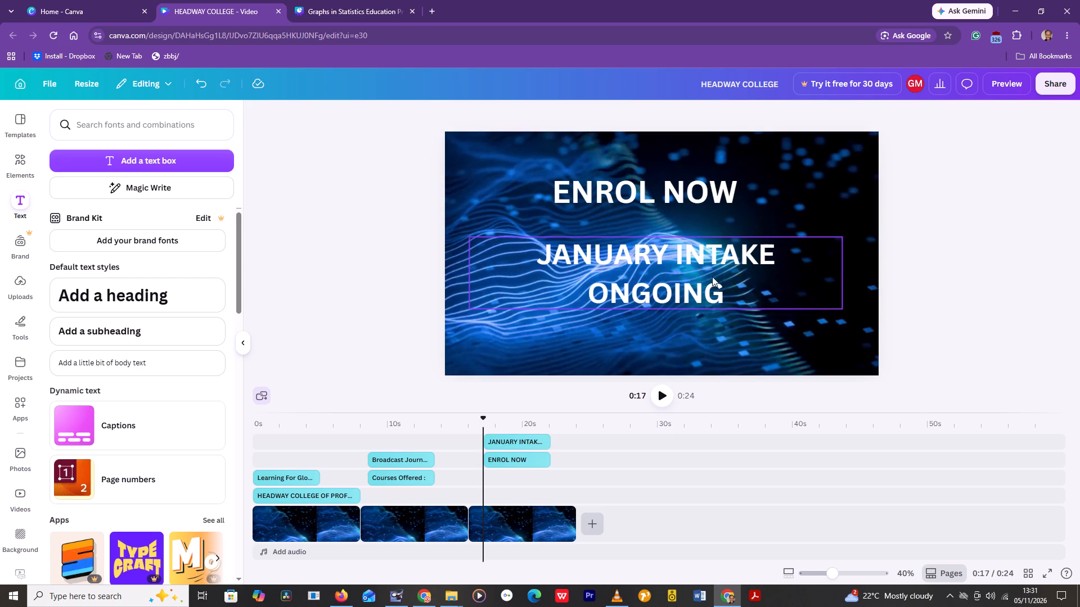
# Rearrange the headings, with "ENROL NOW" at the frame's upper right and "JANUARY INTAKE ONGOING" below it, slightly left of centre.
pyautogui.moveTo(689, 276); pyautogui.dragTo(618, 268)
pyautogui.moveTo(678, 189); pyautogui.dragTo(724, 187)
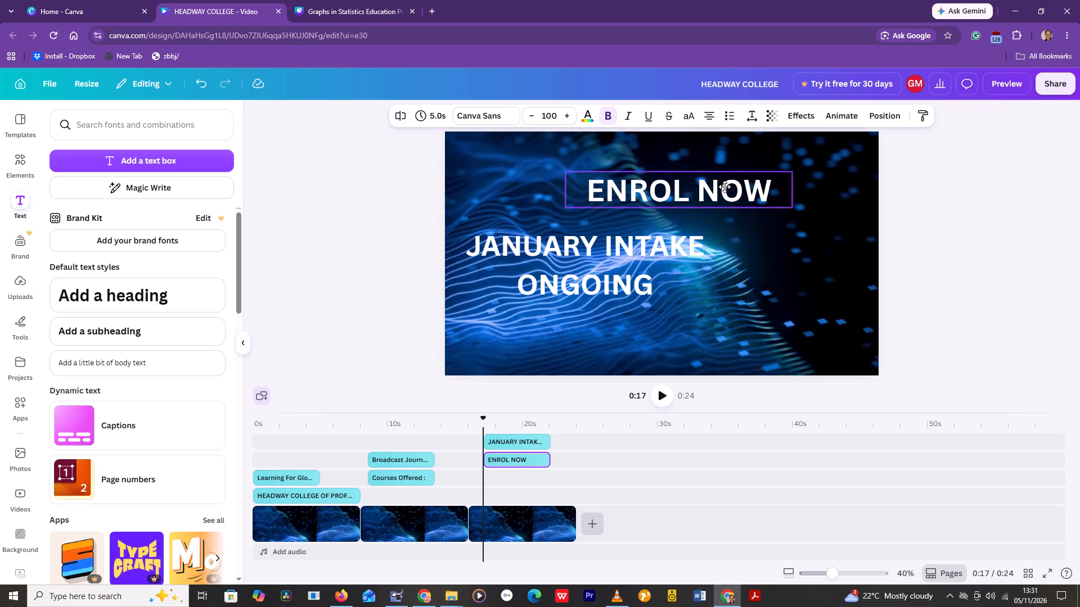
pyautogui.moveTo(724, 187); pyautogui.dragTo(781, 166)
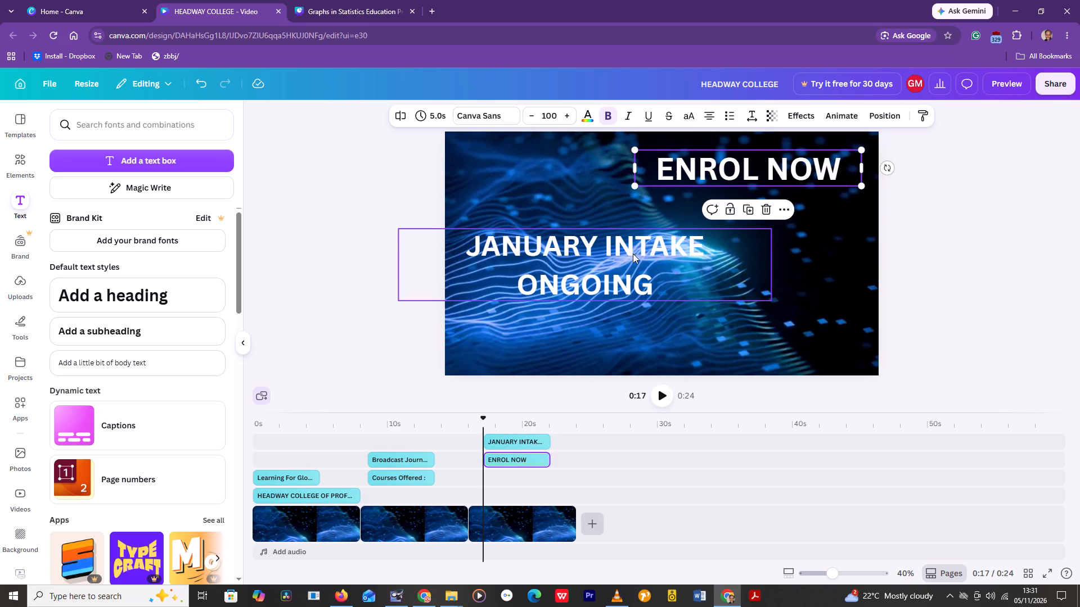
pyautogui.moveTo(631, 252); pyautogui.dragTo(669, 242)
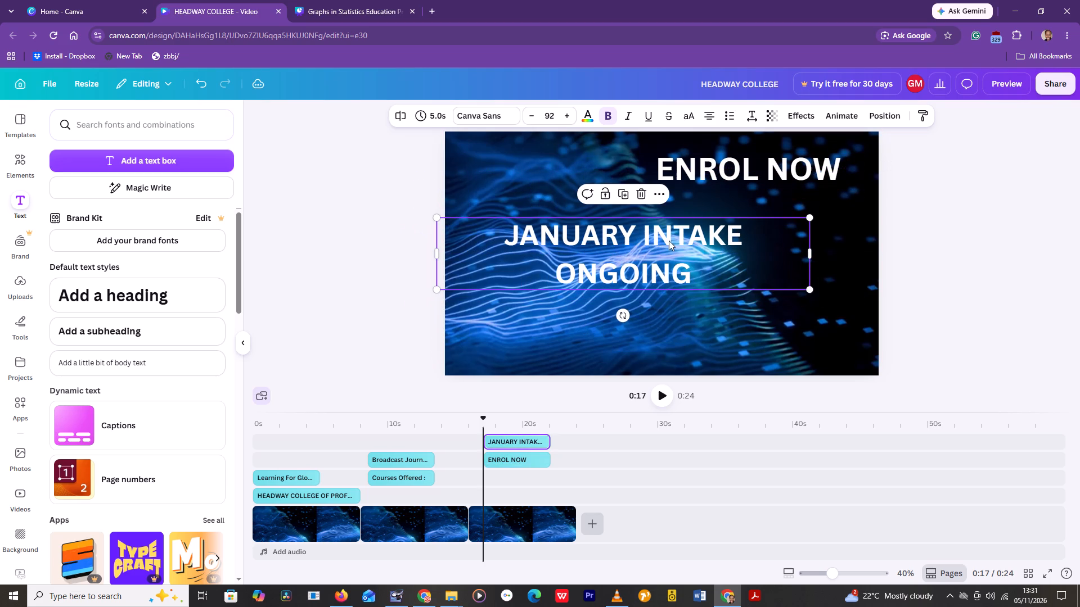
# Set the font size of the "JANUARY INTAKE ONGOING" heading to 100.
pyautogui.tripleClick(565, 117)
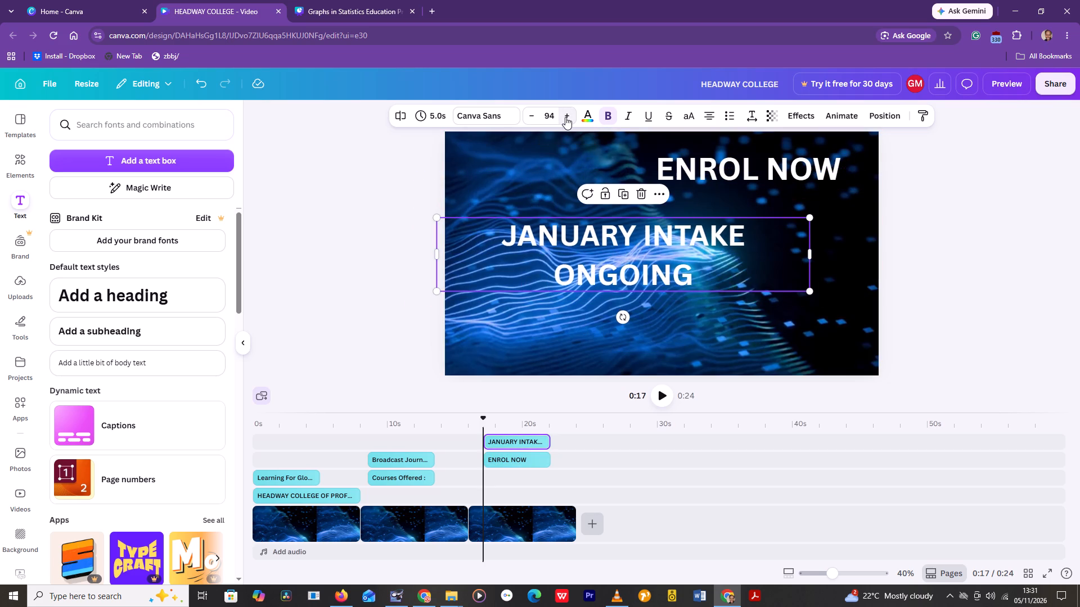
pyautogui.doubleClick(565, 117)
pyautogui.click(565, 117)
pyautogui.click(565, 117)
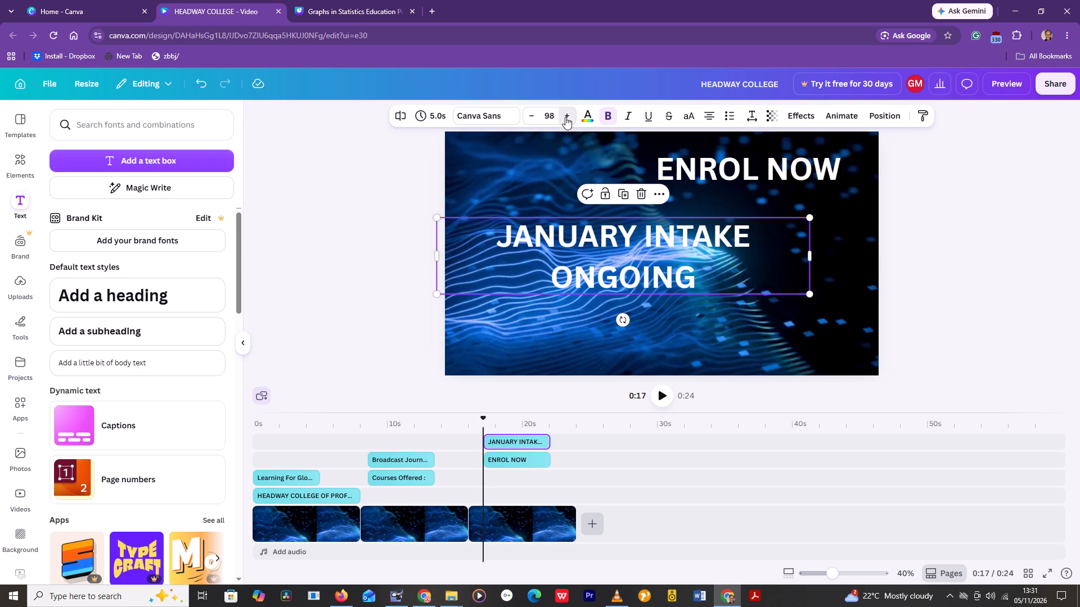
pyautogui.click(565, 117)
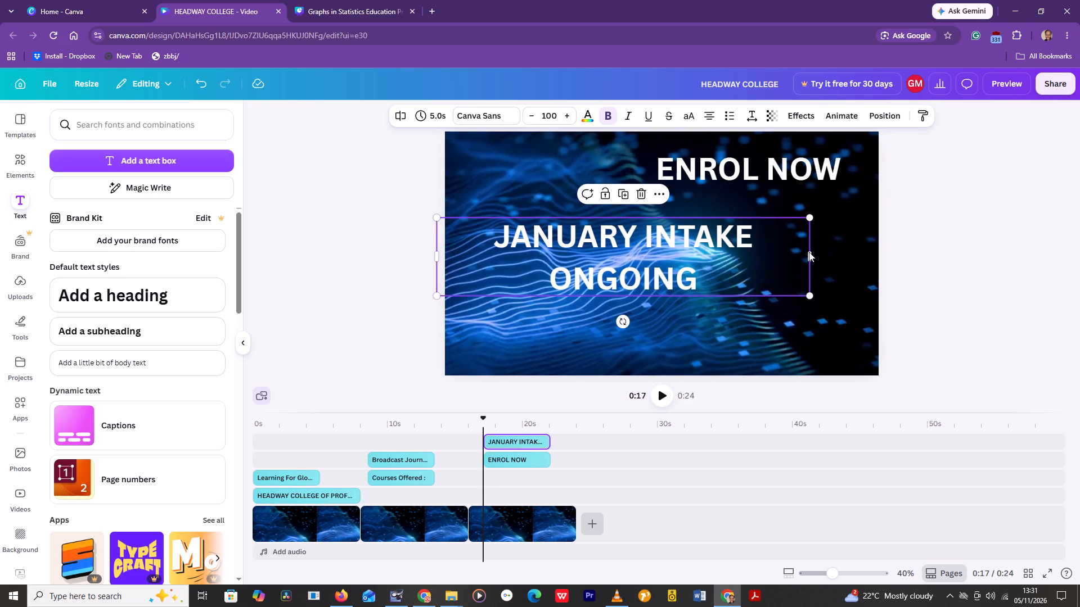
# Shift "JANUARY INTAKE ONGOING" slightly right, widen its text box from the frame's left edge to near its right edge, and deselect it.
pyautogui.moveTo(809, 252); pyautogui.dragTo(823, 253)
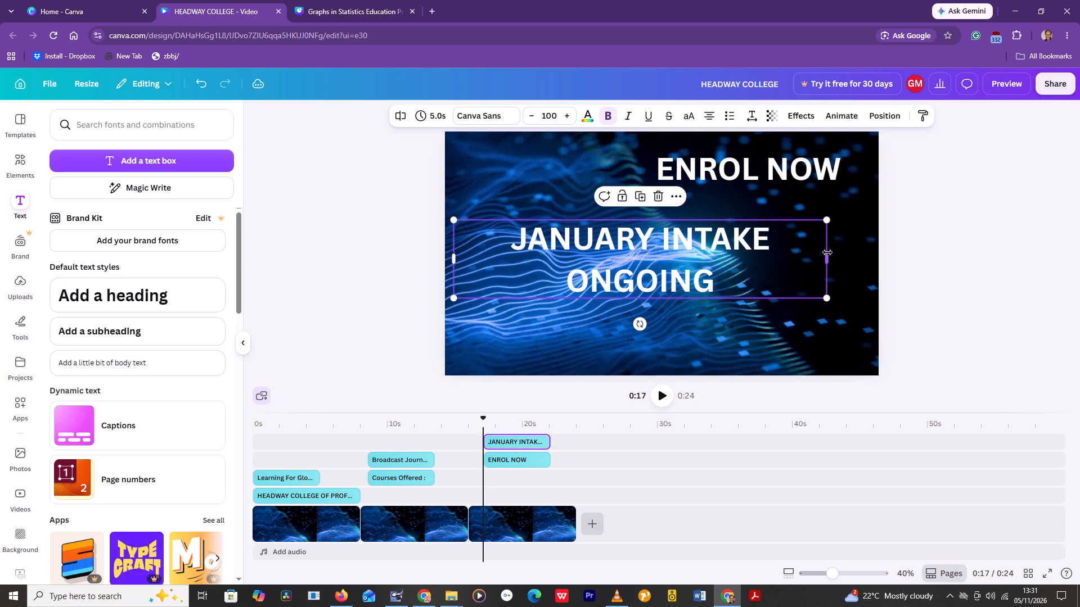
pyautogui.moveTo(828, 257); pyautogui.dragTo(854, 256)
pyautogui.moveTo(450, 259); pyautogui.dragTo(443, 262)
pyautogui.click(715, 261)
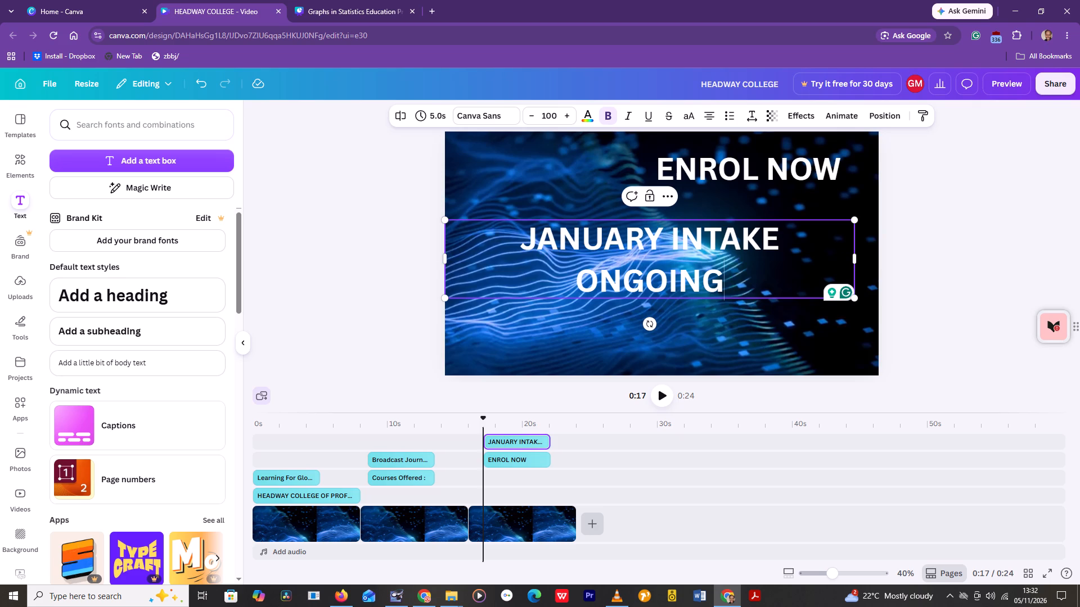
pyautogui.click(956, 260)
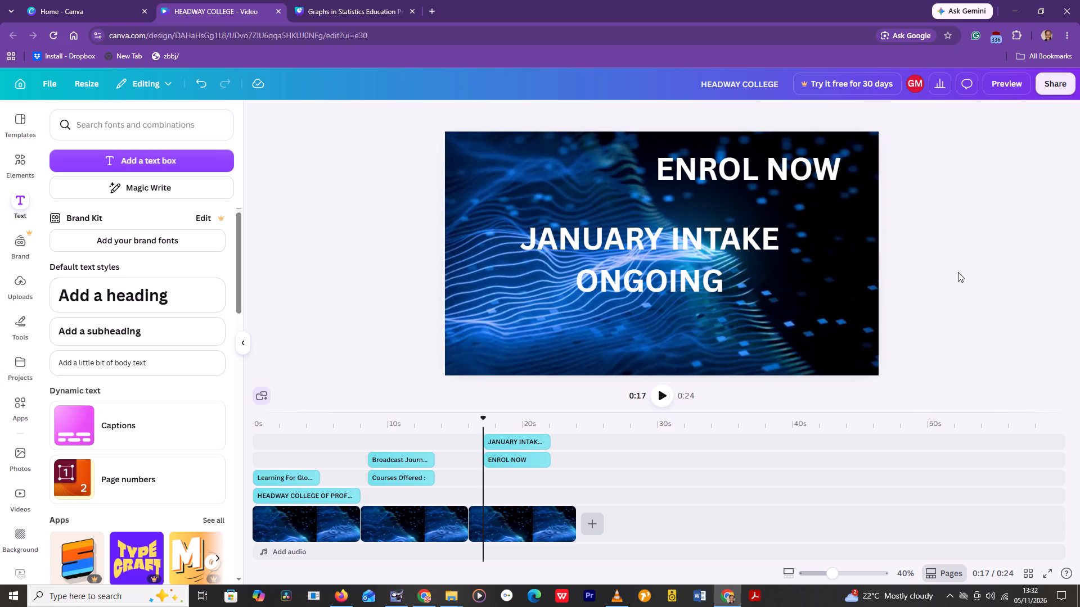
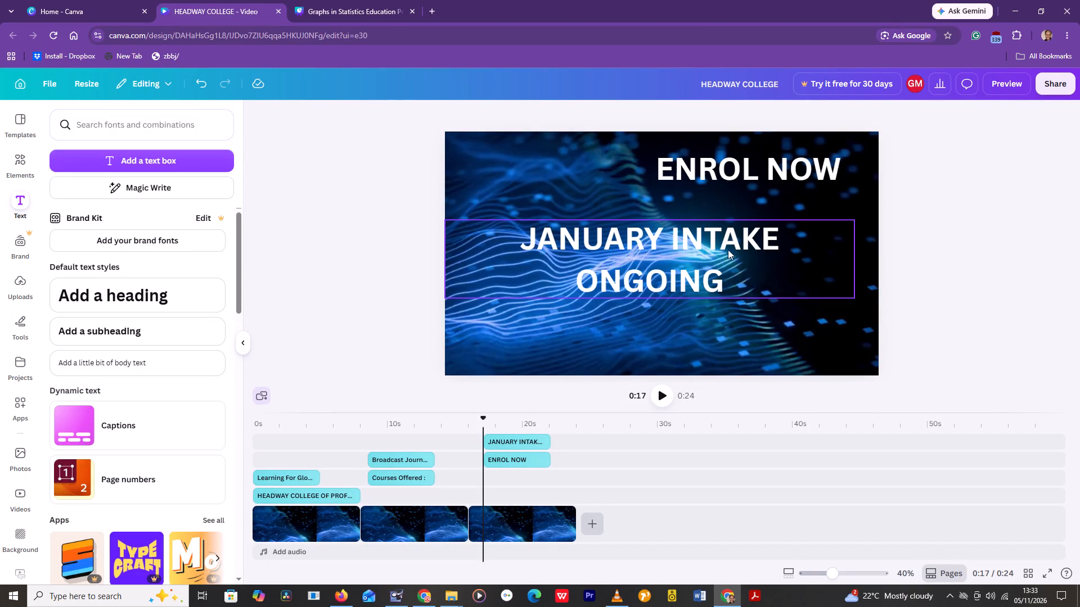
# Move the "JANUARY INTAKE ONGOING" heading slightly down and to the right in the frame, and deselect it.
pyautogui.moveTo(681, 271); pyautogui.dragTo(683, 287)
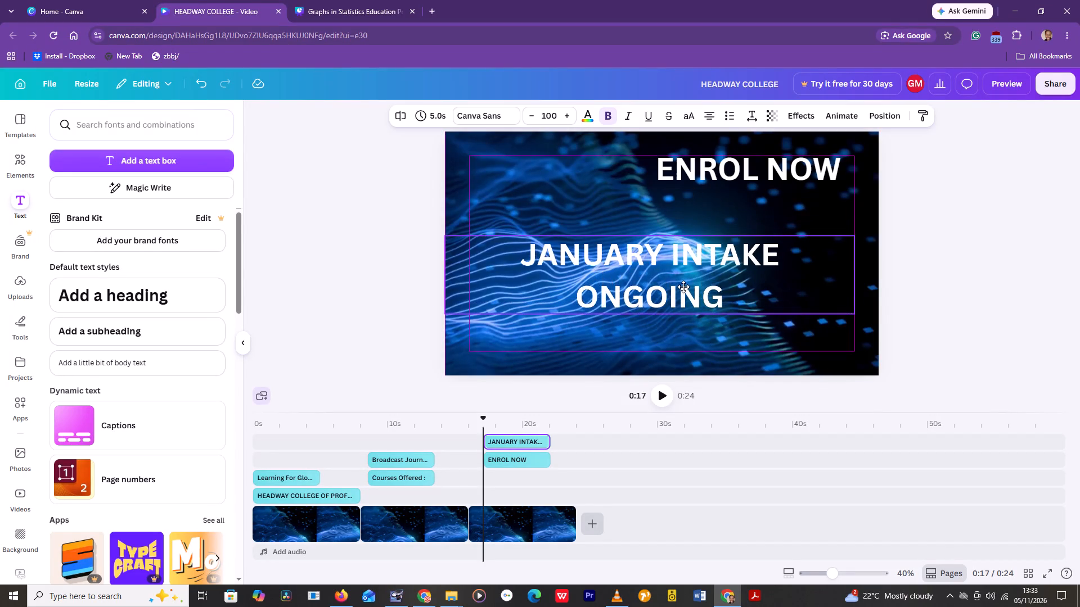
pyautogui.moveTo(683, 287); pyautogui.dragTo(686, 291)
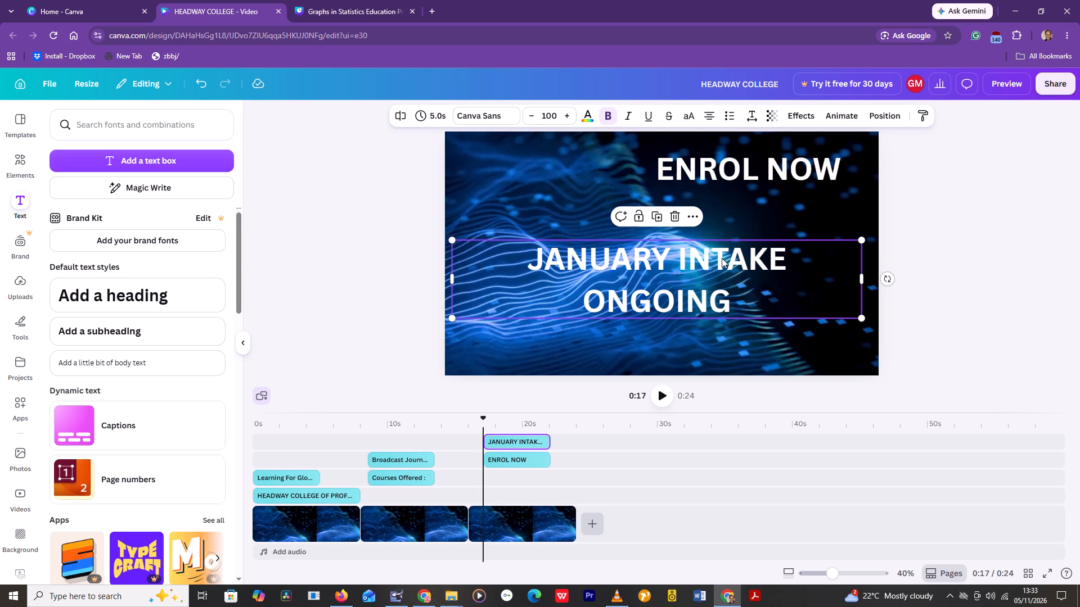
pyautogui.click(482, 433)
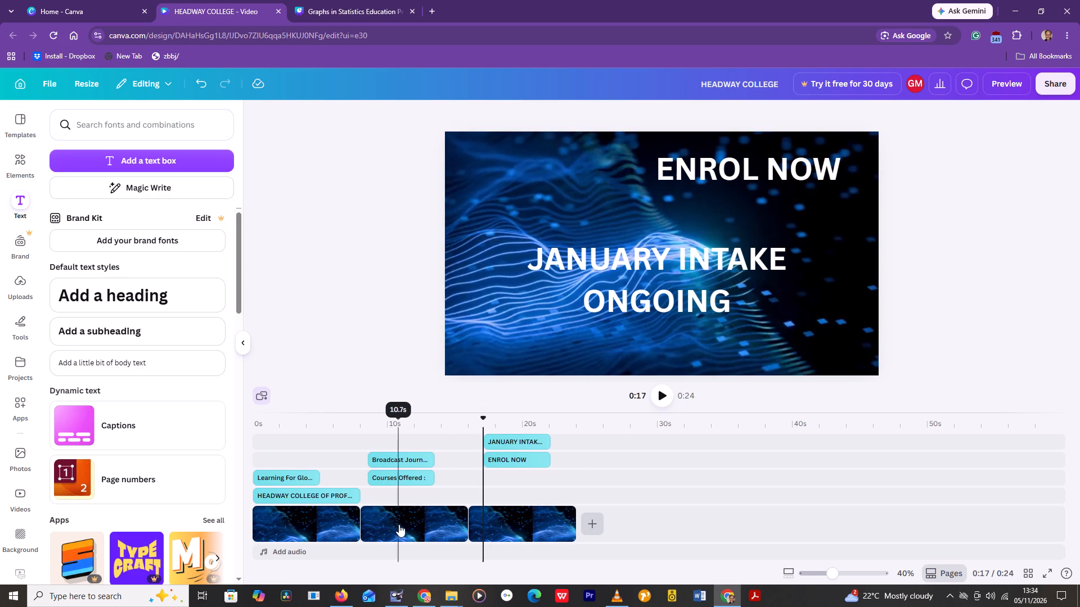
# Duplicate the third blue wave background clip so the copy follows it at the end of the video.
pyautogui.click(515, 526)
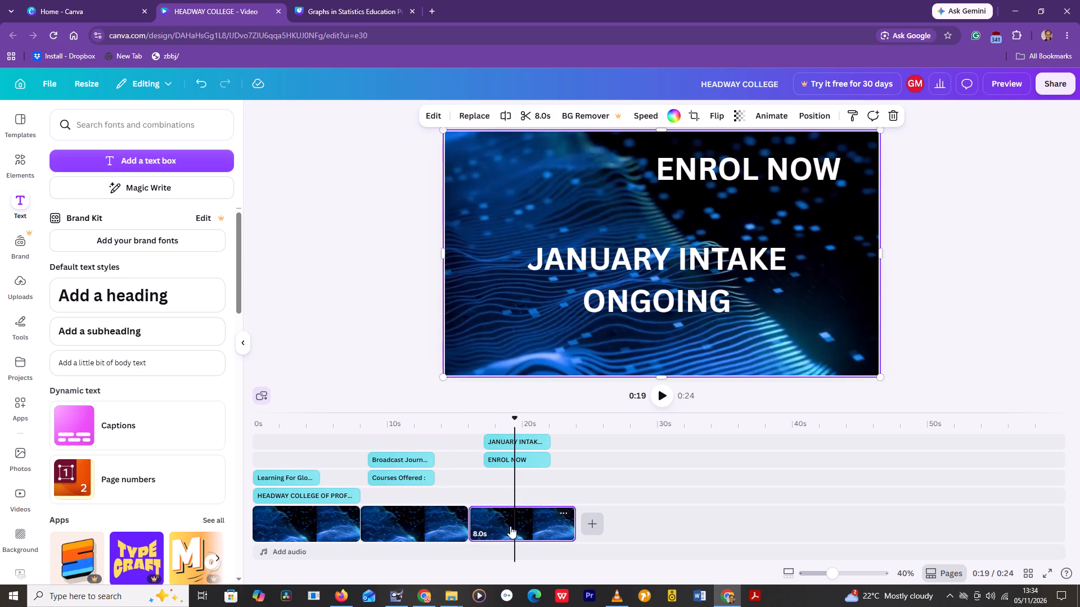
pyautogui.hotkey('ctrl', 'c')
pyautogui.hotkey('ctrl', 'v')
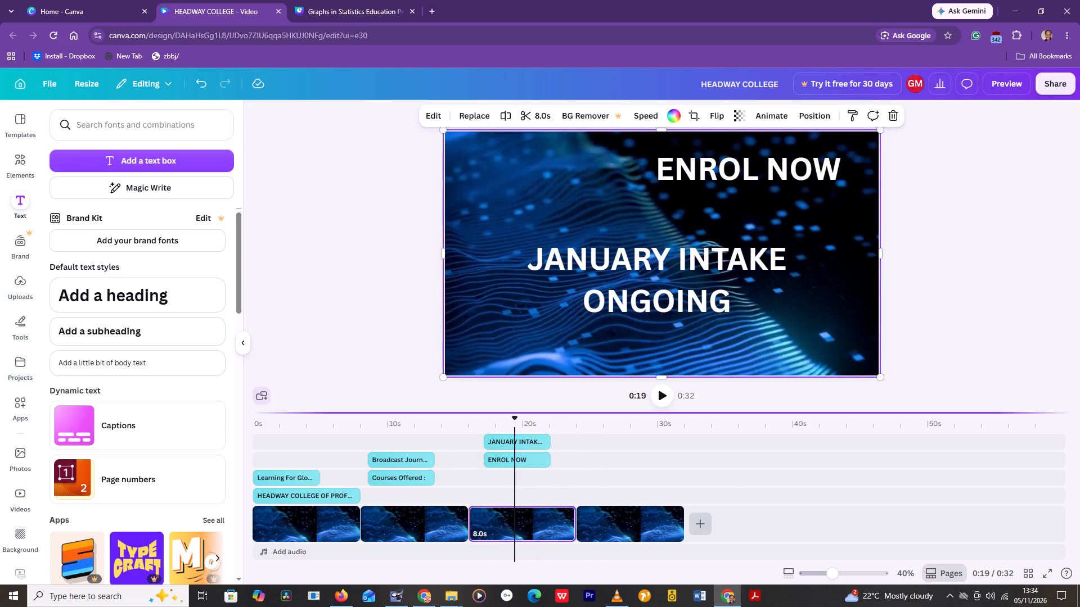
# Add a heading at the start of the fourth background clip, at 0:24, and widen its text box rightwards.
pyautogui.moveTo(514, 416); pyautogui.dragTo(577, 439)
pyautogui.click(159, 302)
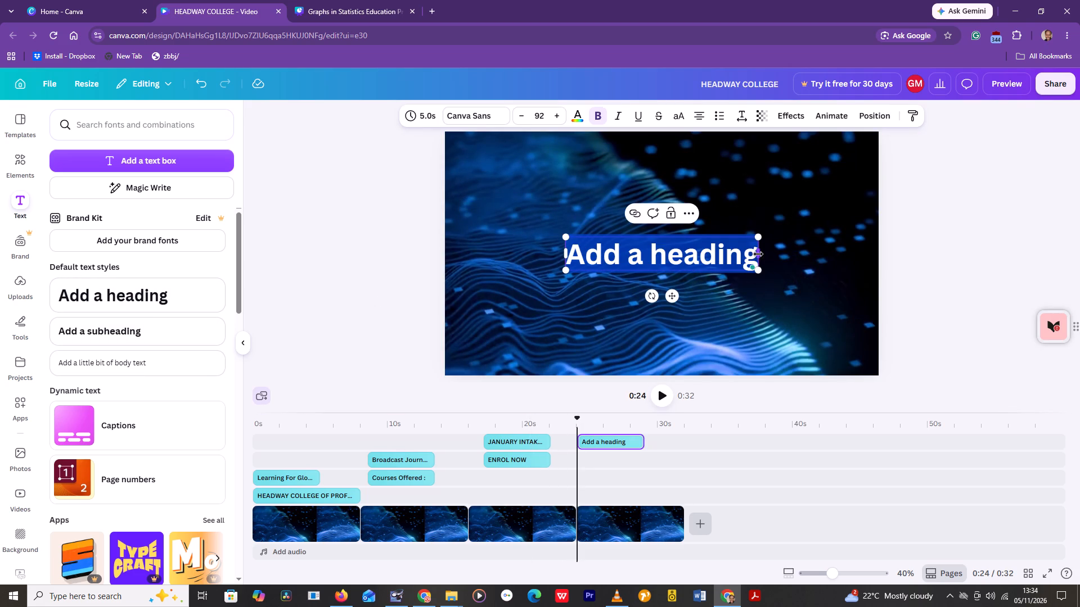
pyautogui.moveTo(758, 254); pyautogui.dragTo(834, 259)
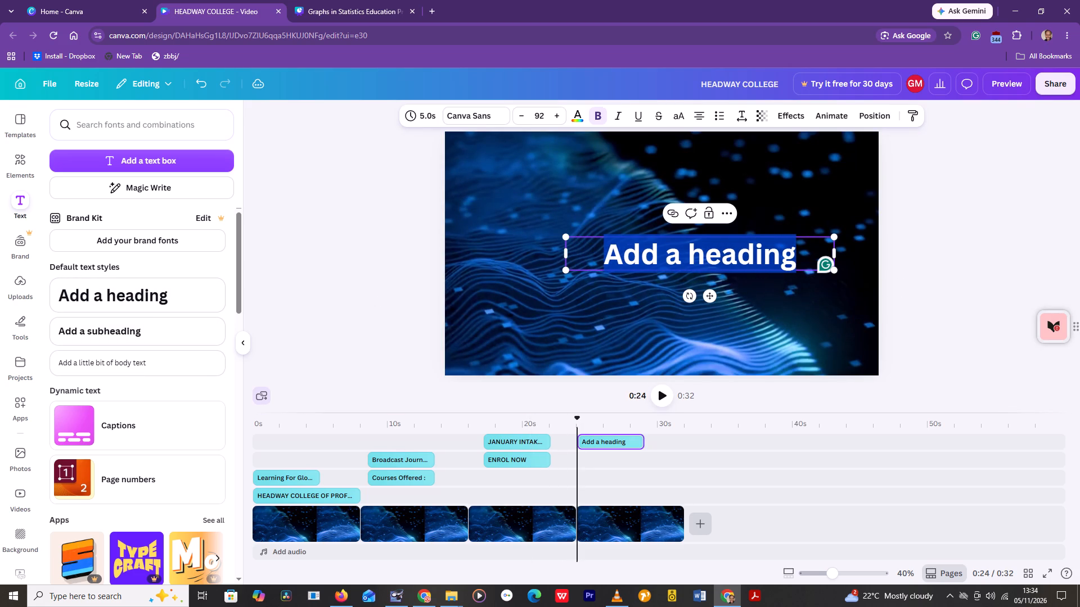
# Replace the new heading's placeholder text with "Visit our website".
pyautogui.click(800, 258)
pyautogui.press('BackSpace')
pyautogui.press('BackSpace')
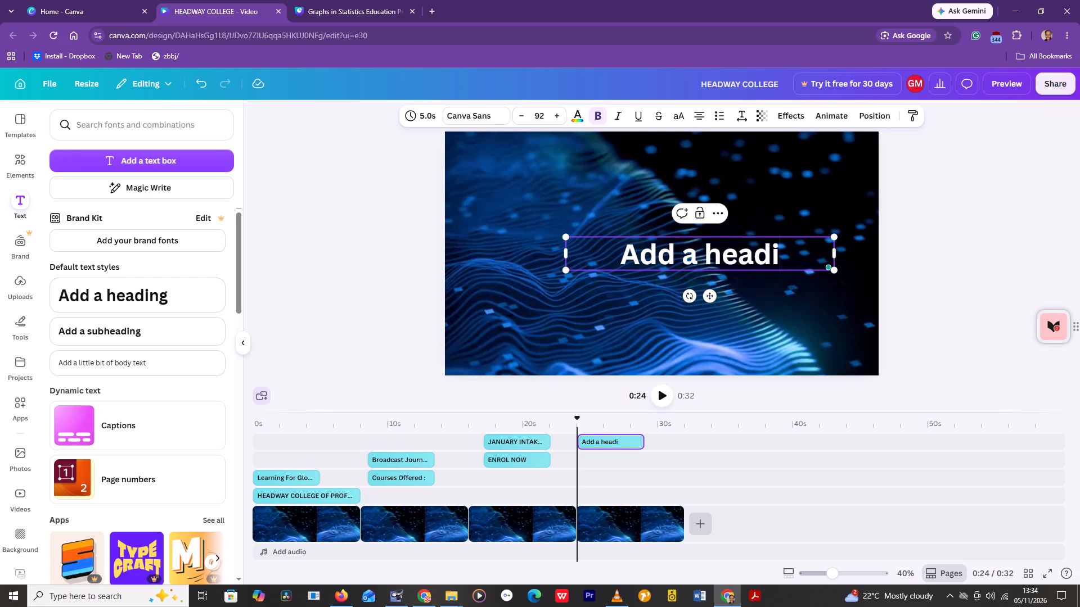
pyautogui.press('BackSpace')
pyautogui.press('BackSpace')
pyautogui.press('BackSpace')
pyautogui.press('BackSpace')
pyautogui.press('BackSpace')
pyautogui.press('BackSpace')
pyautogui.press('BackSpace')
pyautogui.press('BackSpace')
pyautogui.press('BackSpace')
pyautogui.press('BackSpace')
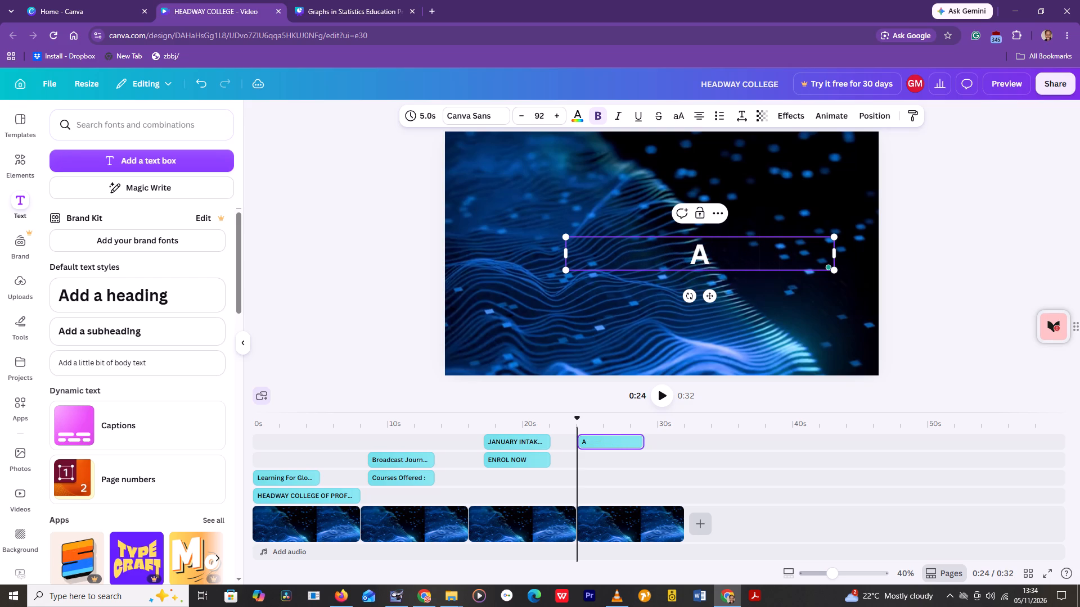
pyautogui.press('BackSpace')
pyautogui.press('v')
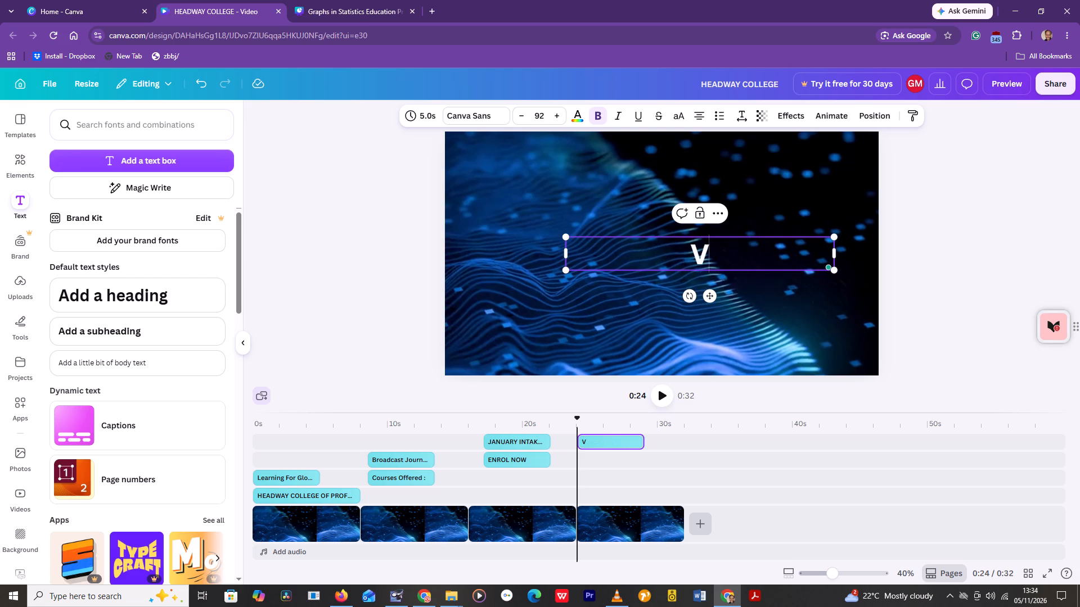
pyautogui.write('isit our')
pyautogui.press('space')
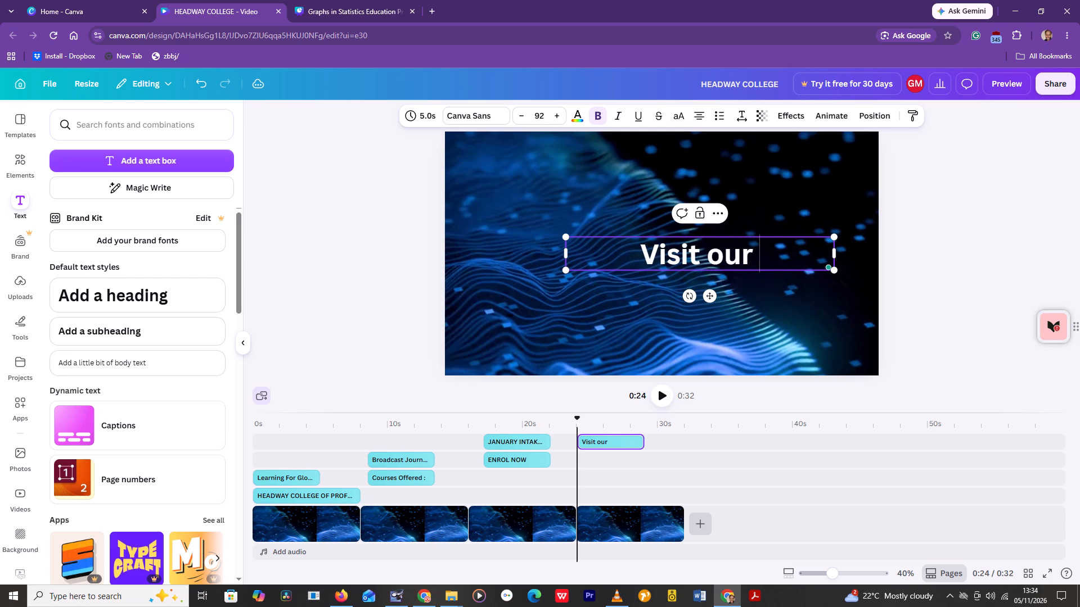
pyautogui.write('websit')
pyautogui.press('e')
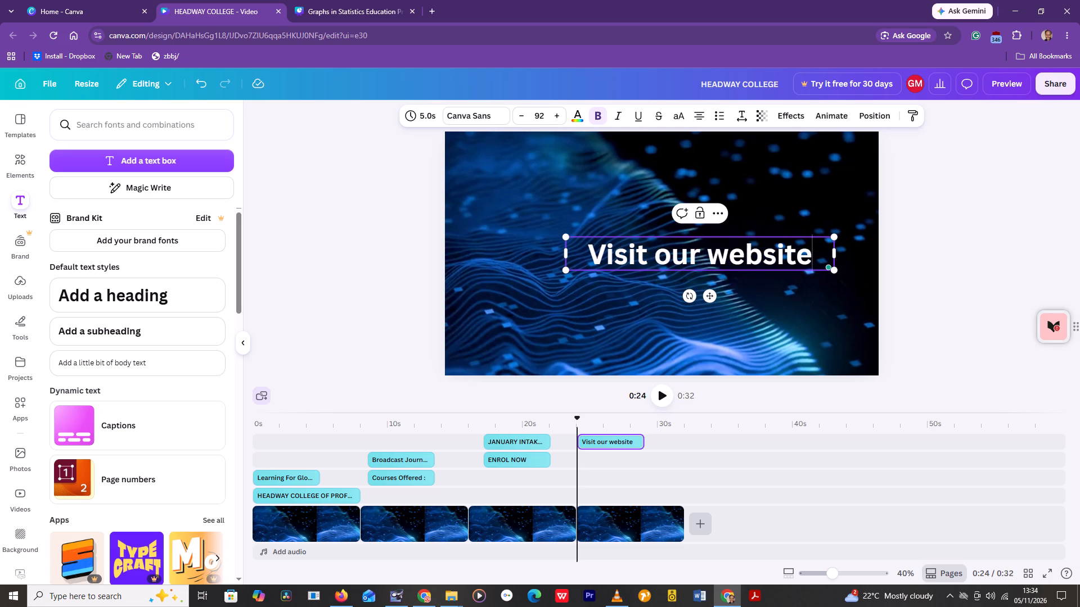
pyautogui.press('space')
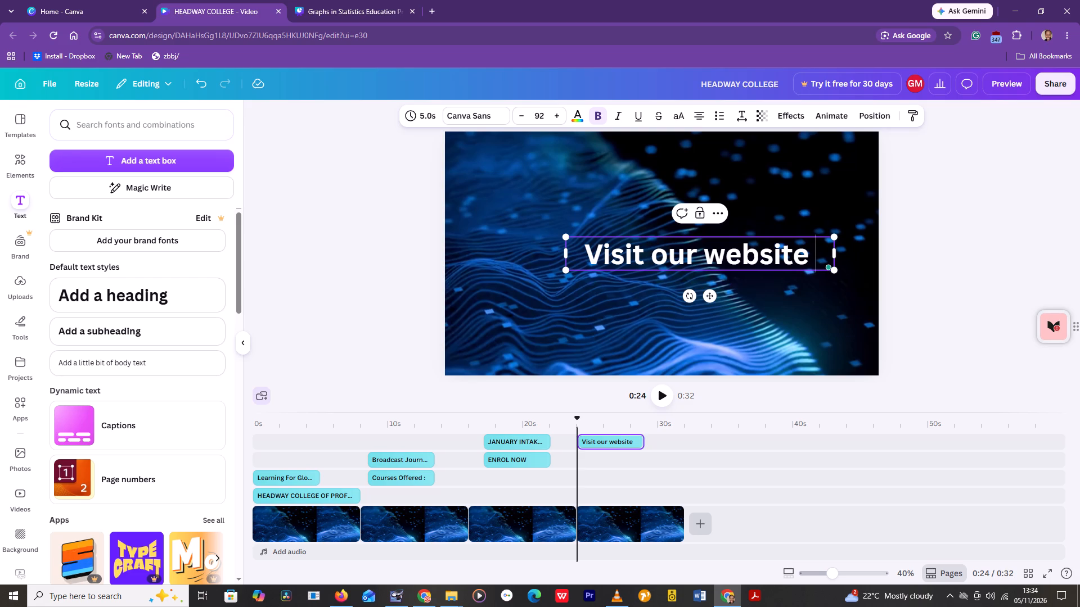
pyautogui.write('ww')
pyautogui.press('BackSpace')
pyautogui.press('BackSpace')
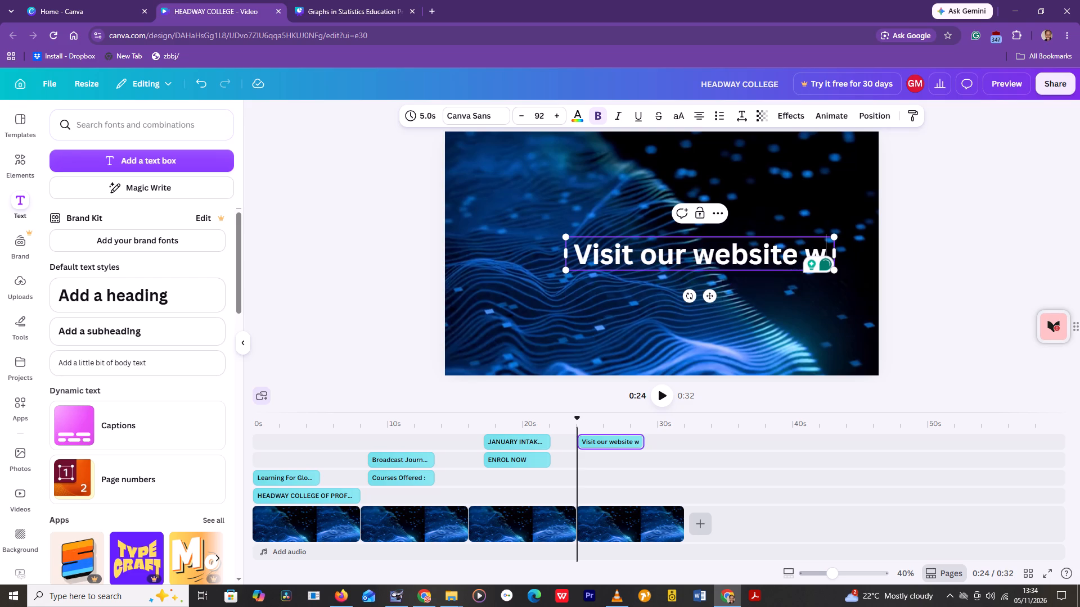
pyautogui.press('w')
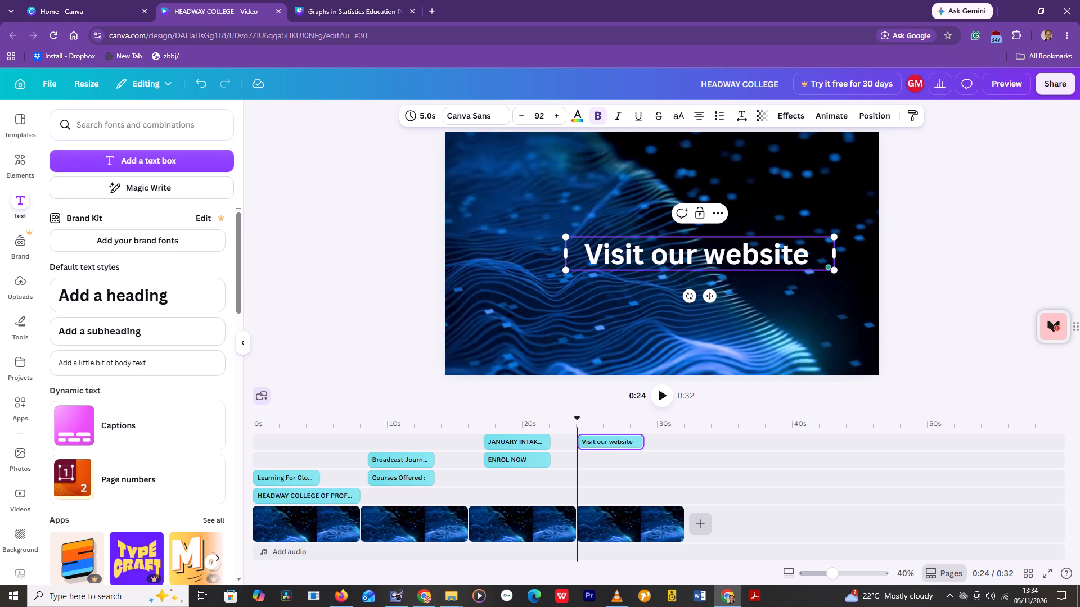
pyautogui.press('w')
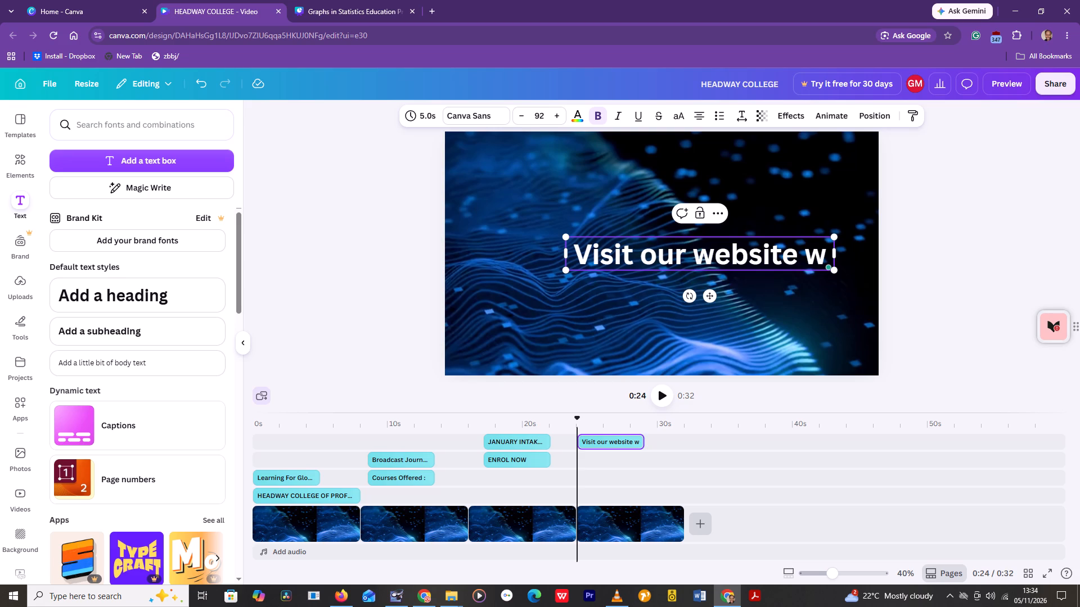
pyautogui.write('ww')
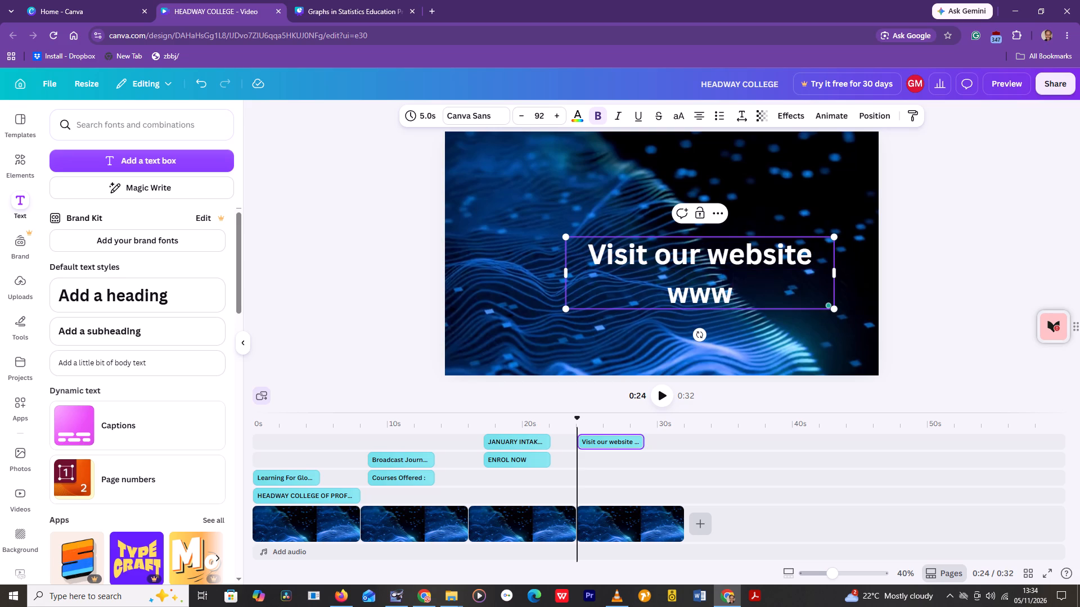
pyautogui.press('.')
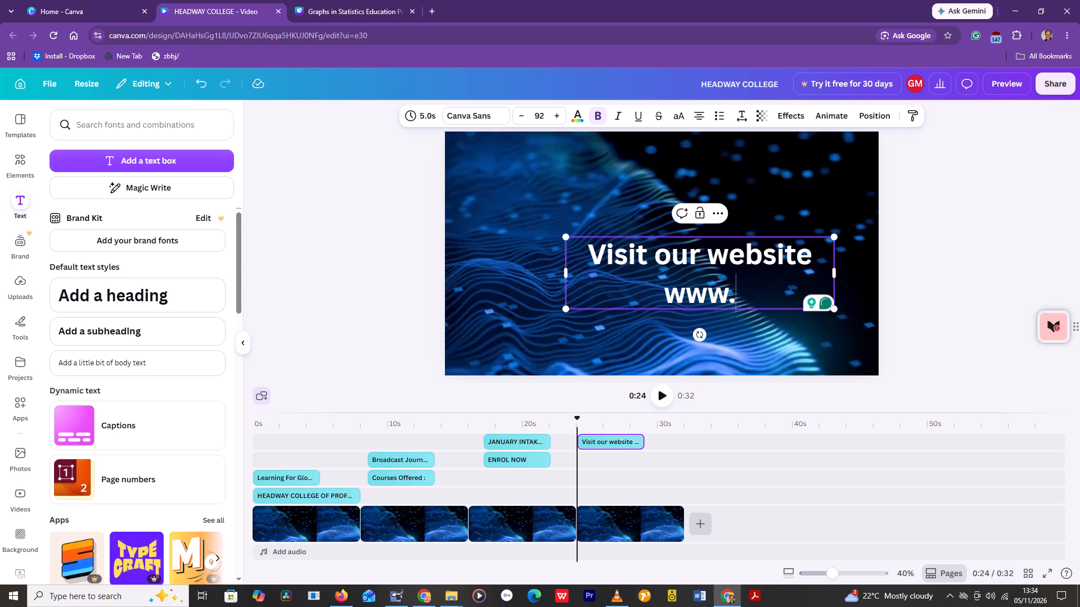
pyautogui.write('headway')
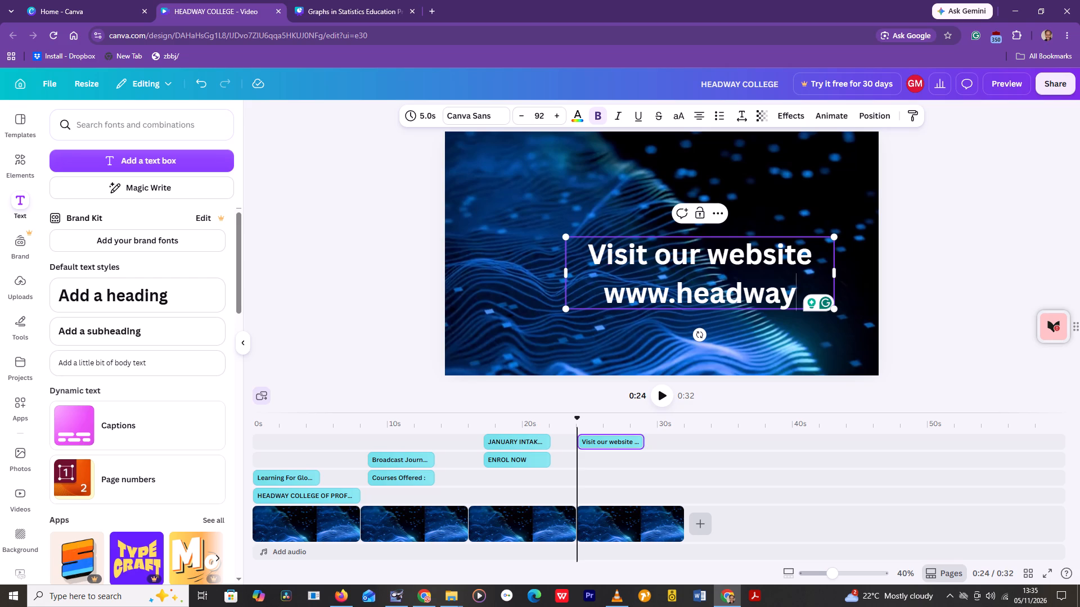
pyautogui.write('colleg')
pyautogui.press('.')
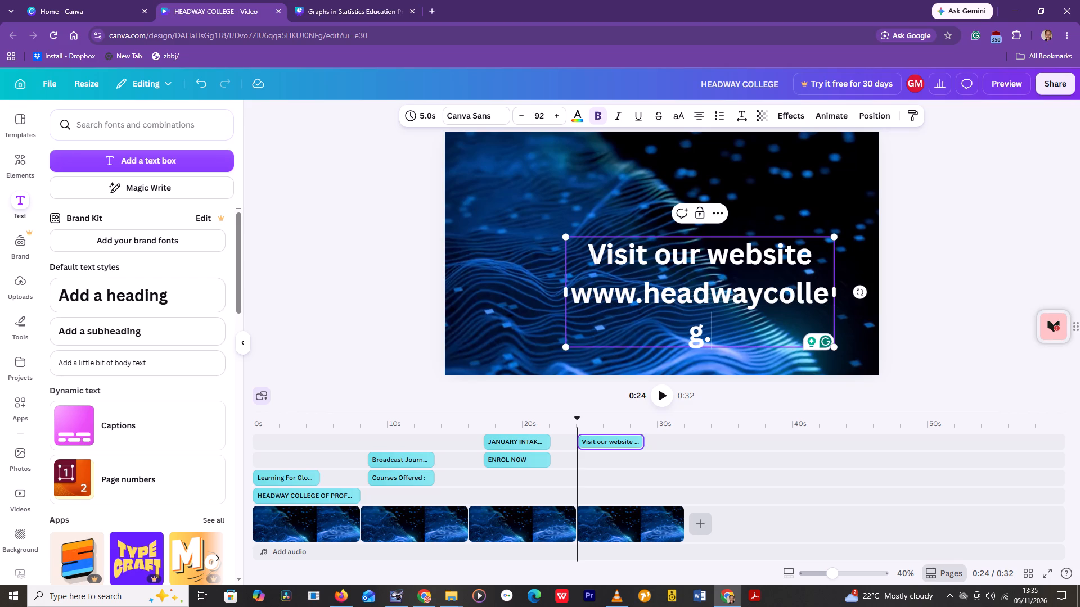
pyautogui.write('ac.ke')
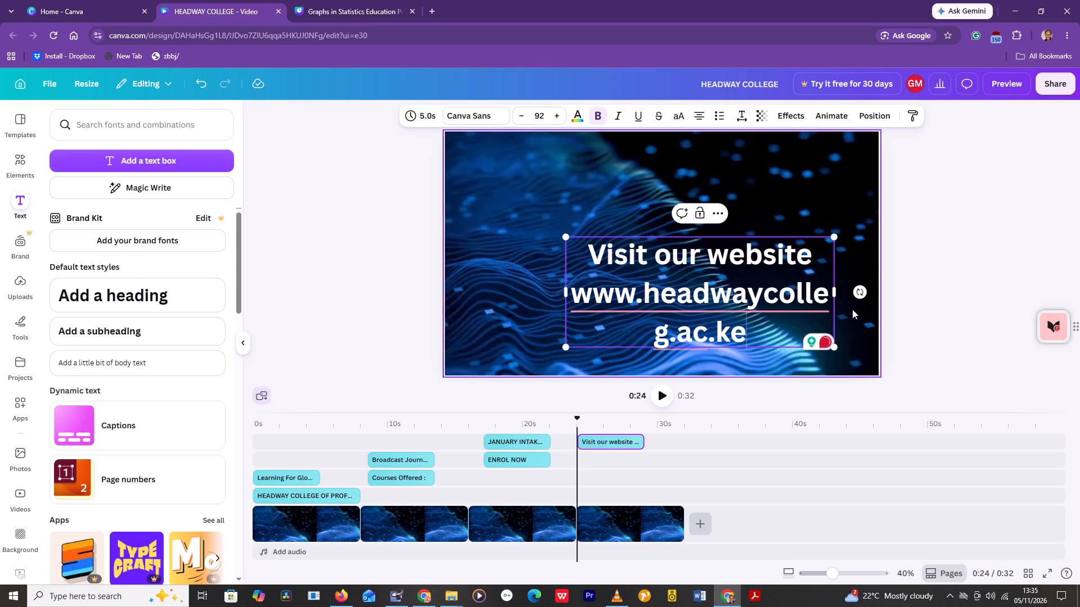
# Widen the website heading's text box from beyond the frame's left edge to its right edge, fitting the address on one line.
pyautogui.moveTo(835, 292); pyautogui.dragTo(867, 291)
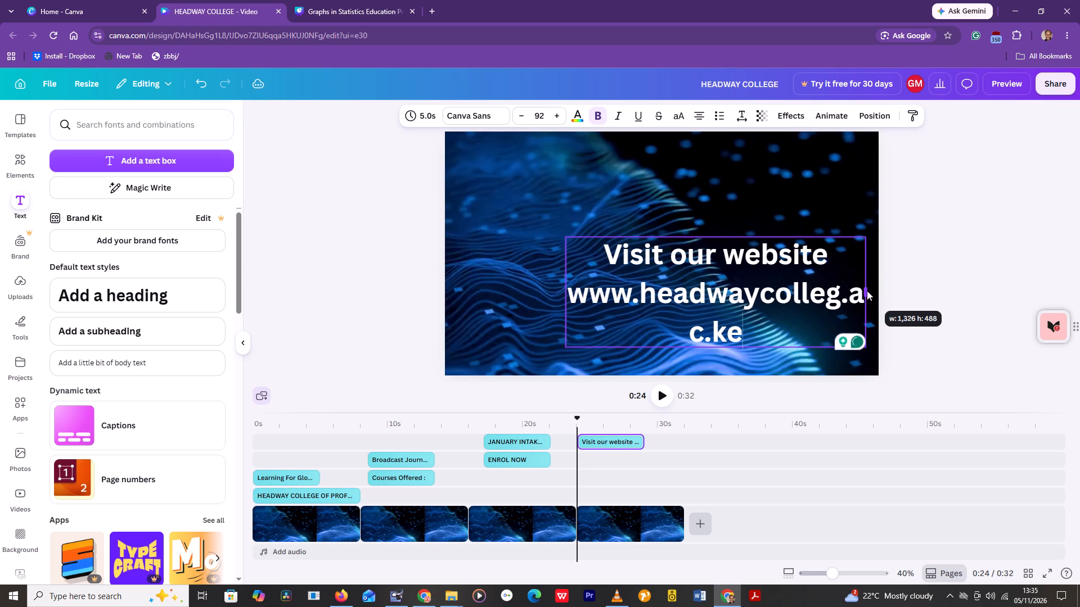
pyautogui.moveTo(867, 291); pyautogui.dragTo(883, 289)
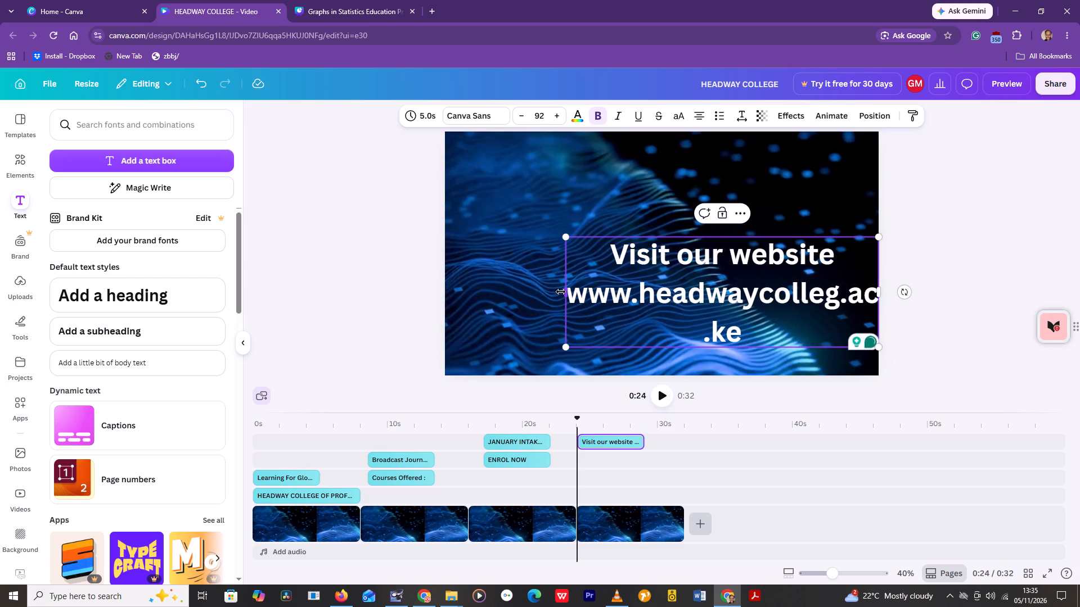
pyautogui.moveTo(561, 292); pyautogui.dragTo(449, 269)
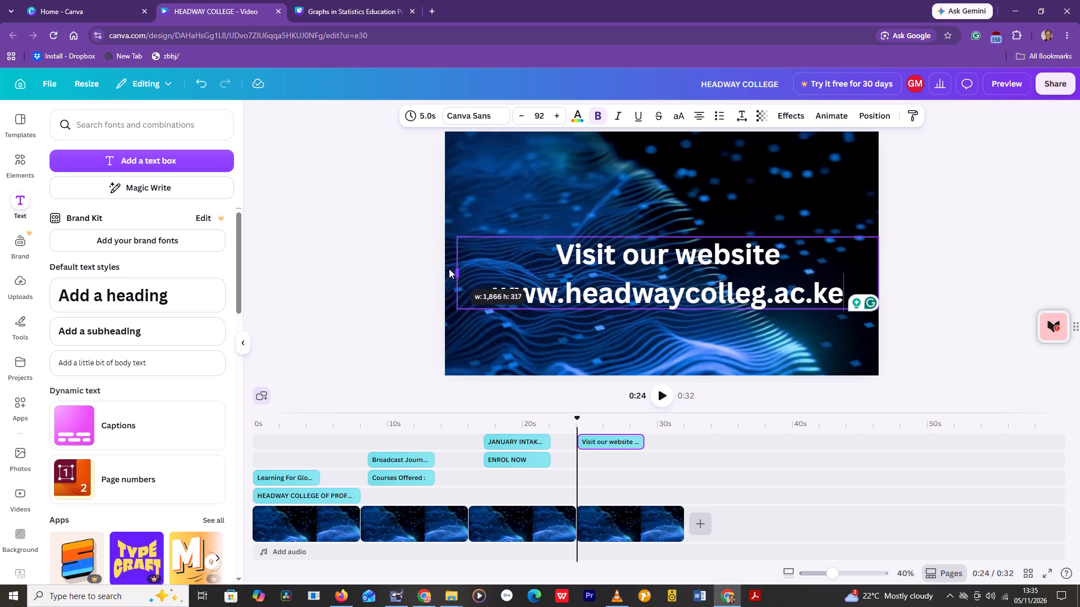
pyautogui.moveTo(449, 269); pyautogui.dragTo(419, 269)
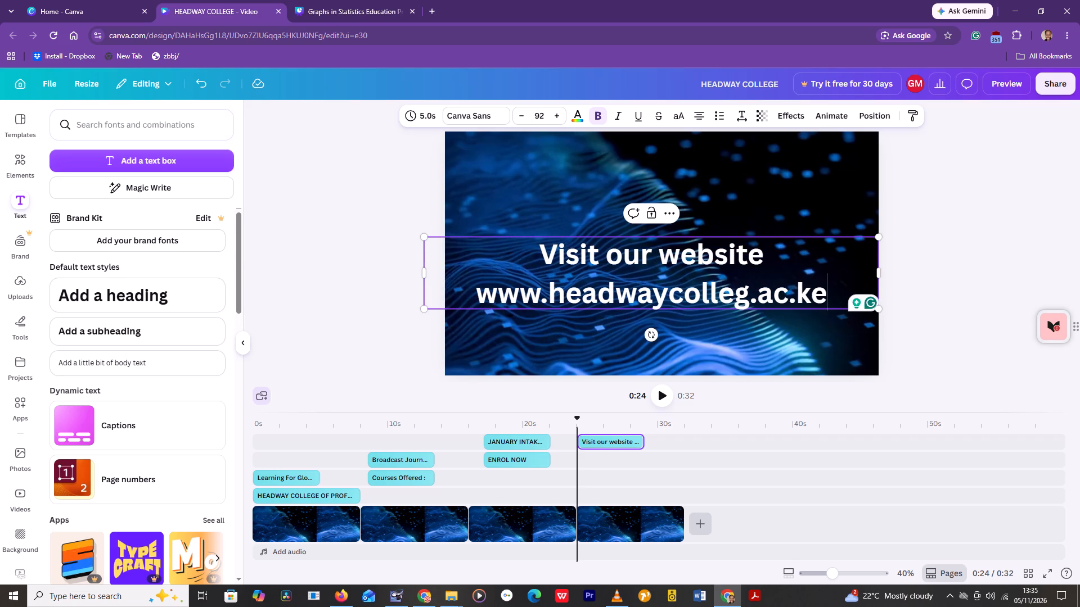
# Add "at" after "website" so the first line reads "Visit our website at", and deselect the heading.
pyautogui.click(765, 253)
pyautogui.press('space')
pyautogui.write('at')
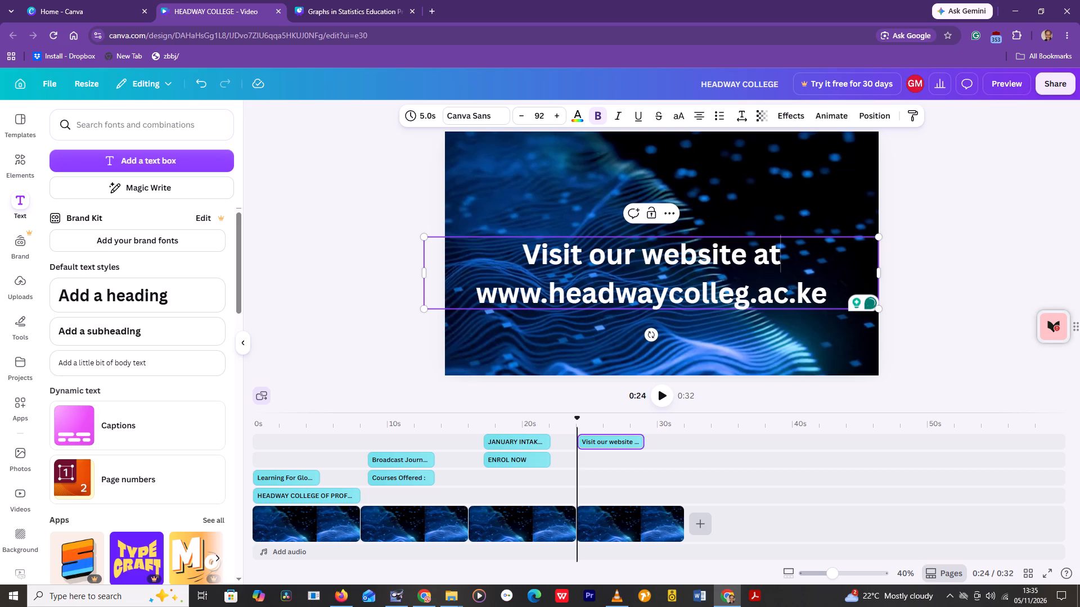
pyautogui.moveTo(684, 275); pyautogui.dragTo(684, 265)
pyautogui.click(1039, 219)
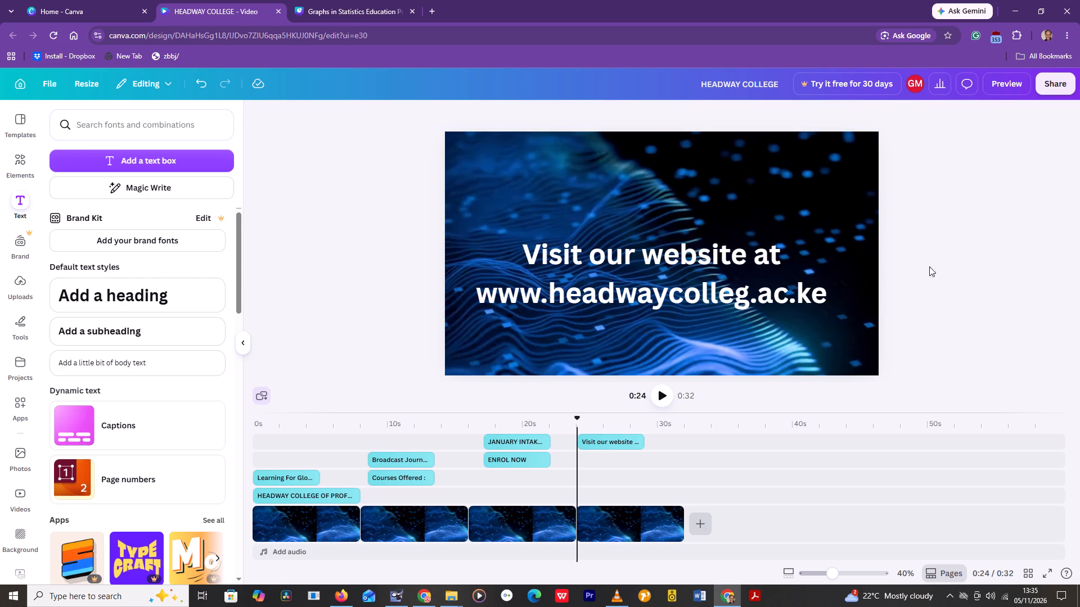
# Move the website heading up to the top of the frame, slightly left of centre.
pyautogui.moveTo(800, 291); pyautogui.dragTo(776, 211)
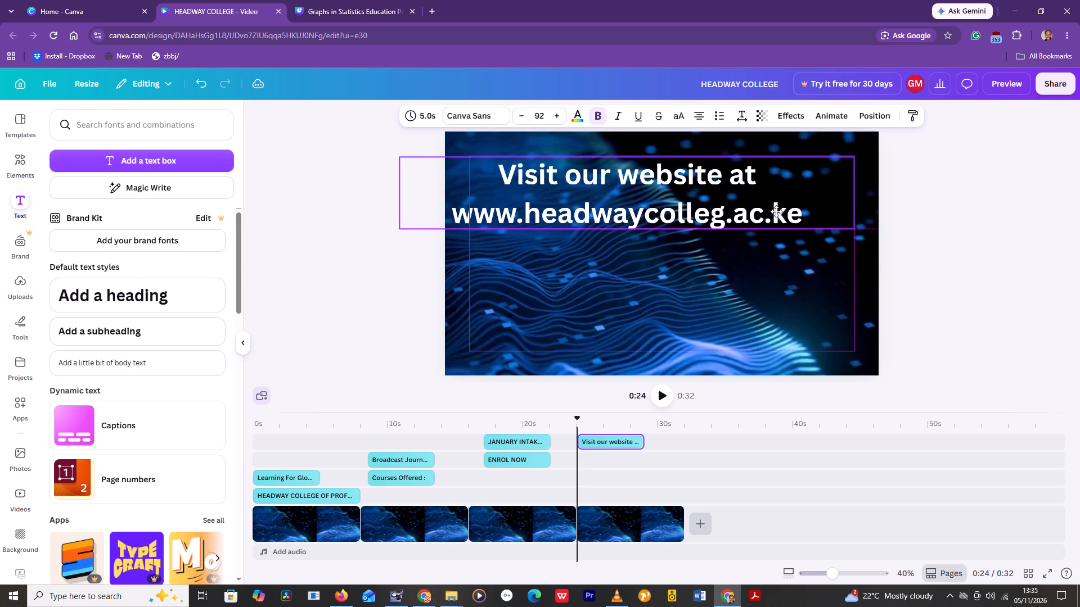
pyautogui.moveTo(776, 211); pyautogui.dragTo(762, 182)
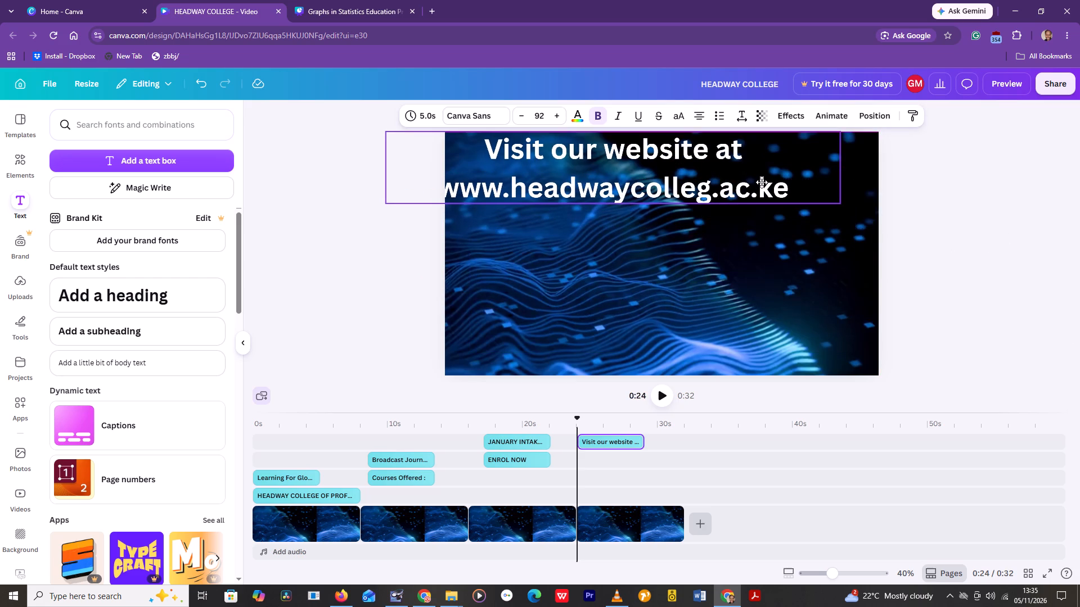
pyautogui.moveTo(762, 182); pyautogui.dragTo(776, 188)
# Scale the website heading up to font size 96.9, extending its box to the frame's right edge at about 2,121 wide.
pyautogui.moveTo(855, 207); pyautogui.dragTo(854, 209)
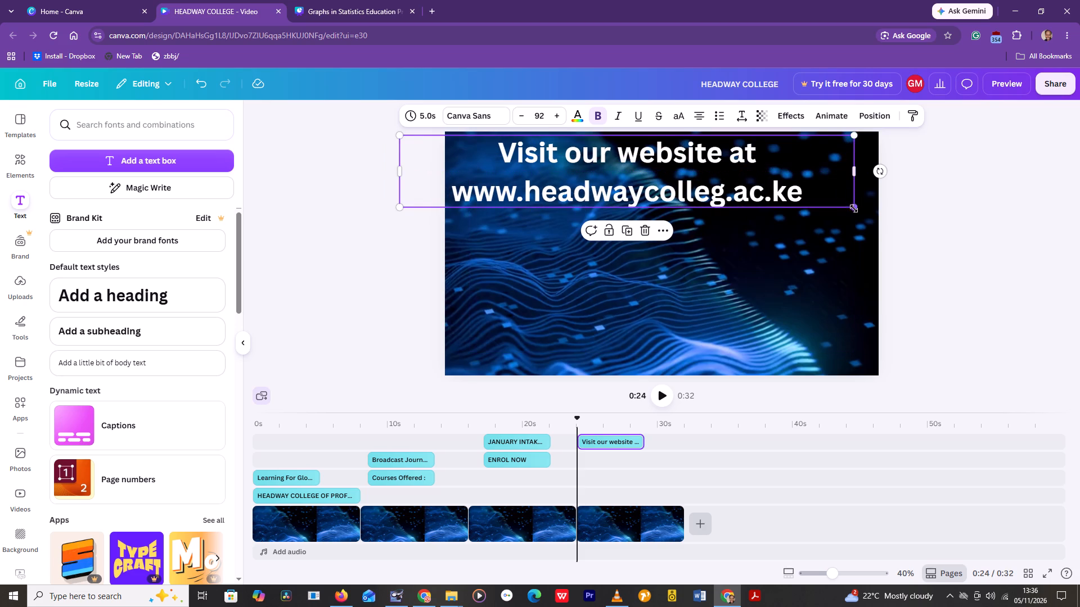
pyautogui.moveTo(854, 209); pyautogui.dragTo(879, 209)
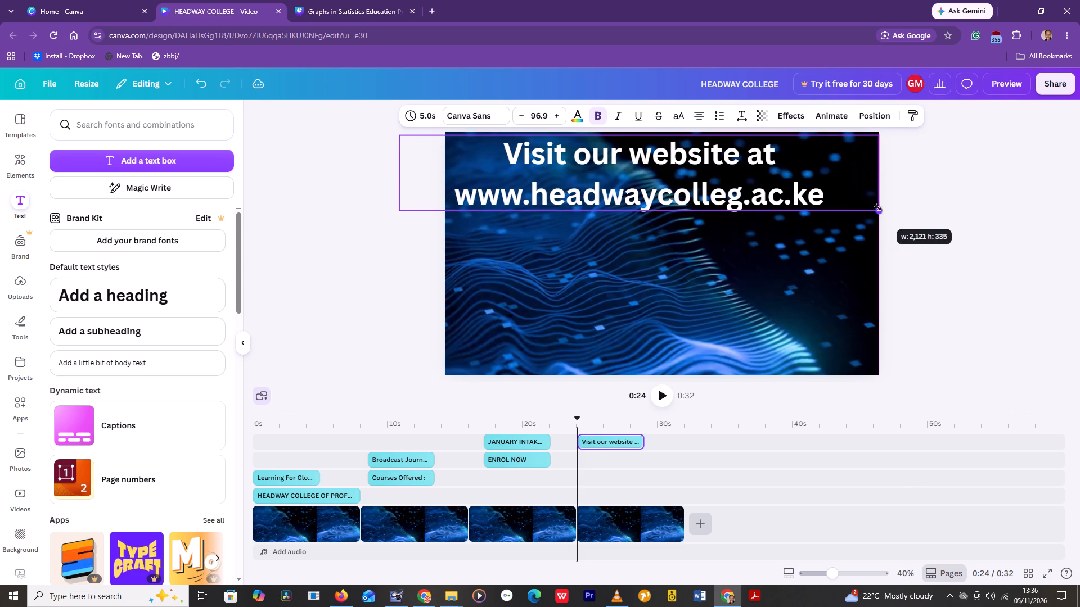
pyautogui.click(850, 194)
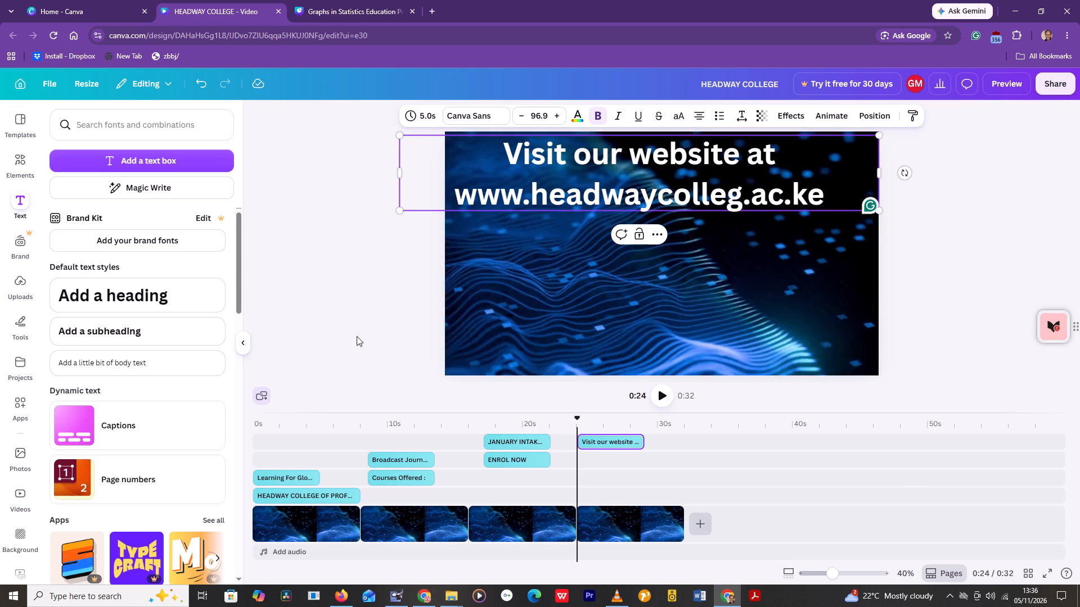
pyautogui.click(602, 269)
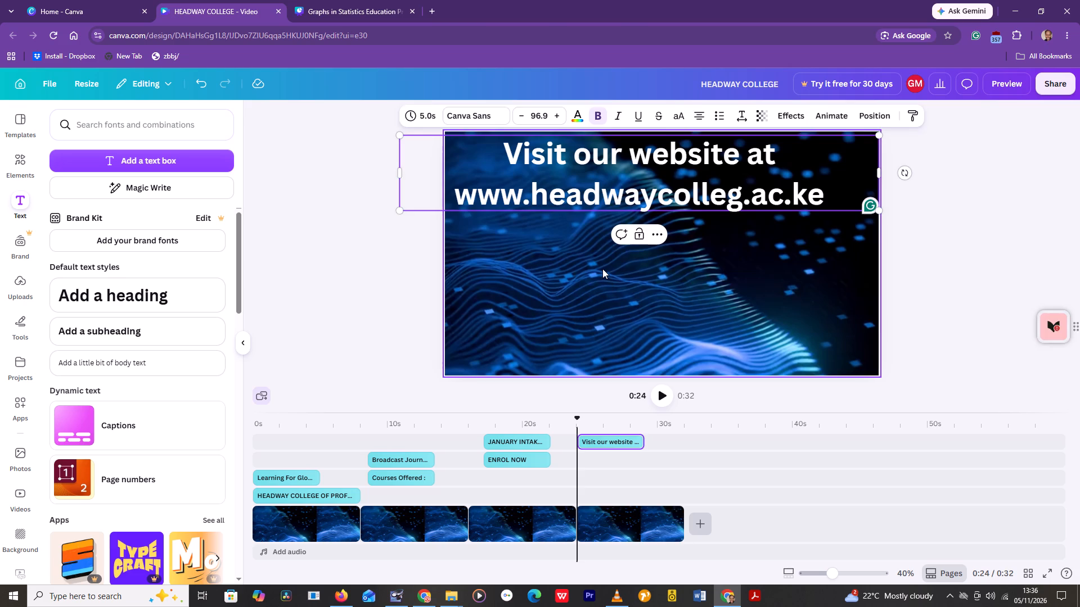
# Add a second heading below the website address and widen its text box from the frame's left edge to nearly its right edge.
pyautogui.click(199, 290)
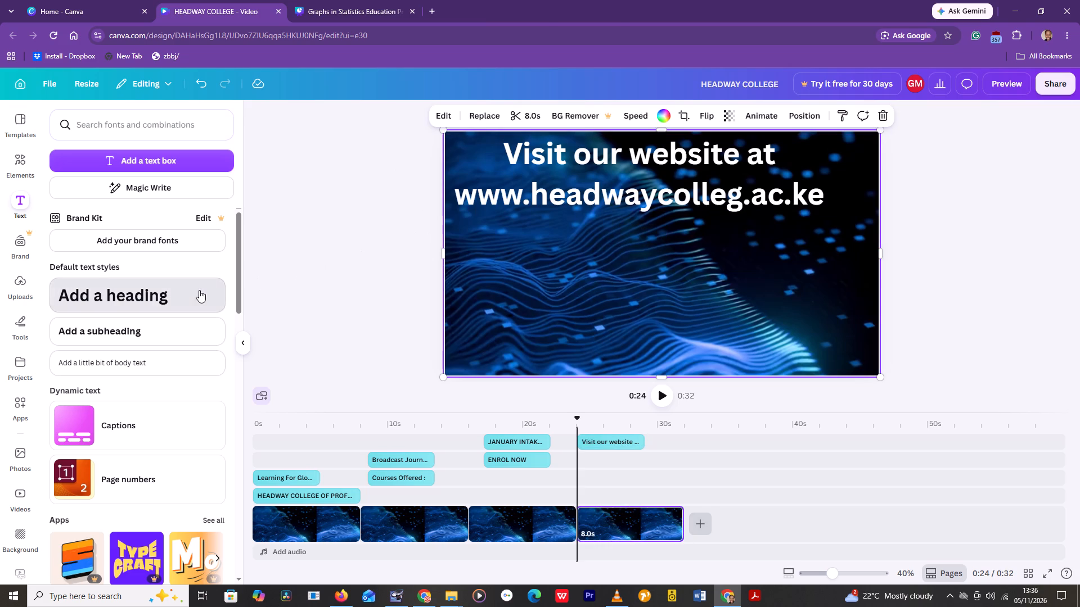
pyautogui.moveTo(755, 245); pyautogui.dragTo(862, 244)
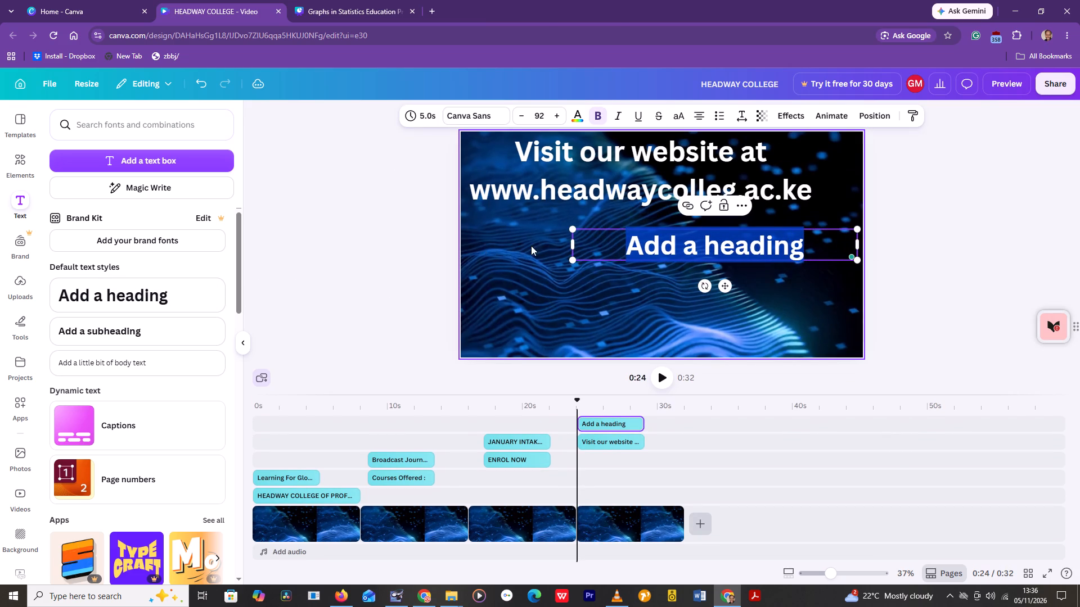
pyautogui.moveTo(570, 247); pyautogui.dragTo(475, 238)
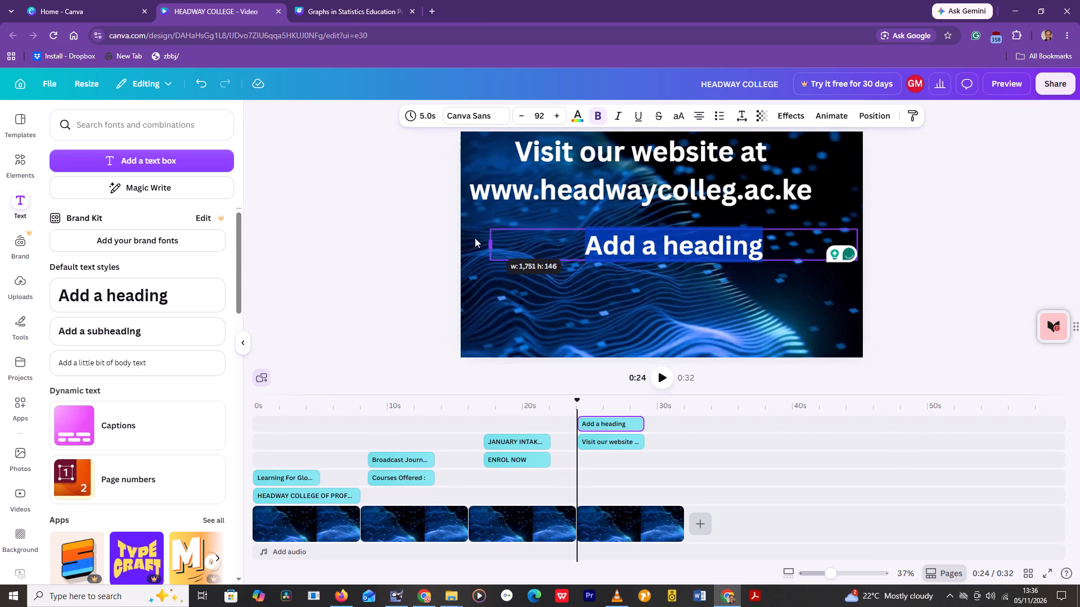
pyautogui.moveTo(475, 238); pyautogui.dragTo(460, 238)
# Replace the new heading's placeholder text with a contact line beginning "Contact u".
pyautogui.click(751, 247)
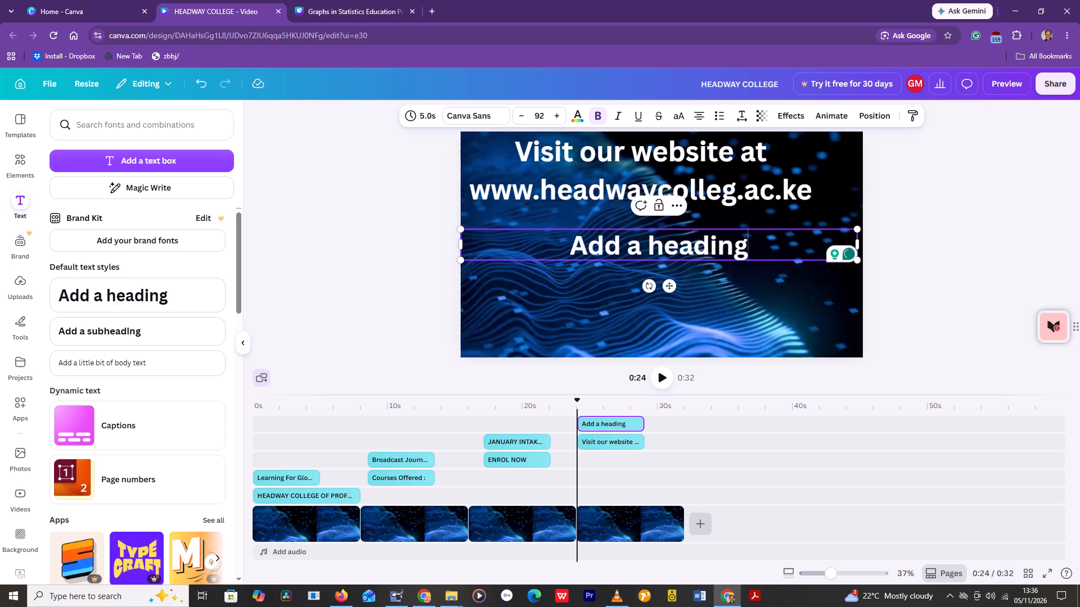
pyautogui.press('BackSpace')
pyautogui.press('BackSpace')
pyautogui.press('BackSpace')
pyautogui.press('BackSpace')
pyautogui.press('BackSpace')
pyautogui.press('BackSpace')
pyautogui.press('BackSpace')
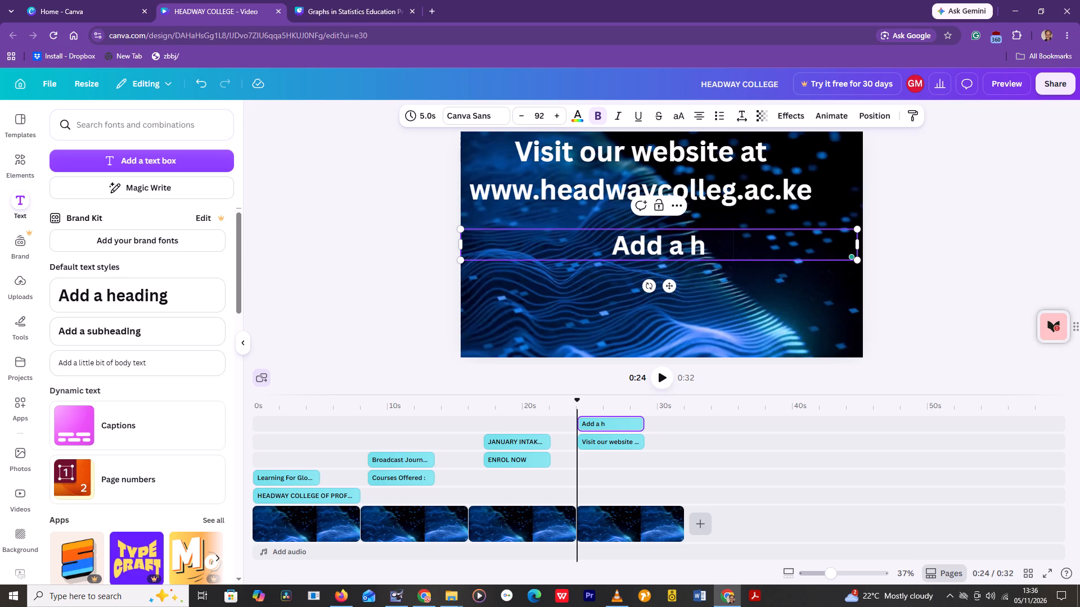
pyautogui.press('BackSpace')
pyautogui.press('BackSpace')
pyautogui.press('BackSpace')
pyautogui.press('BackSpace')
pyautogui.press('BackSpace')
pyautogui.press('BackSpace')
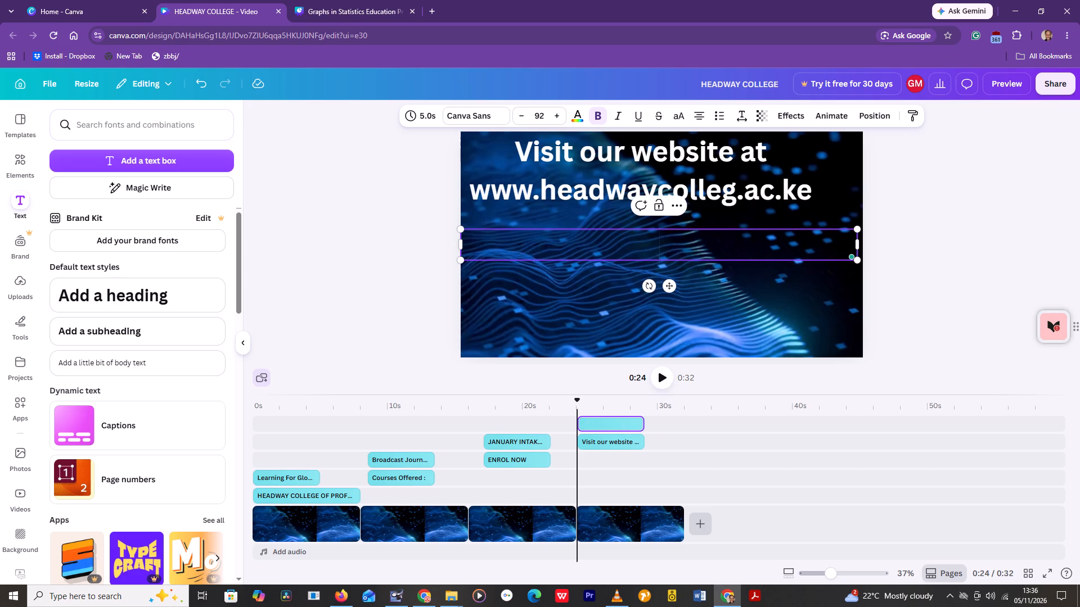
pyautogui.press('BackSpace')
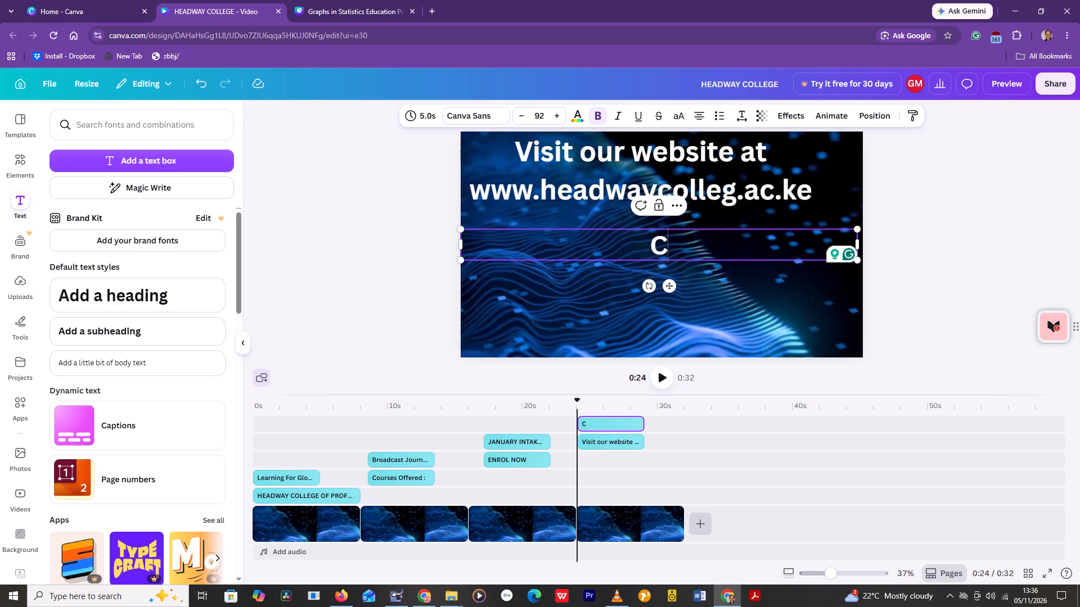
pyautogui.write('ontact')
pyautogui.press('space')
pyautogui.write('u')
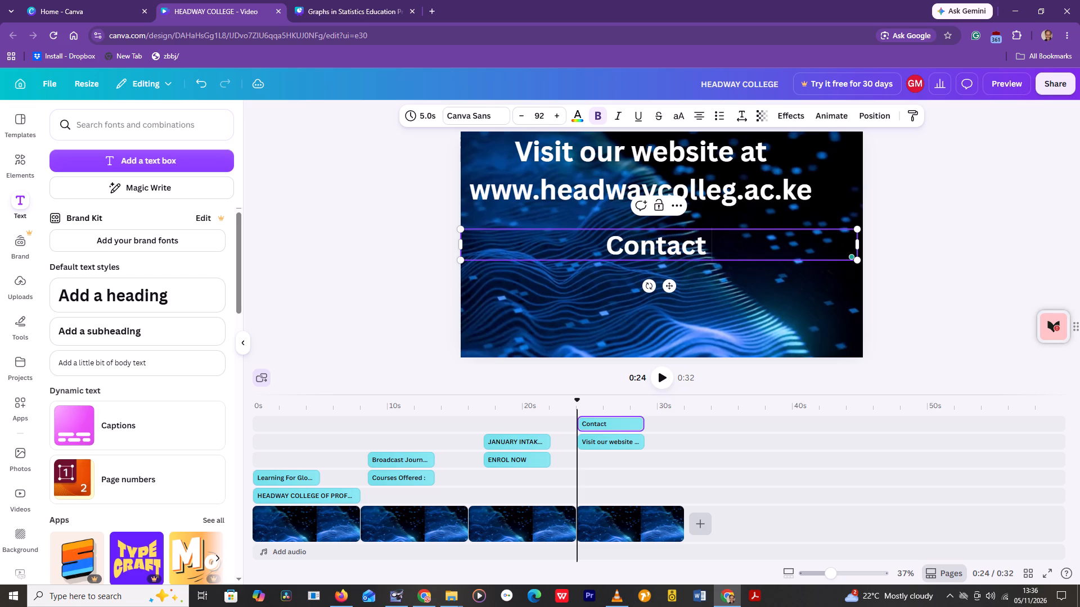
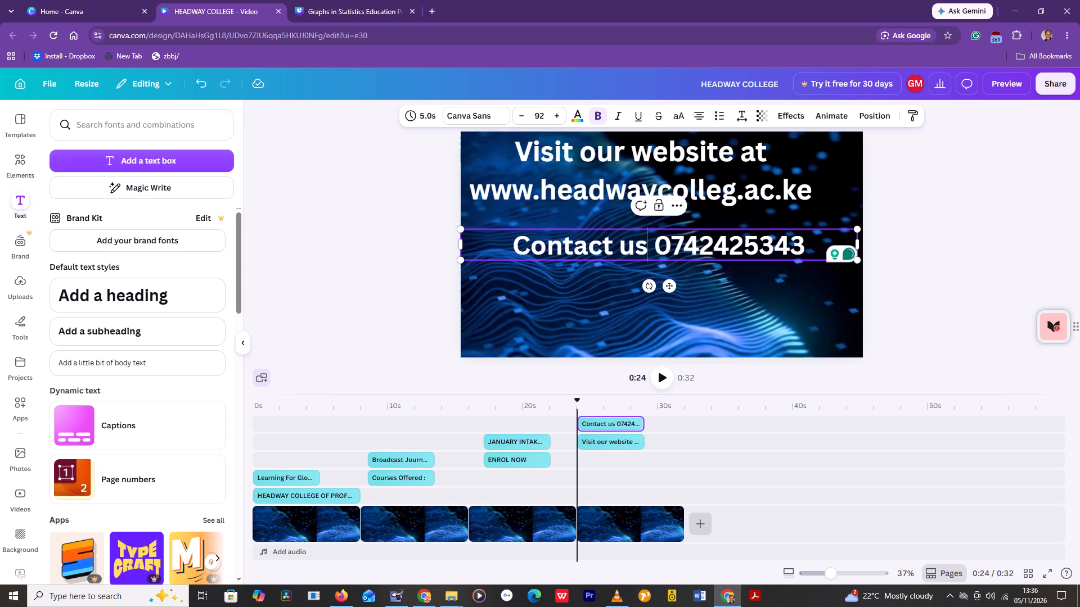
# Insert a semicolon after "Contact us" in the contact line.
pyautogui.press(';')
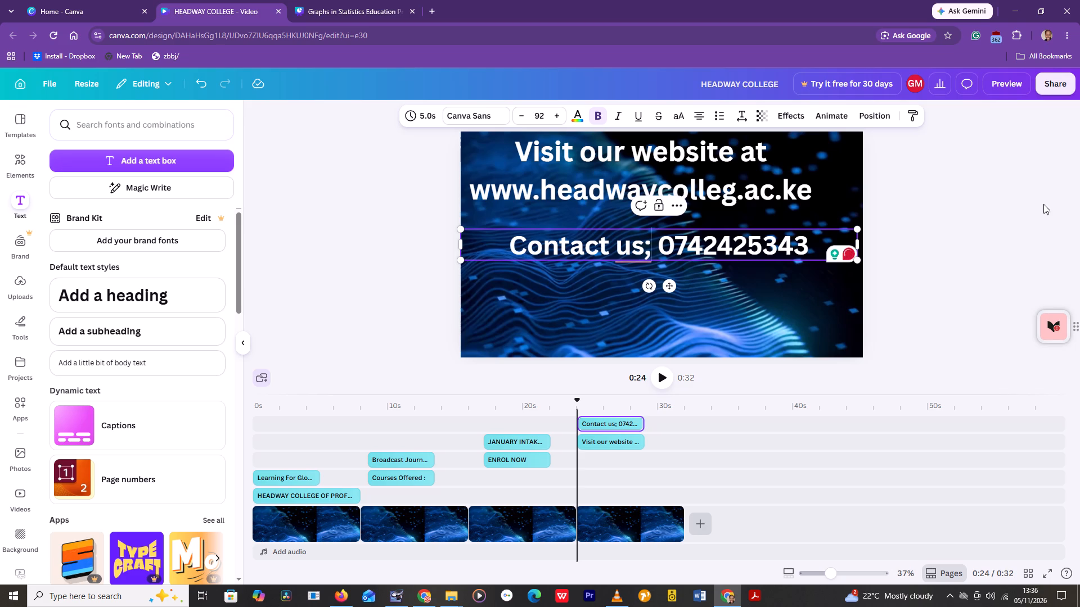
pyautogui.click(1025, 225)
# Move the contact line slightly left and down so it sits centred beneath the website address.
pyautogui.moveTo(722, 249); pyautogui.dragTo(701, 251)
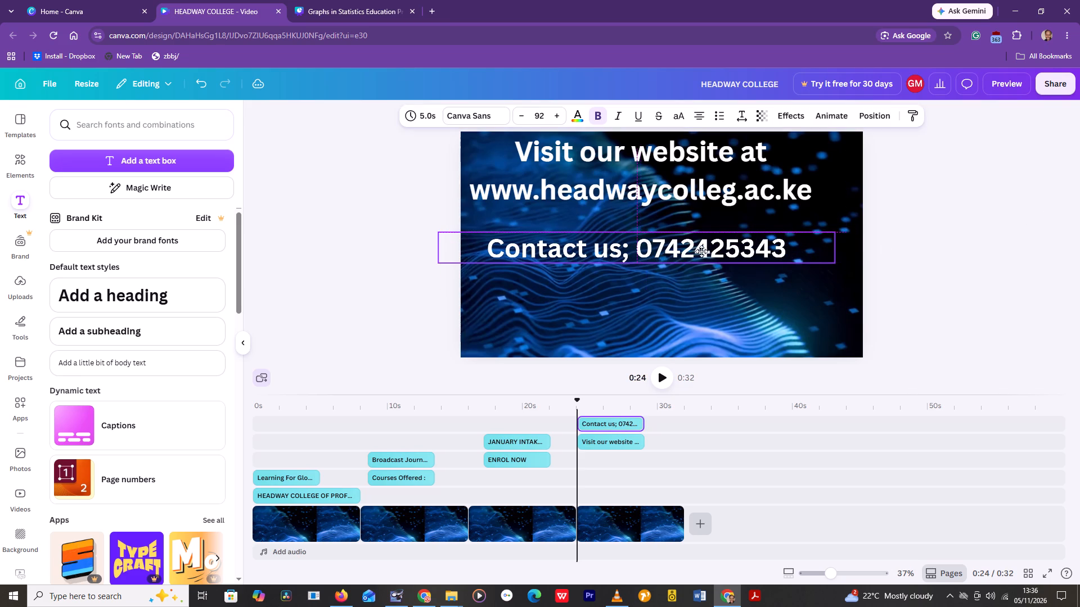
pyautogui.moveTo(701, 251); pyautogui.dragTo(698, 251)
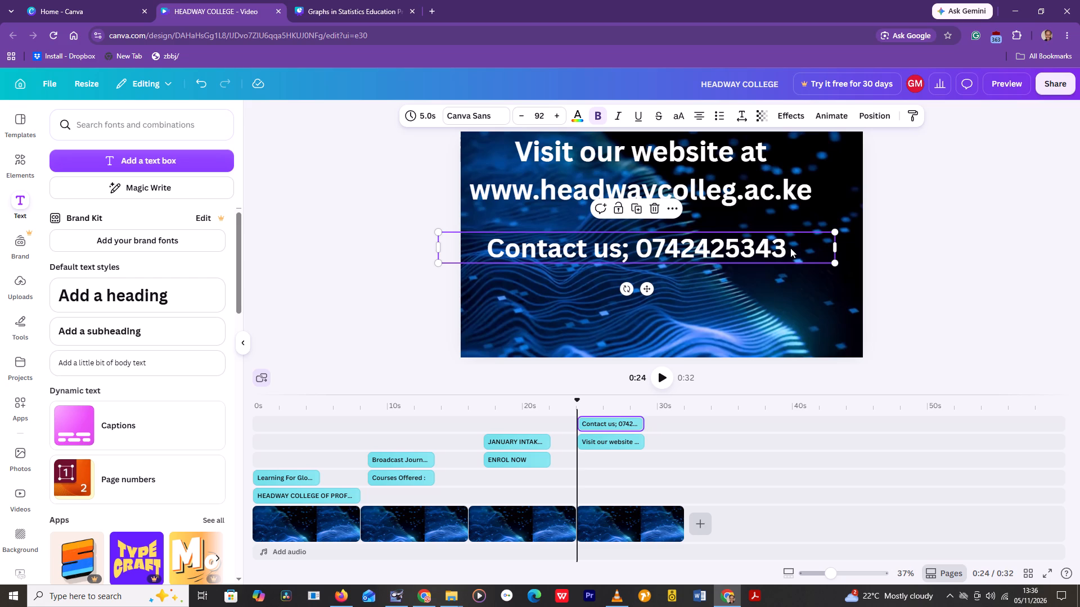
pyautogui.click(790, 248)
pyautogui.click(981, 225)
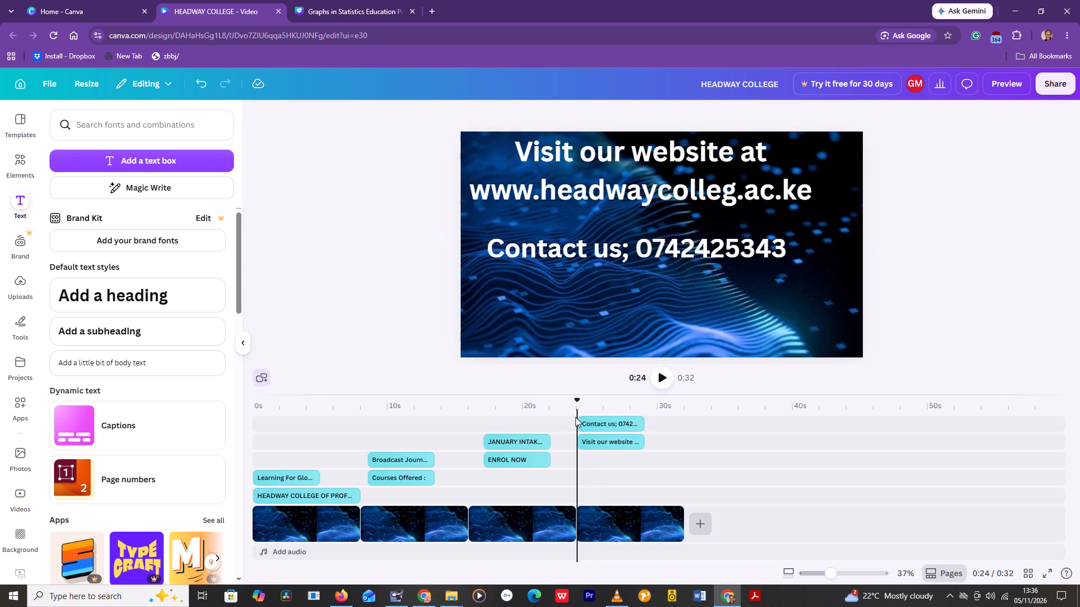
# Go back to the start of the video and play the opening title scene briefly.
pyautogui.moveTo(577, 413); pyautogui.dragTo(485, 424)
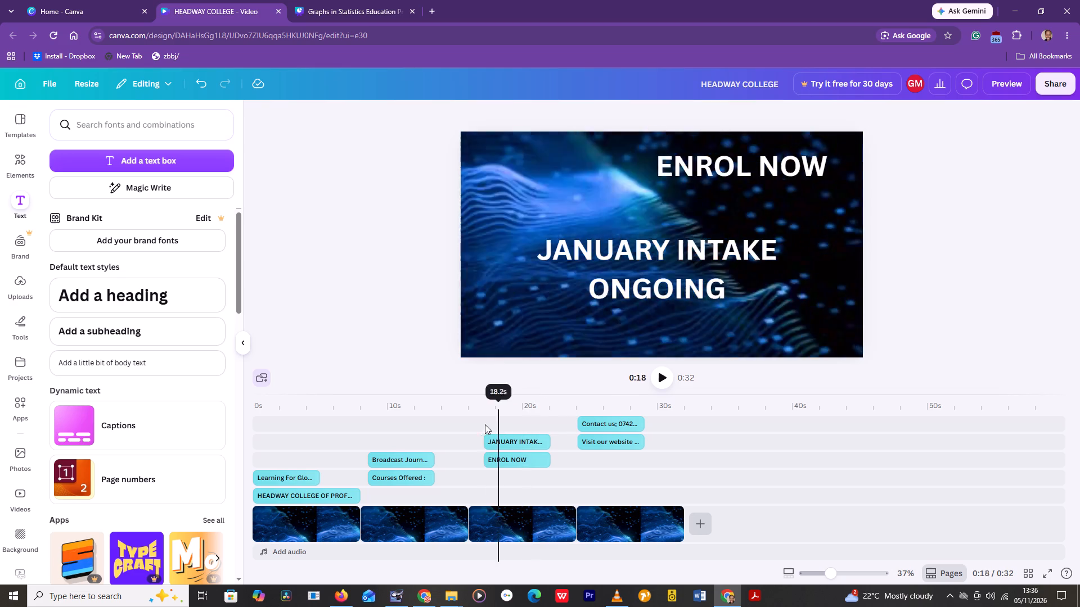
pyautogui.moveTo(485, 424); pyautogui.dragTo(253, 437)
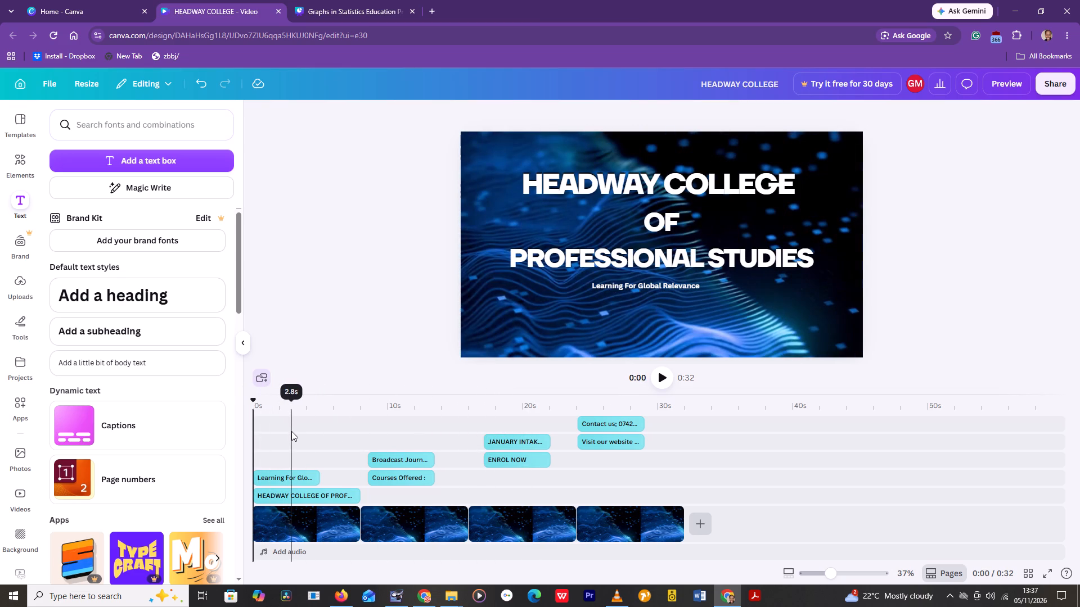
pyautogui.press('space')
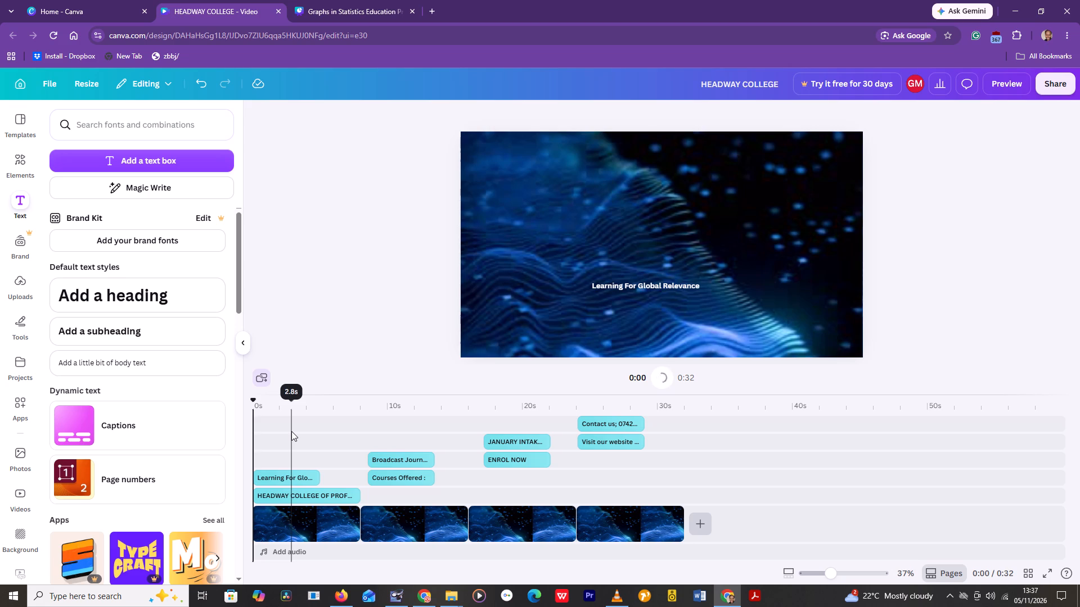
pyautogui.press('space')
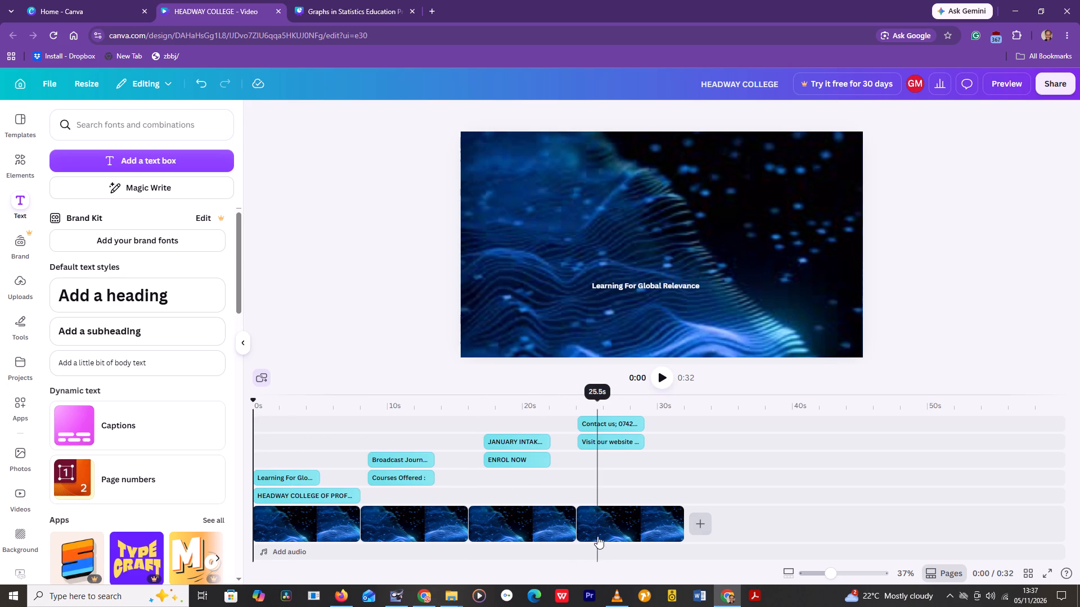
# Apply the Blur animation on enter to the last background clip, behind the website and contact text.
pyautogui.click(586, 532)
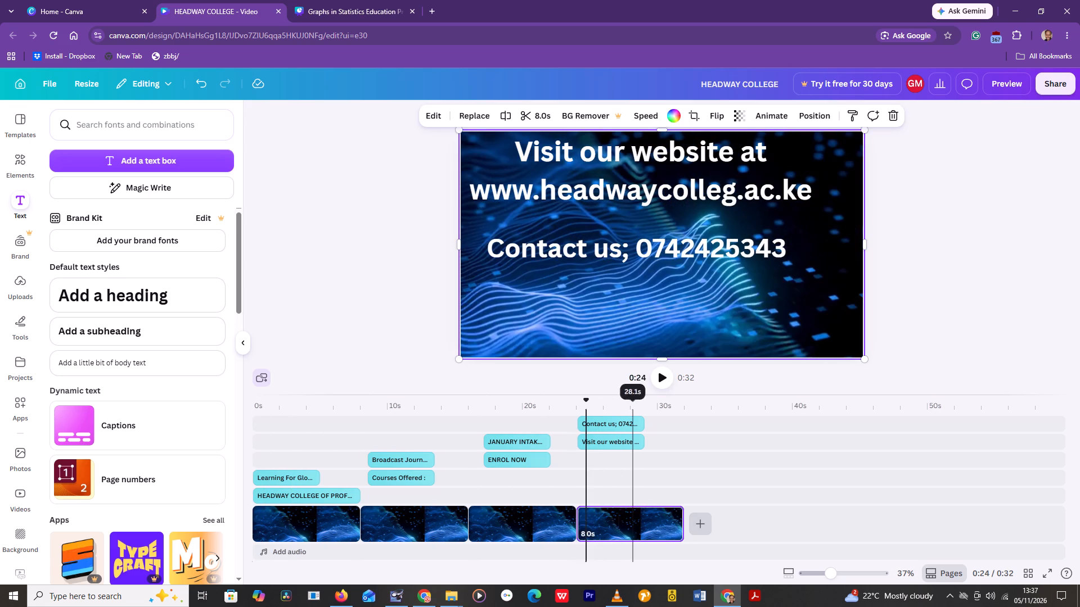
pyautogui.click(775, 114)
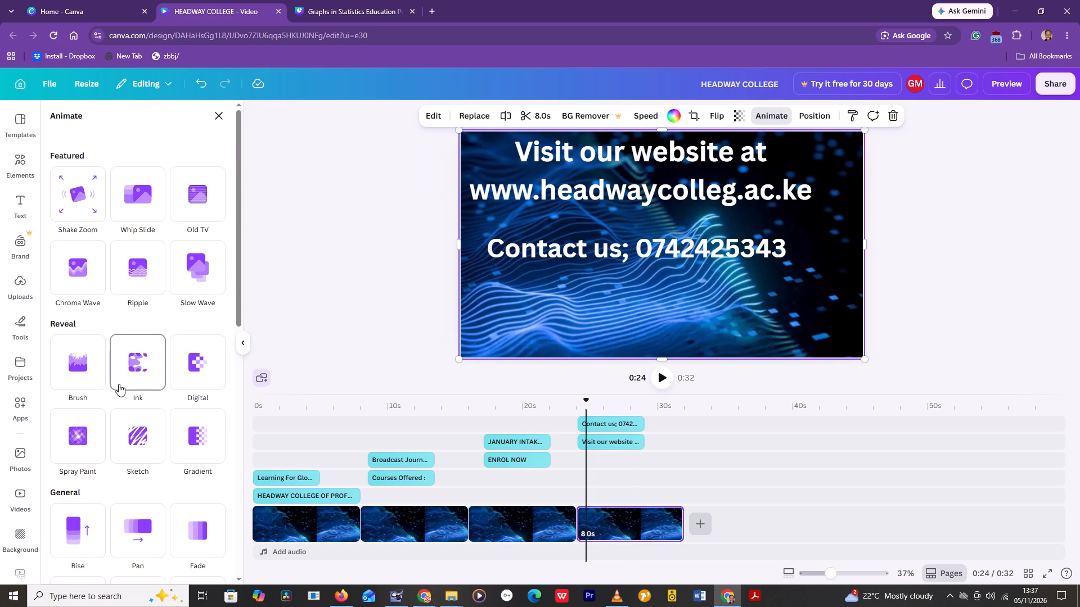
pyautogui.scroll(-3, 121, 392)
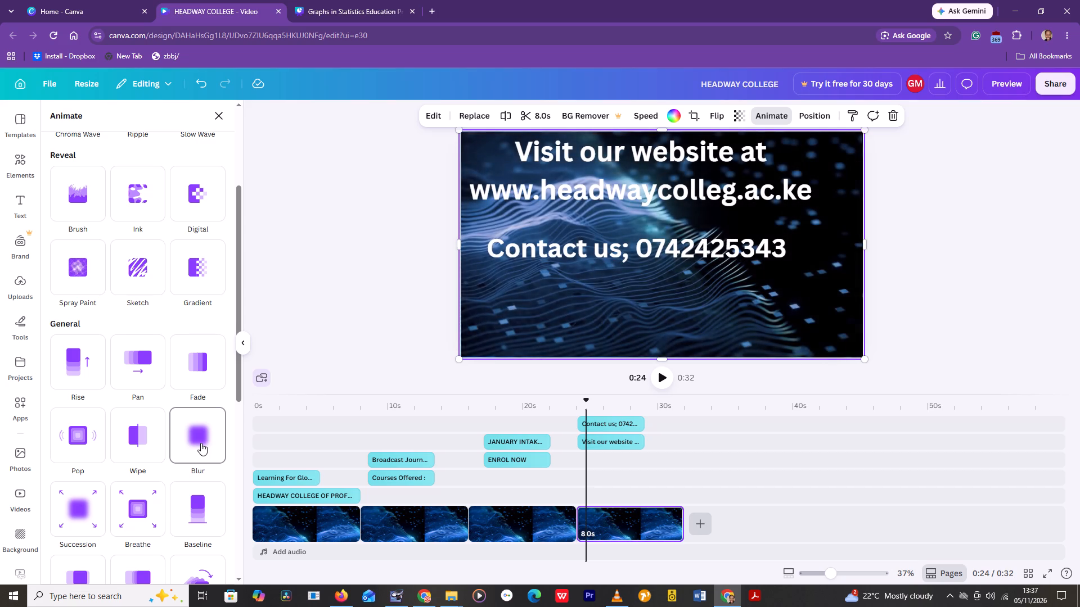
pyautogui.click(201, 443)
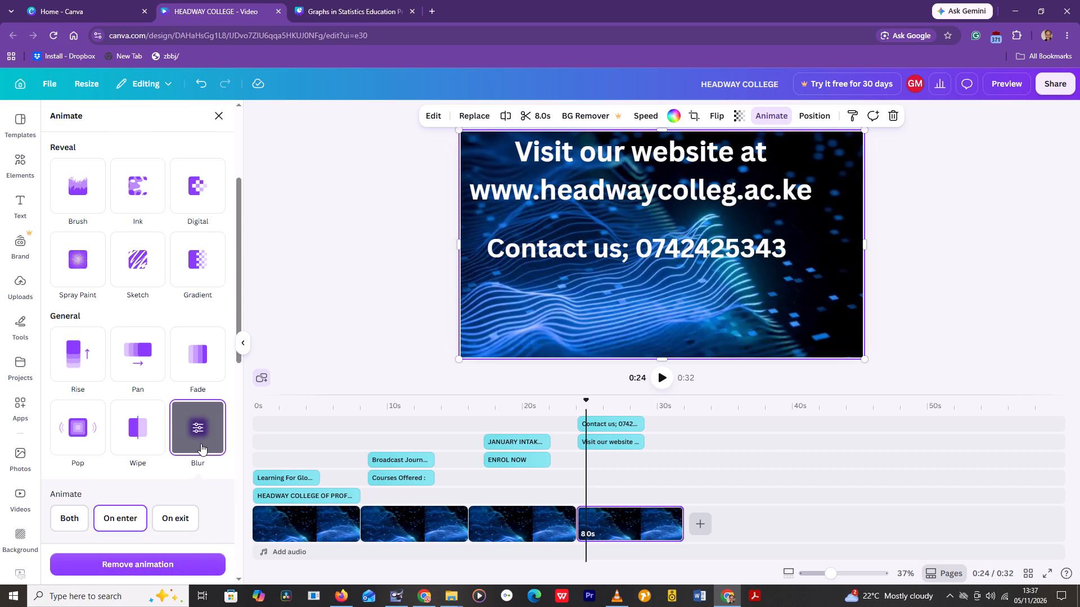
# Extend the contact line's start slightly earlier on the timeline, to a duration of 5.2 s.
pyautogui.click(586, 427)
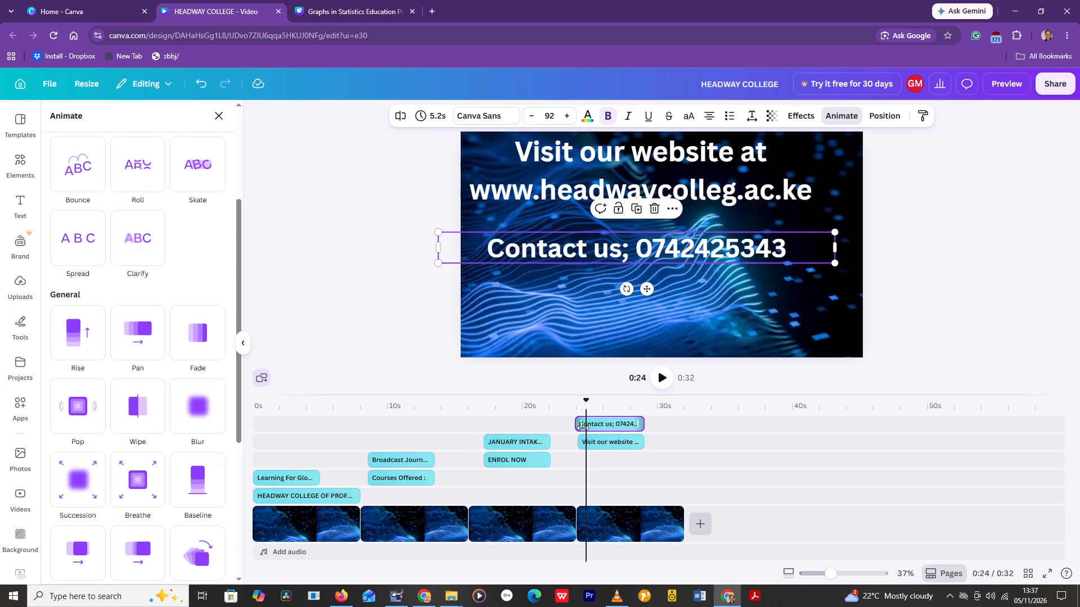
pyautogui.press('space')
pyautogui.click(948, 275)
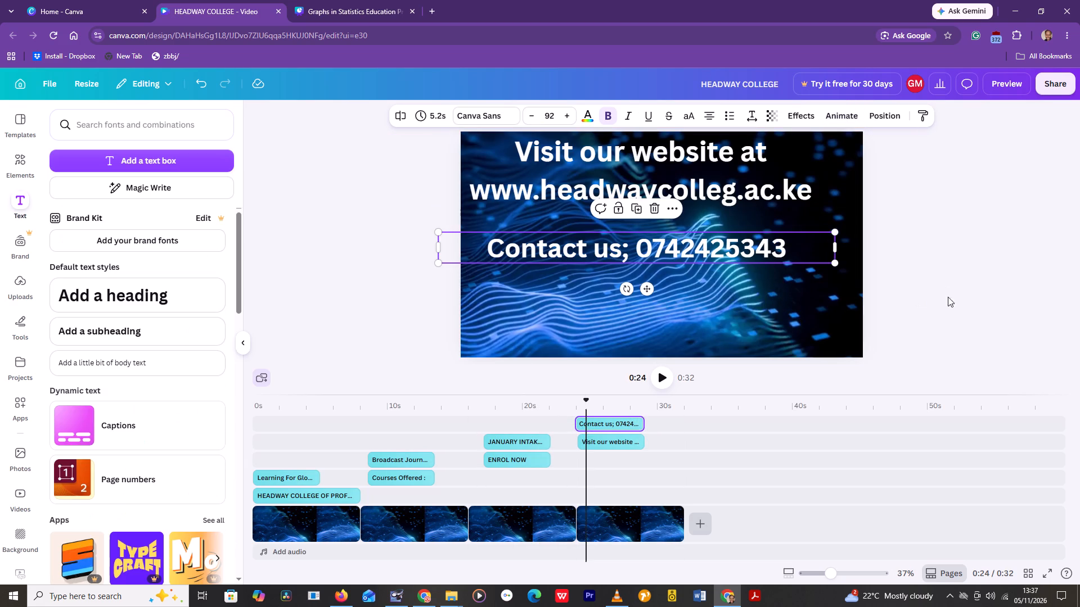
pyautogui.click(974, 292)
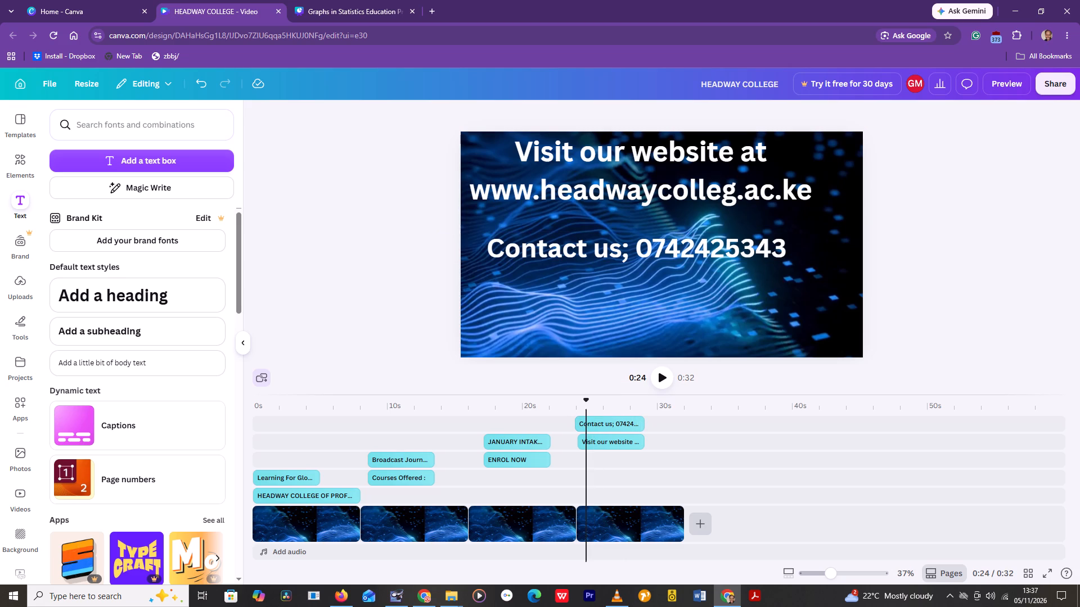
# Play the closing website and contact scene from just before the 24-second mark.
pyautogui.moveTo(586, 411); pyautogui.dragTo(578, 414)
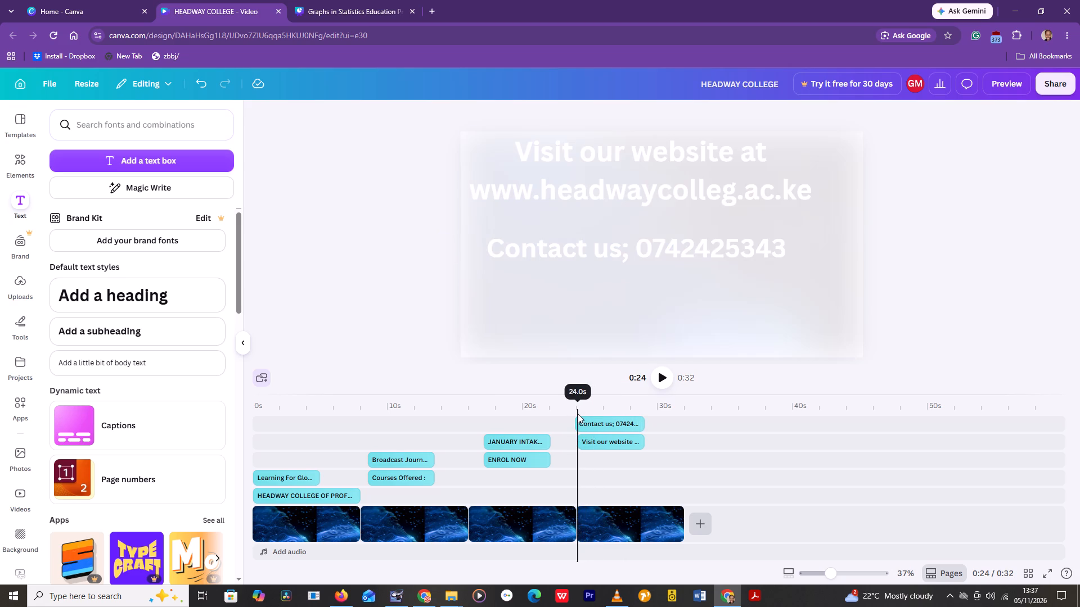
pyautogui.moveTo(578, 414); pyautogui.dragTo(575, 414)
pyautogui.press('space')
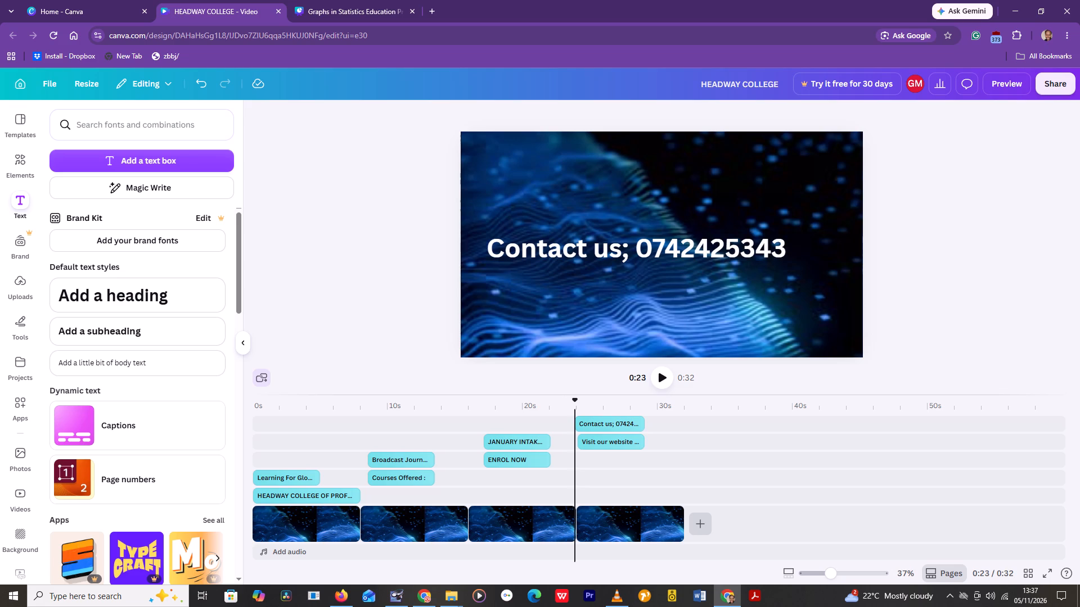
pyautogui.click(656, 374)
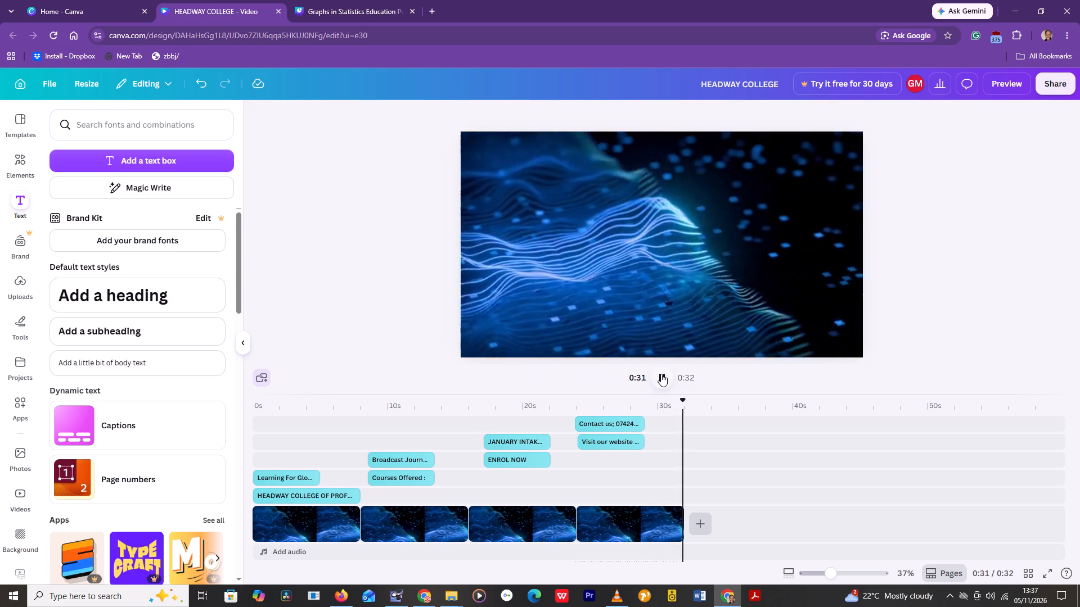
pyautogui.press('space')
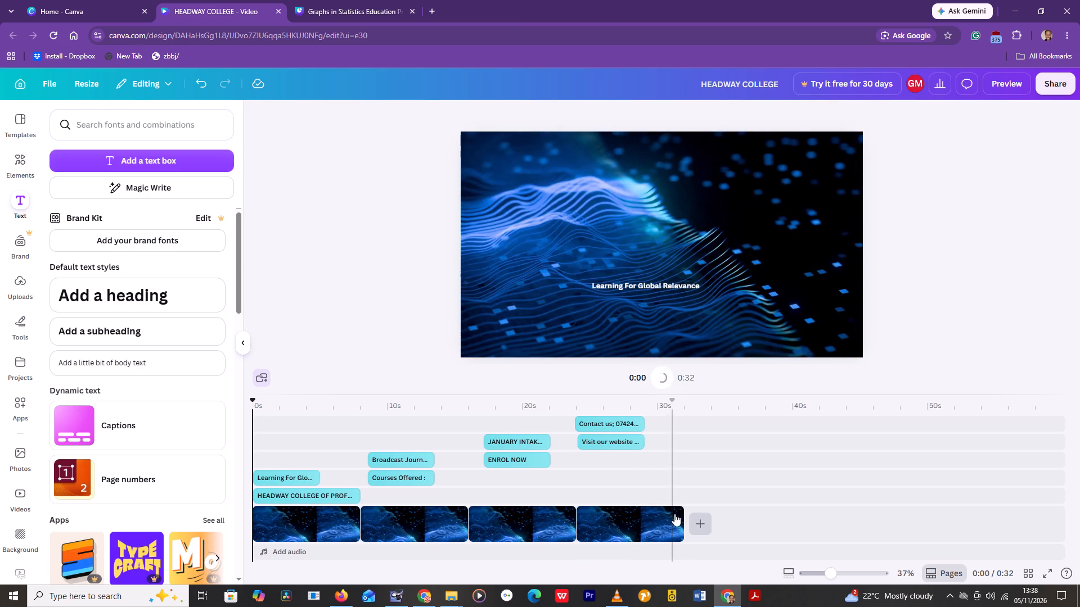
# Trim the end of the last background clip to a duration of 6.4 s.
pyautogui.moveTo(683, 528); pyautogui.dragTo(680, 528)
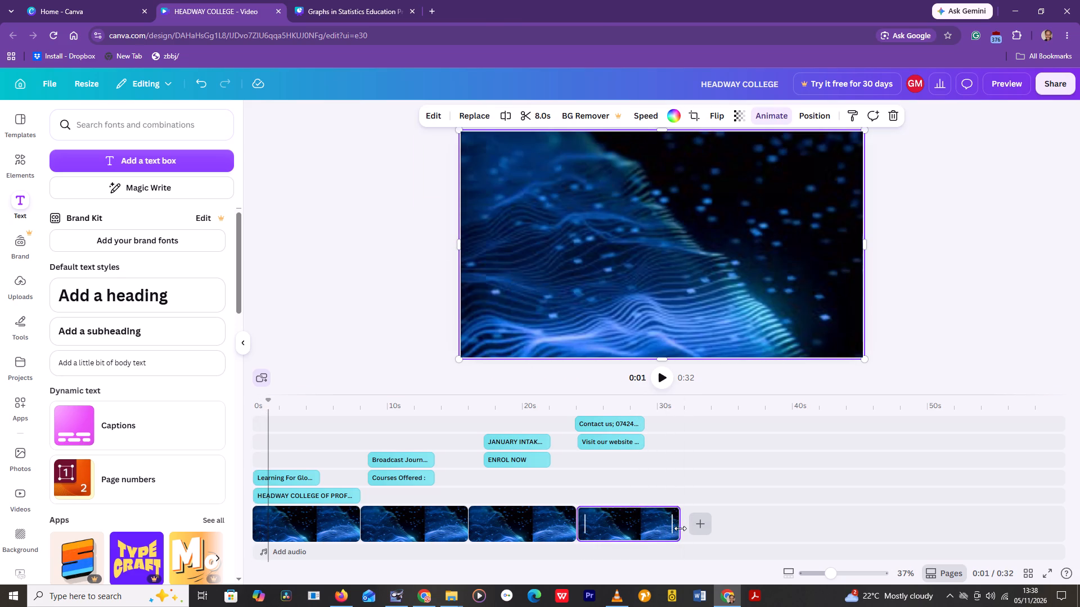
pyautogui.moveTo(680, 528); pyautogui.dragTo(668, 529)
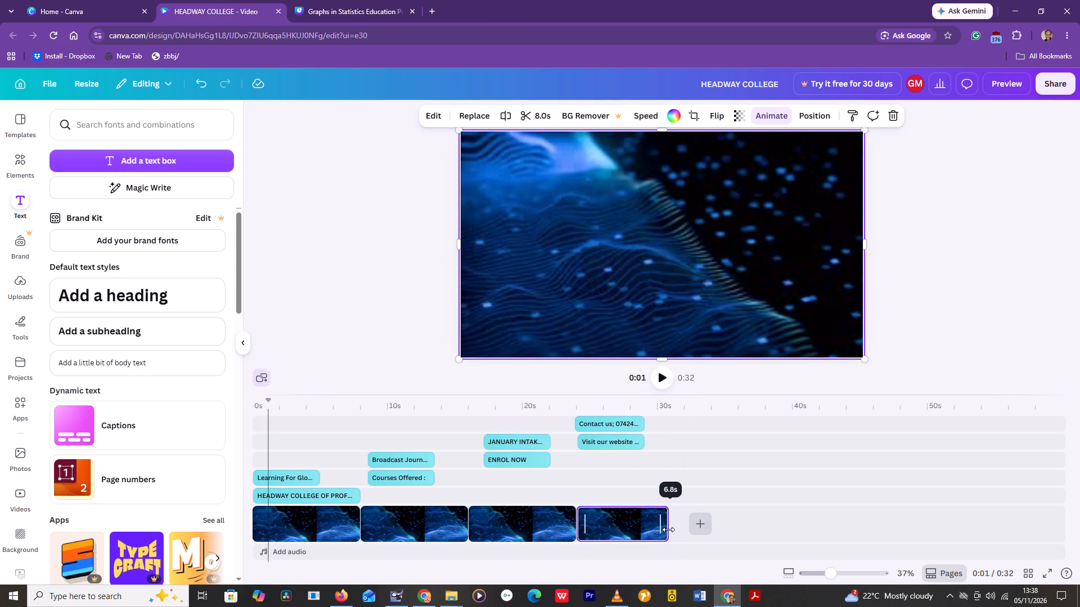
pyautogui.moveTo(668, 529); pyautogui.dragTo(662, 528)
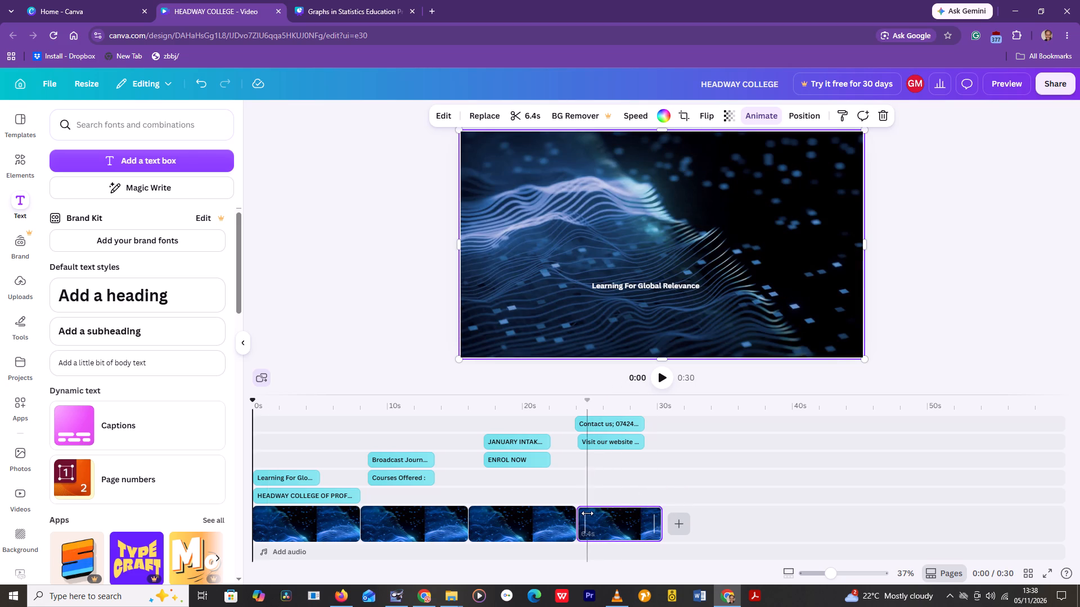
# Play the closing scene to the end of the video to check the trimmed clip.
pyautogui.click(587, 513)
pyautogui.press('space')
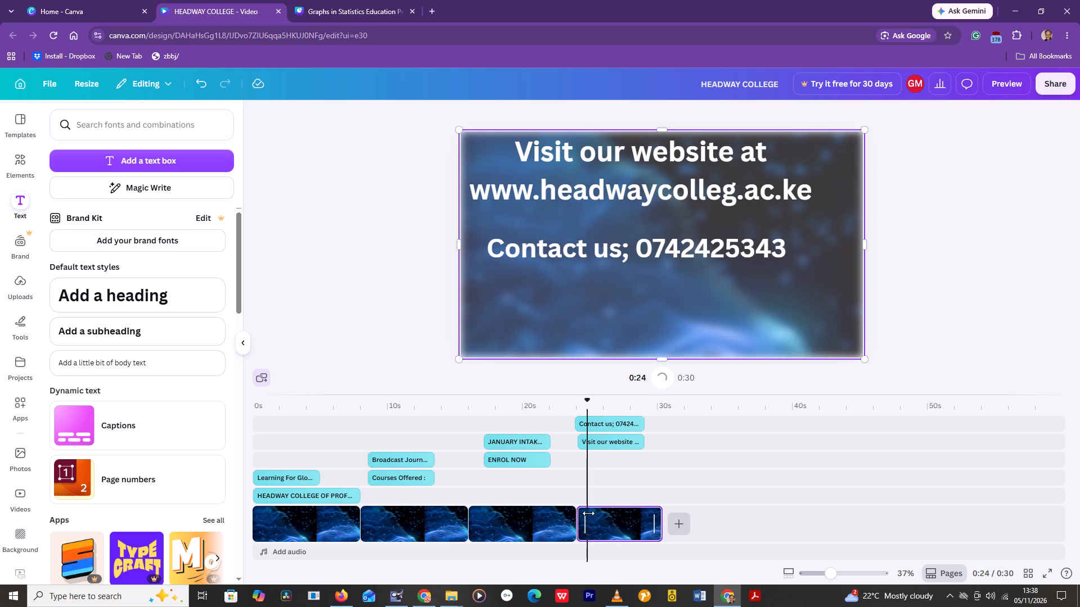
pyautogui.press('space')
pyautogui.press('space')
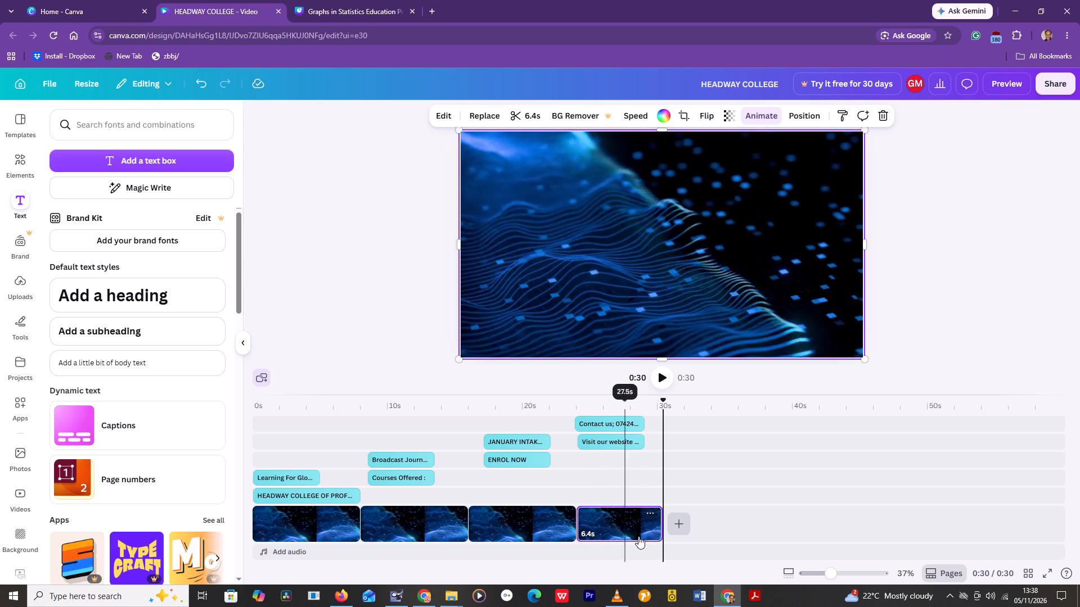
pyautogui.click(660, 515)
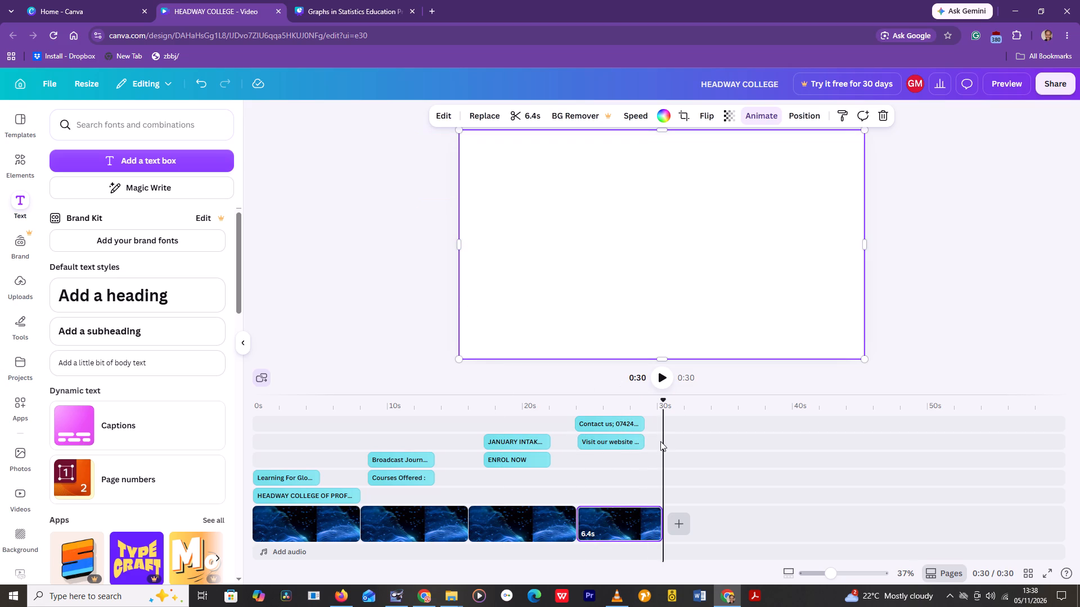
# Trim the last background clip to 5.0 s so it ends together with the website and contact text.
pyautogui.click(584, 517)
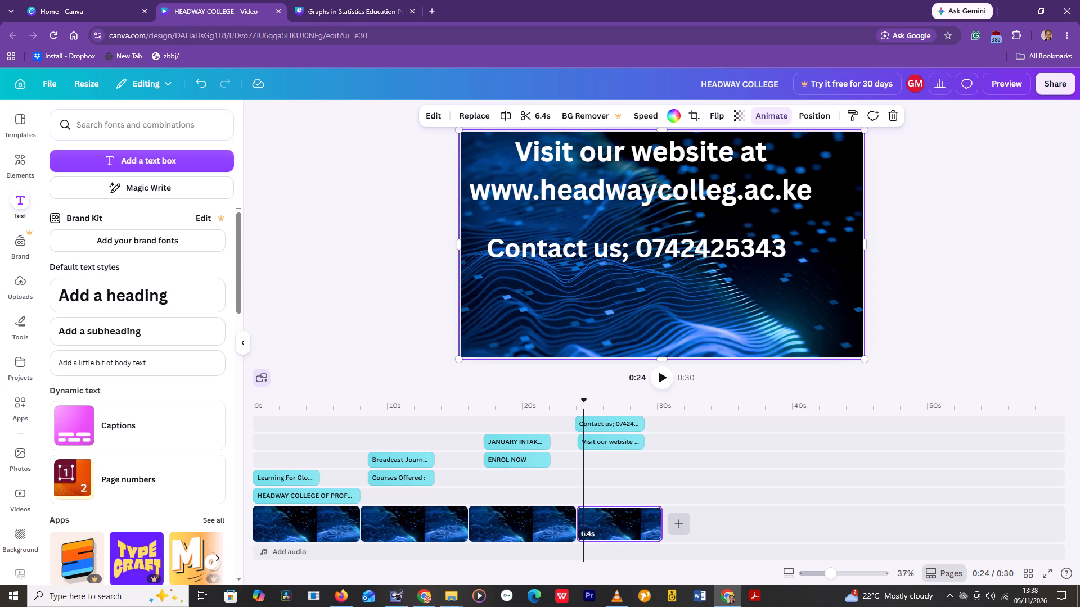
pyautogui.moveTo(584, 411); pyautogui.dragTo(602, 415)
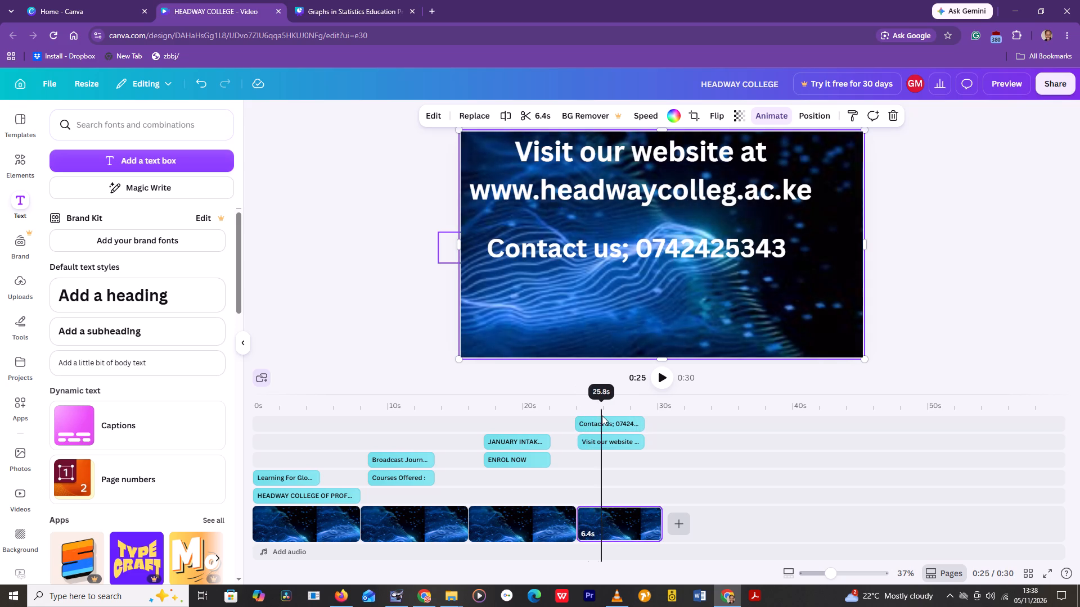
pyautogui.moveTo(602, 415); pyautogui.dragTo(645, 429)
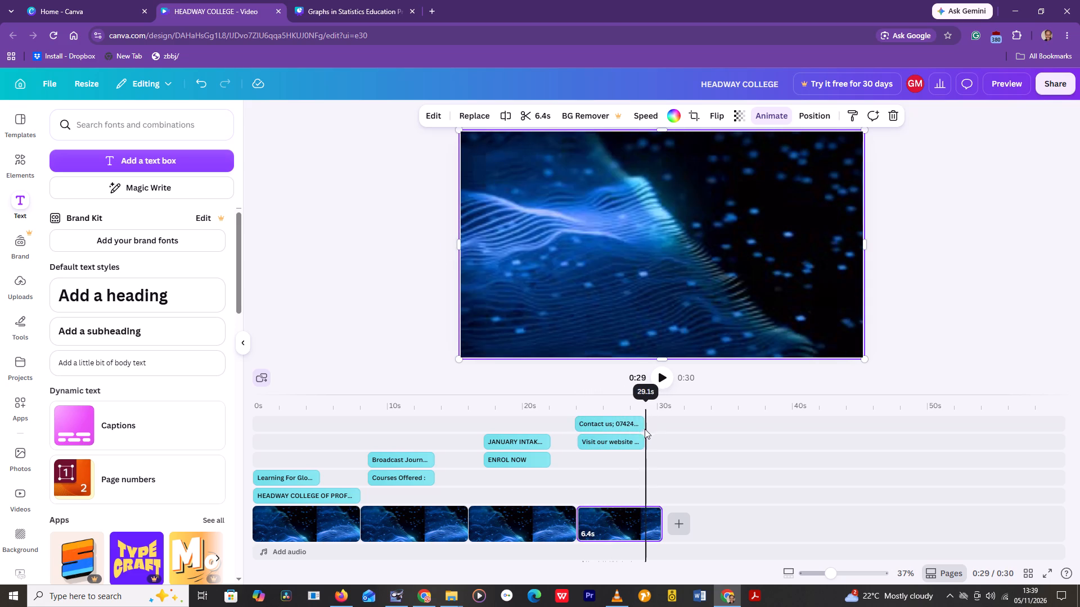
pyautogui.moveTo(645, 429); pyautogui.dragTo(637, 429)
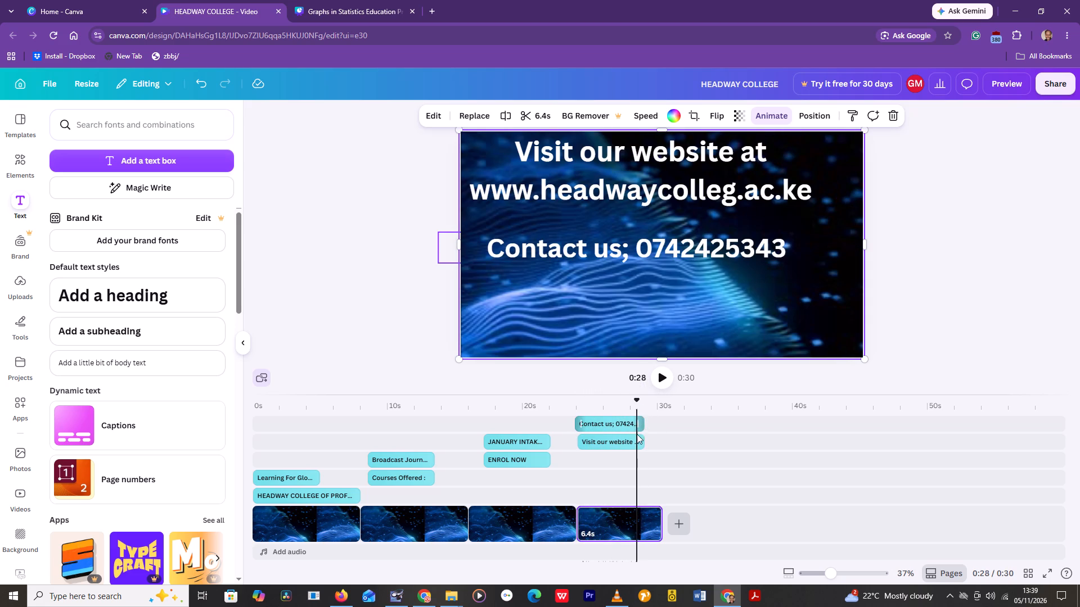
pyautogui.moveTo(659, 520); pyautogui.dragTo(658, 520)
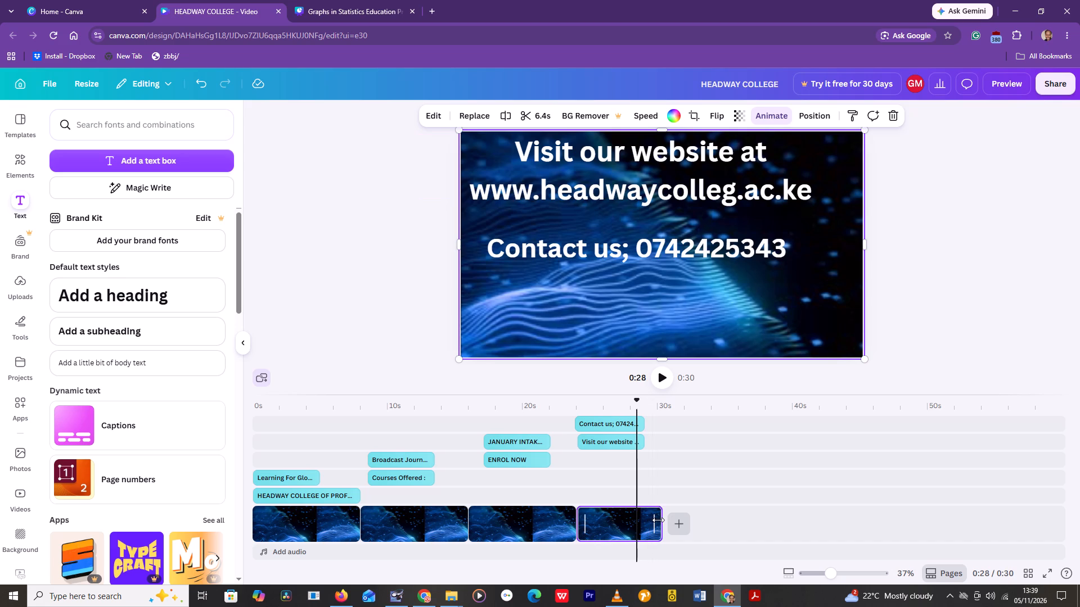
pyautogui.moveTo(658, 520); pyautogui.dragTo(641, 523)
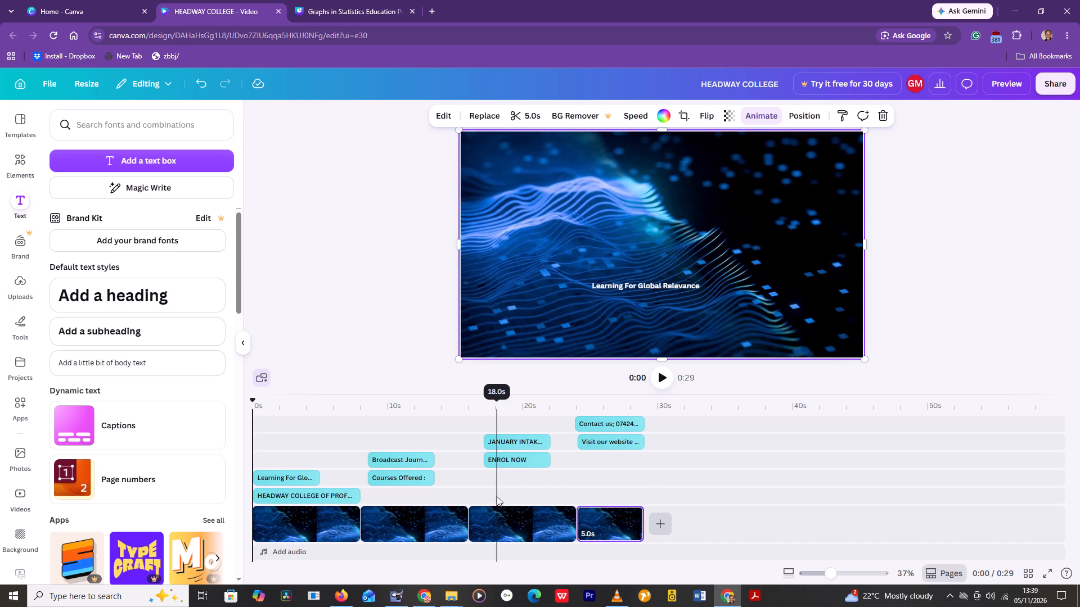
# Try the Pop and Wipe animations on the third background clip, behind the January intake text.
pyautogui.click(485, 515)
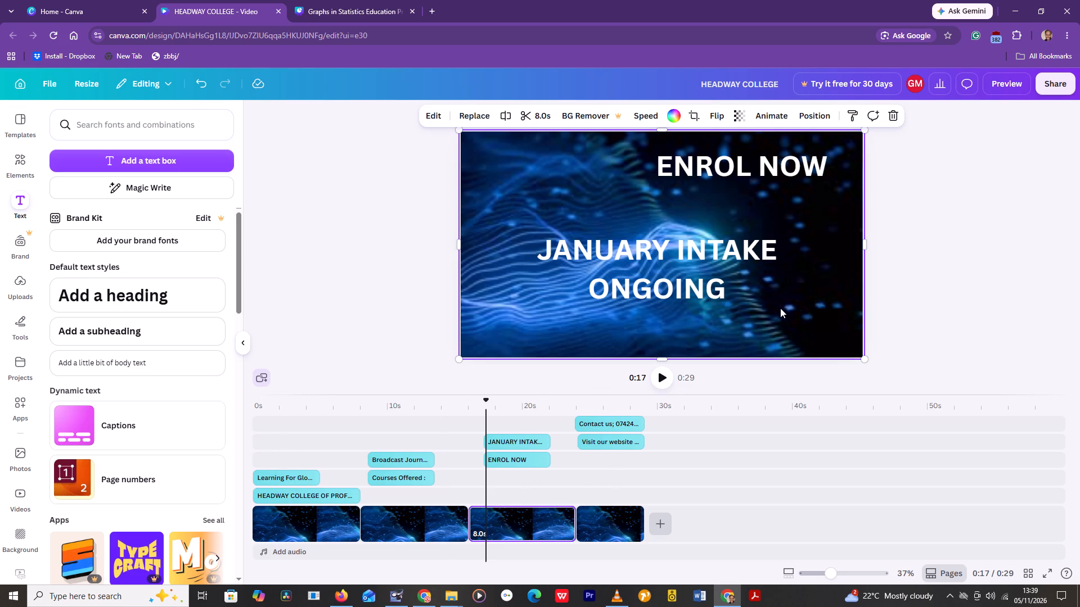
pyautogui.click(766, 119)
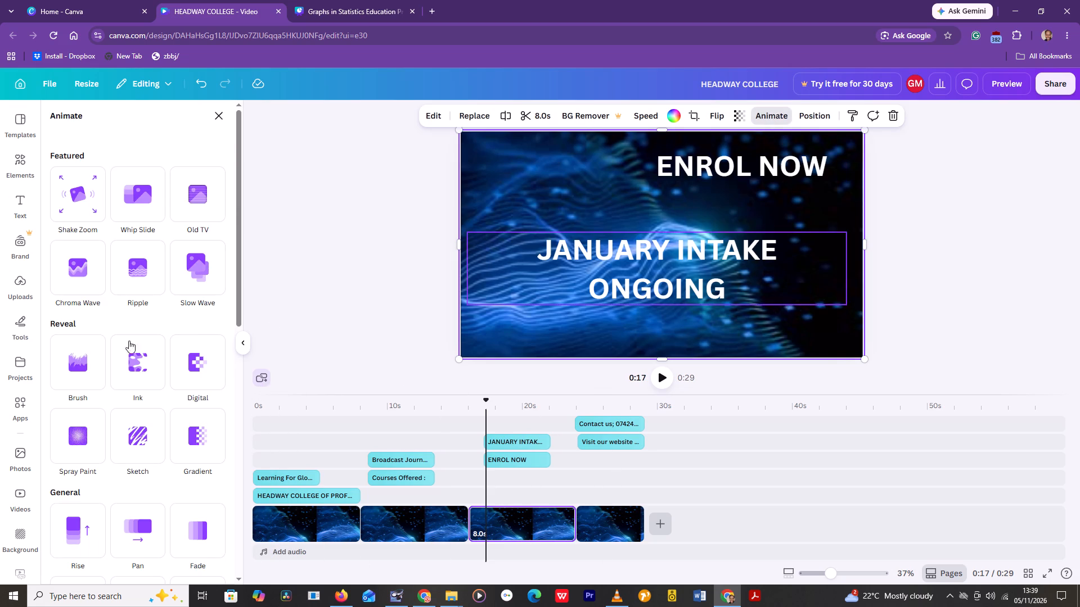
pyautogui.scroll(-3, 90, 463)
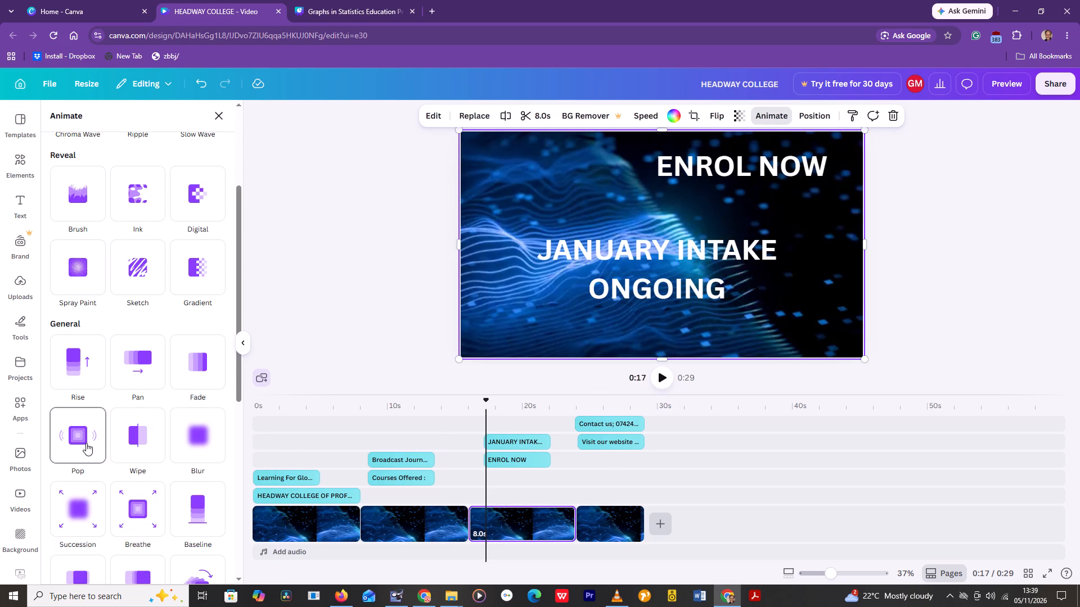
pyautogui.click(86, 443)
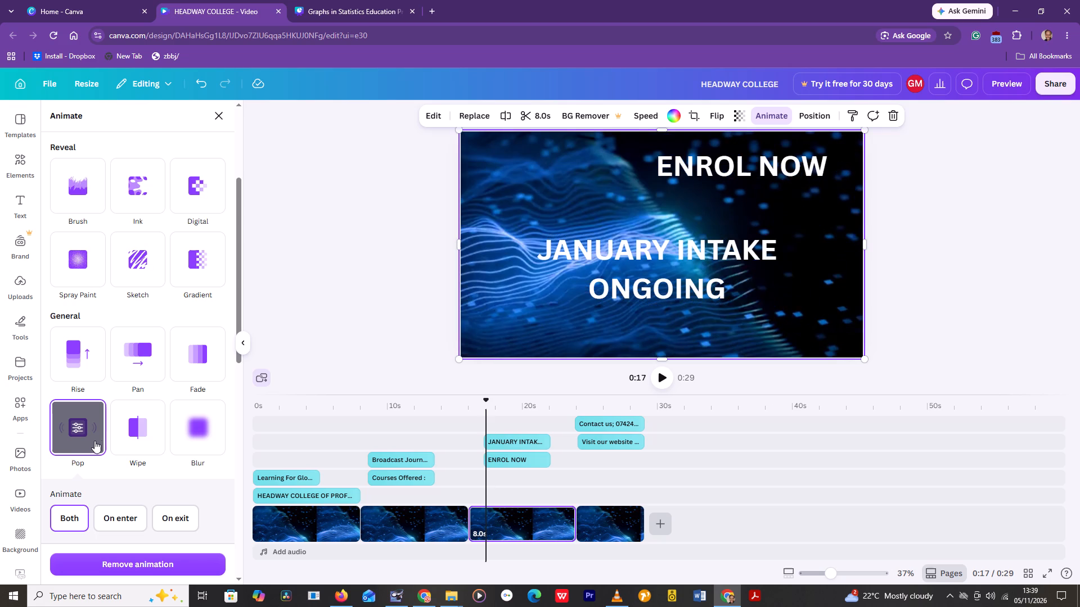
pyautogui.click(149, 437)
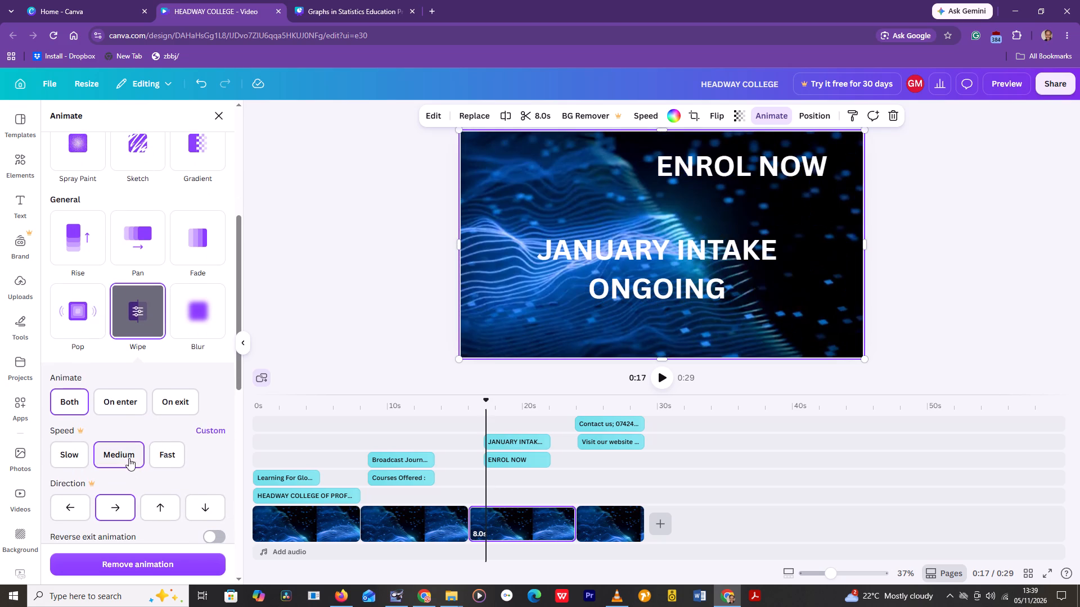
# Add the Flicker add-on effect to the January intake background clip.
pyautogui.scroll(-6, 136, 378)
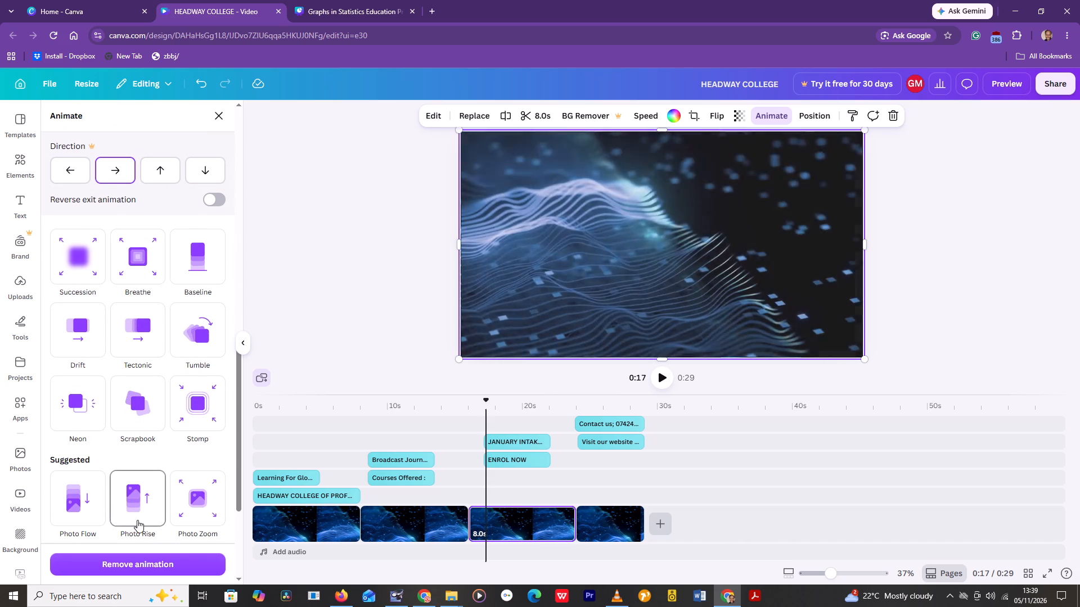
pyautogui.scroll(-3, 137, 520)
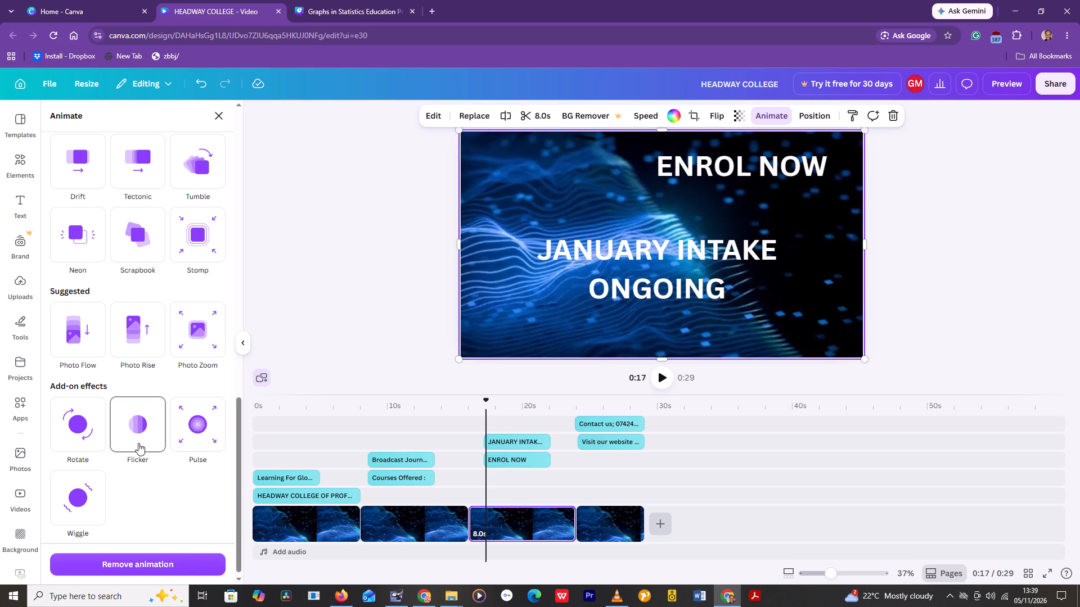
pyautogui.click(138, 443)
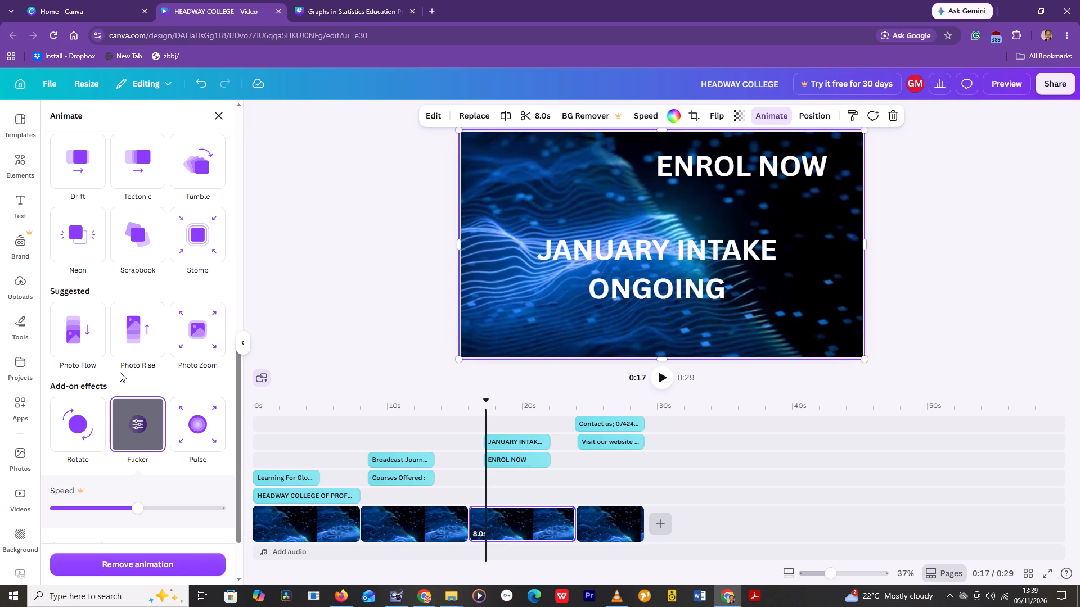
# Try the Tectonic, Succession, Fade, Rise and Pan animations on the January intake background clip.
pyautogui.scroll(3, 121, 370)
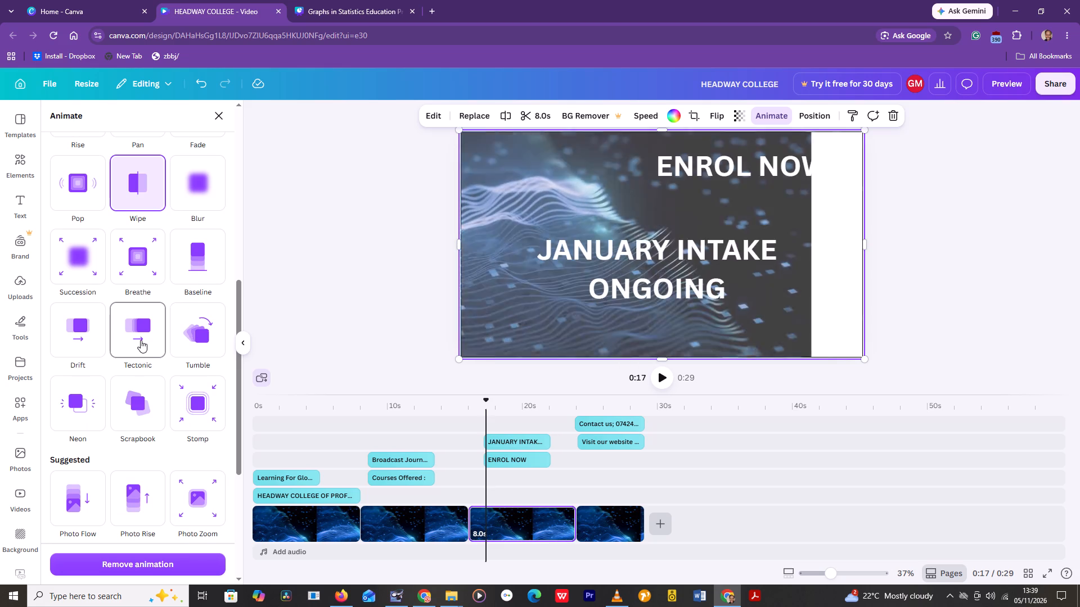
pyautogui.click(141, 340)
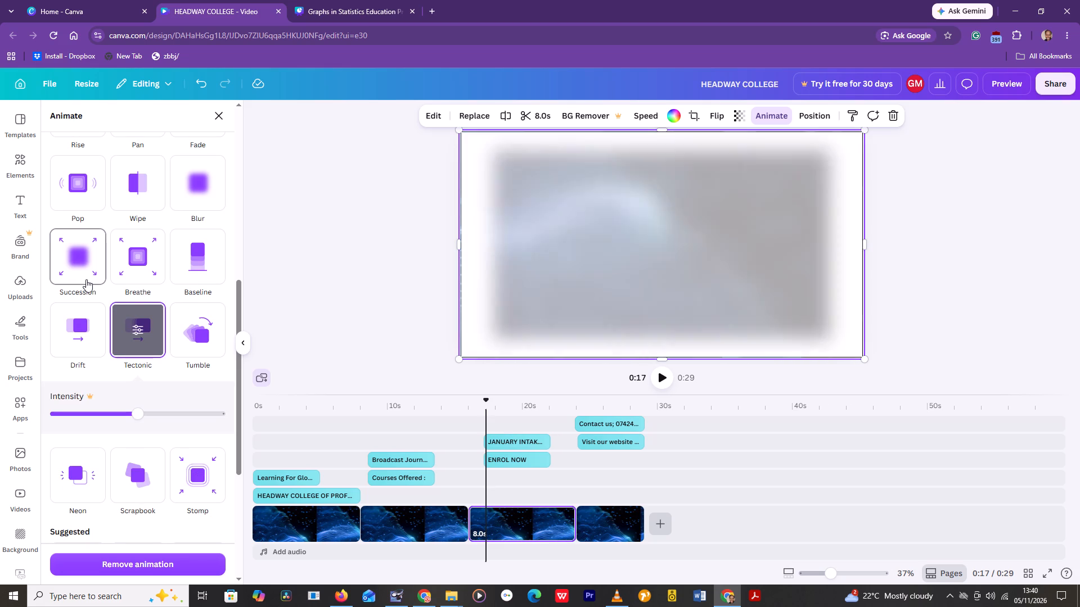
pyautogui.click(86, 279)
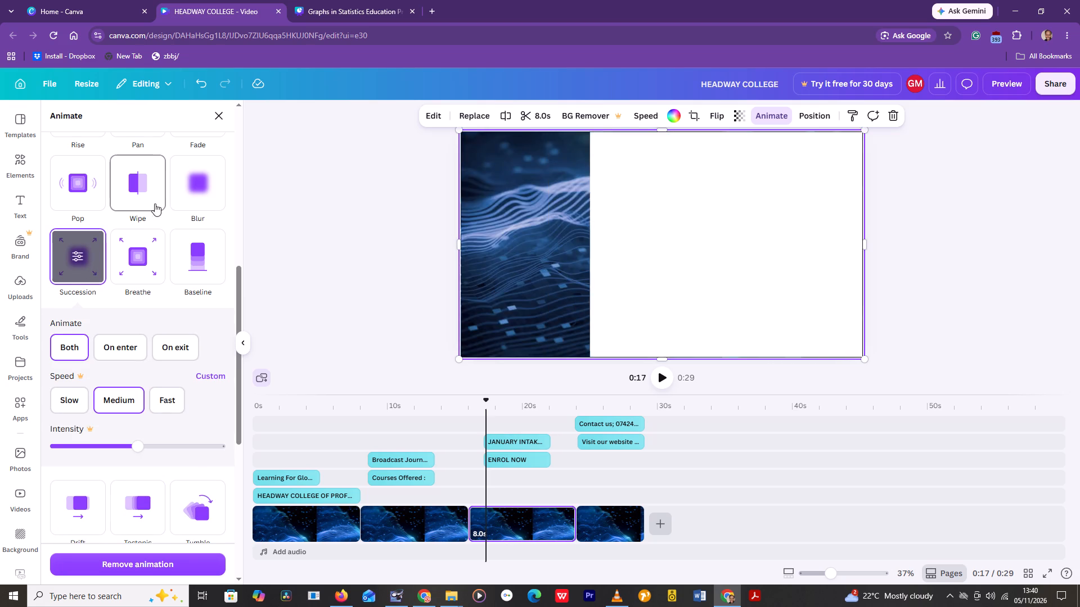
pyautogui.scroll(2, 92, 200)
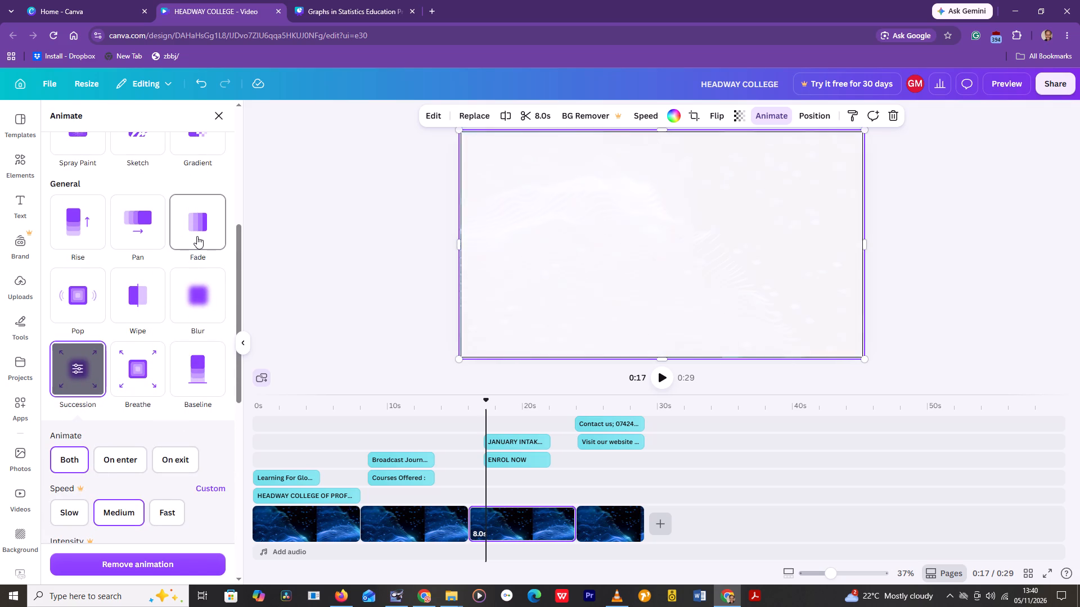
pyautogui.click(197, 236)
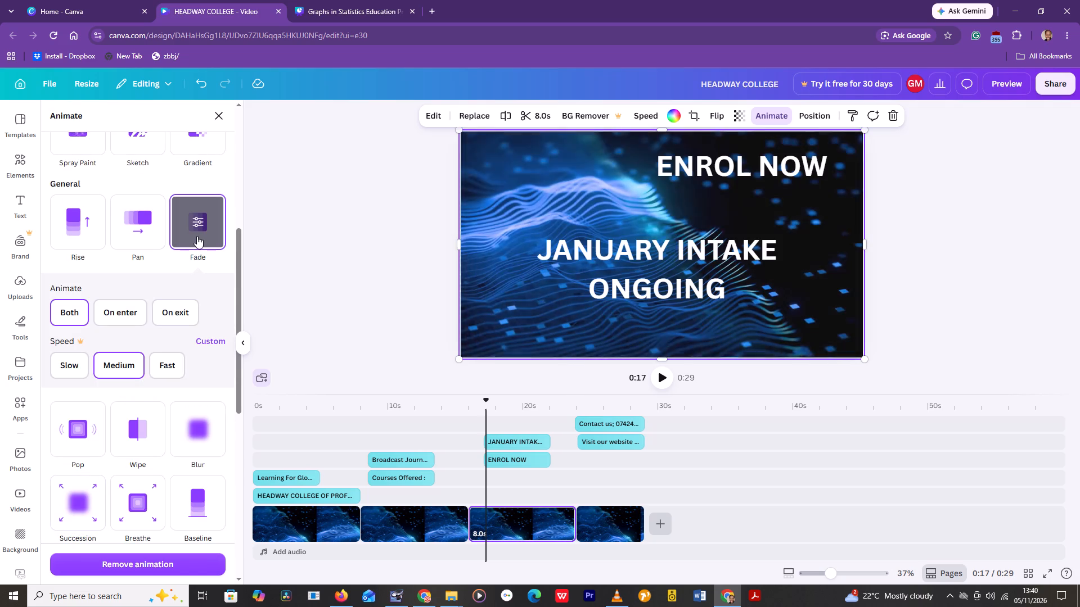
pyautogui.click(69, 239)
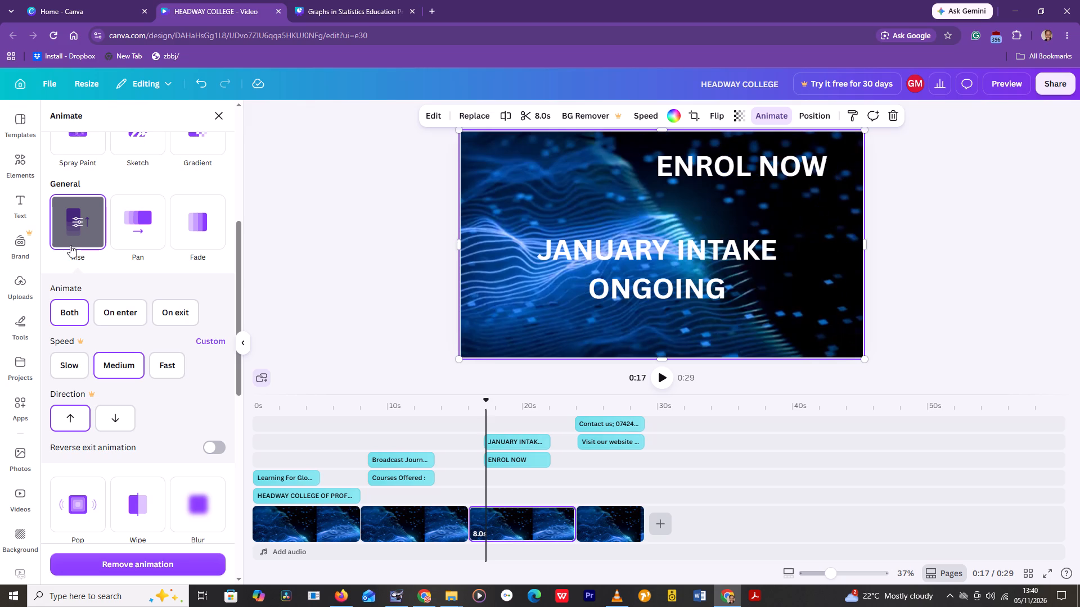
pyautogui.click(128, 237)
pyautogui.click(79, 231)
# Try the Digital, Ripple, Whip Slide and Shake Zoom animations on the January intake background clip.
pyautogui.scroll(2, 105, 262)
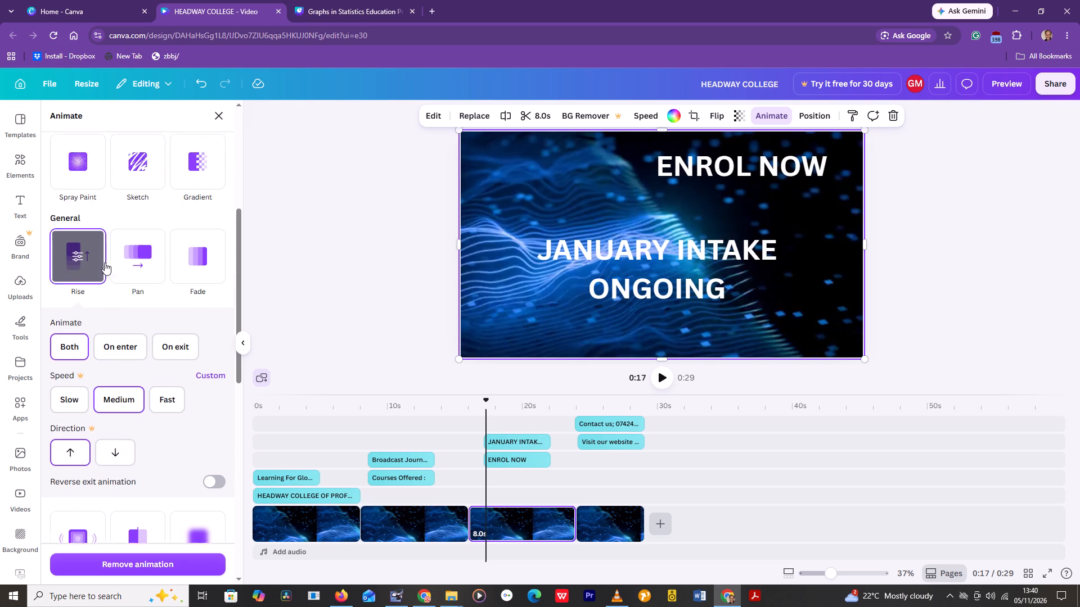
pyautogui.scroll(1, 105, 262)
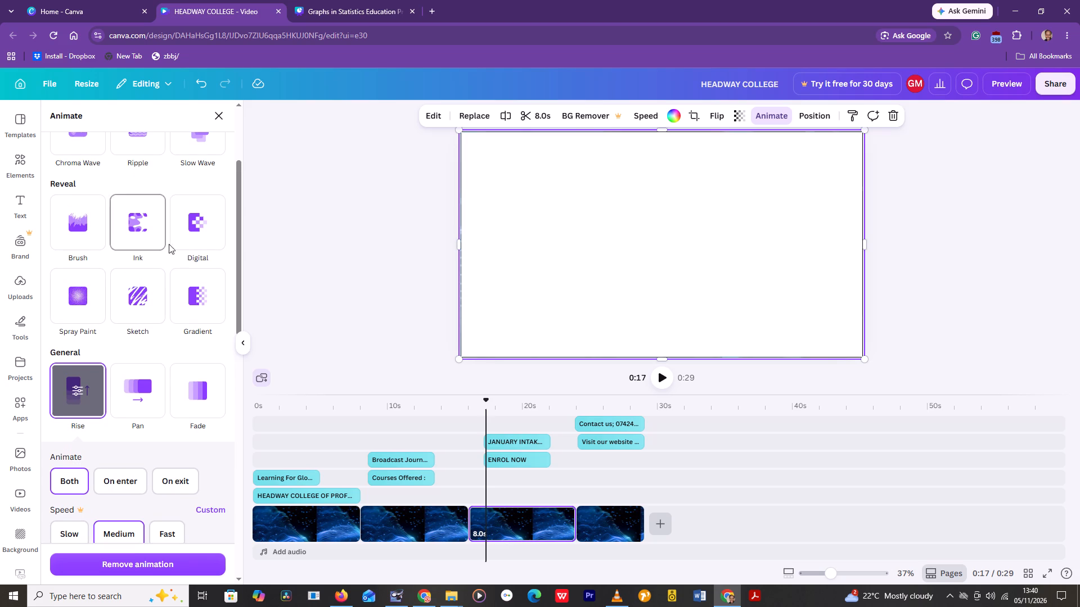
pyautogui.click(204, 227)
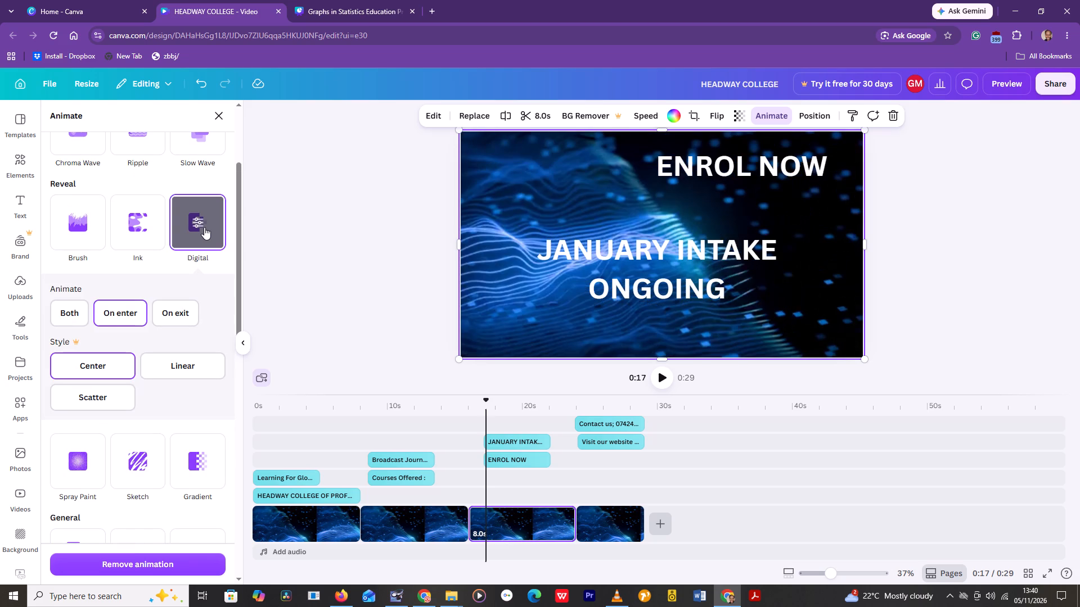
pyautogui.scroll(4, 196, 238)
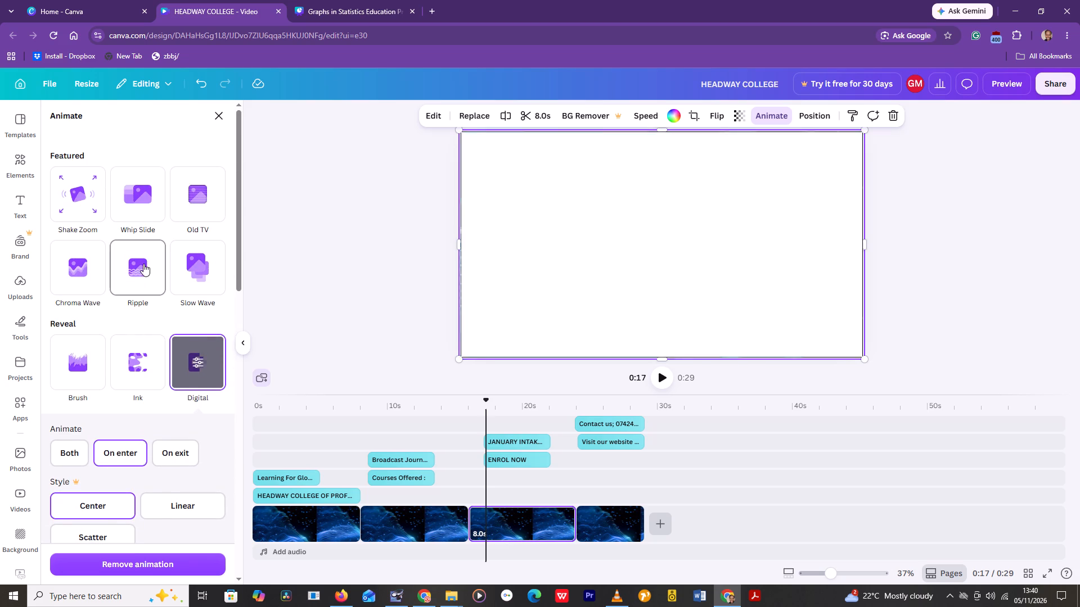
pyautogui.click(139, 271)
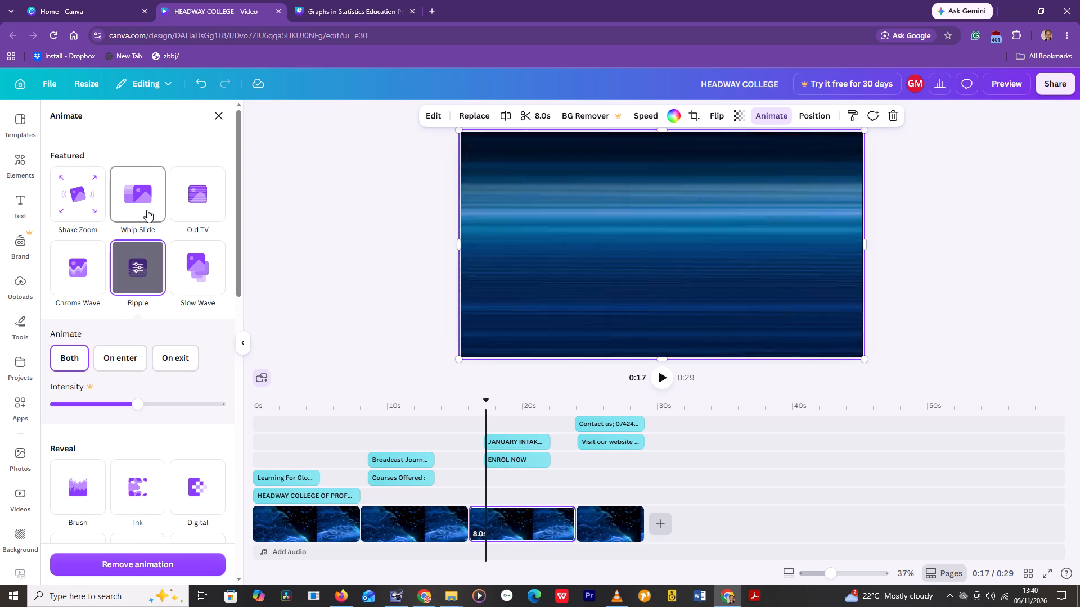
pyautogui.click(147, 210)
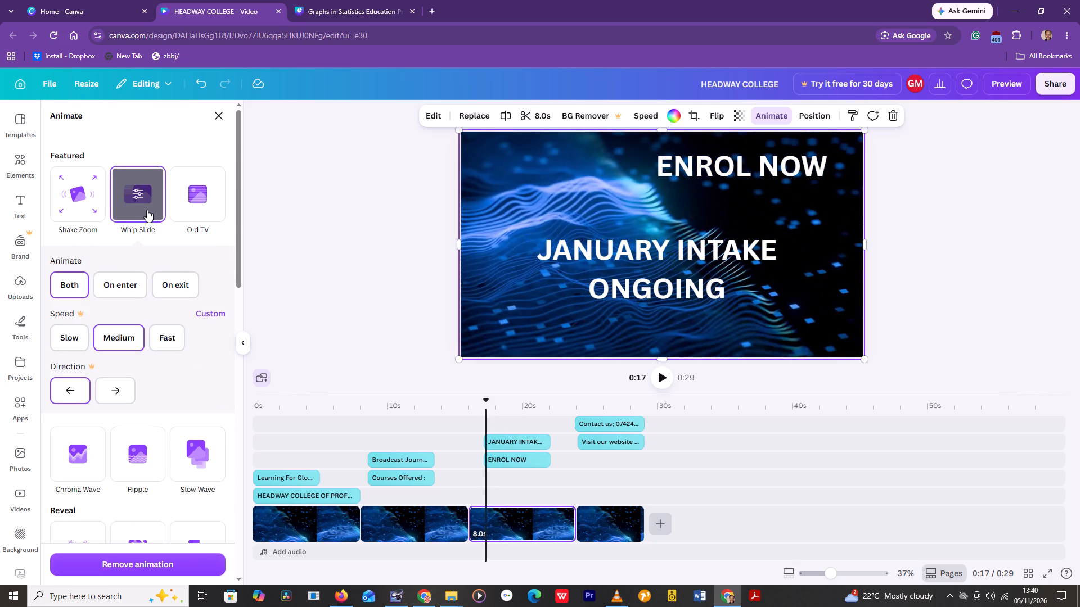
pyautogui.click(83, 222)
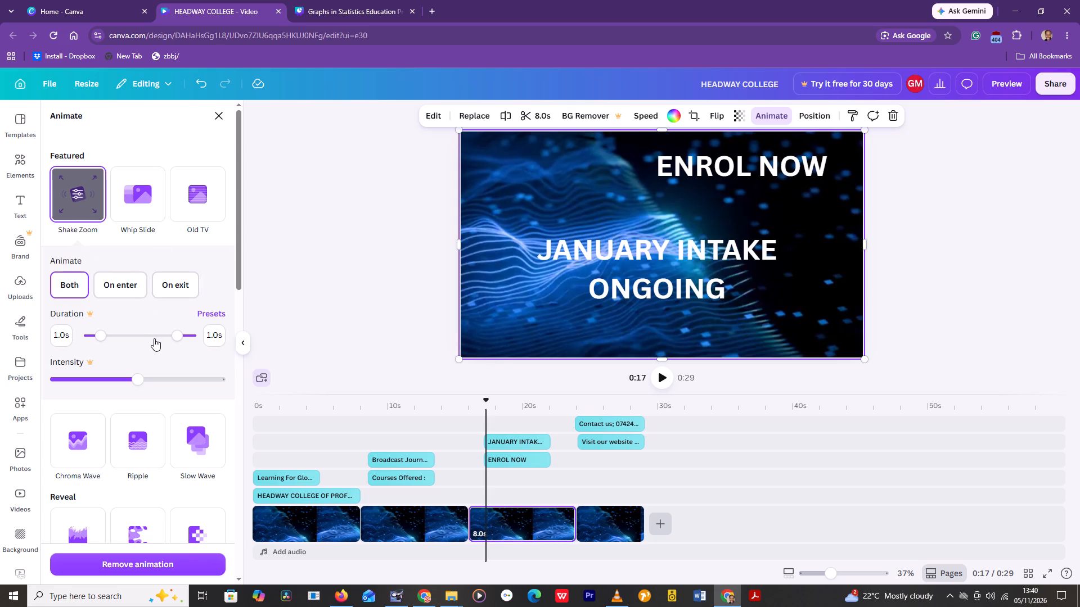
# Apply the Succession animation to the January intake background clip.
pyautogui.scroll(-2, 141, 317)
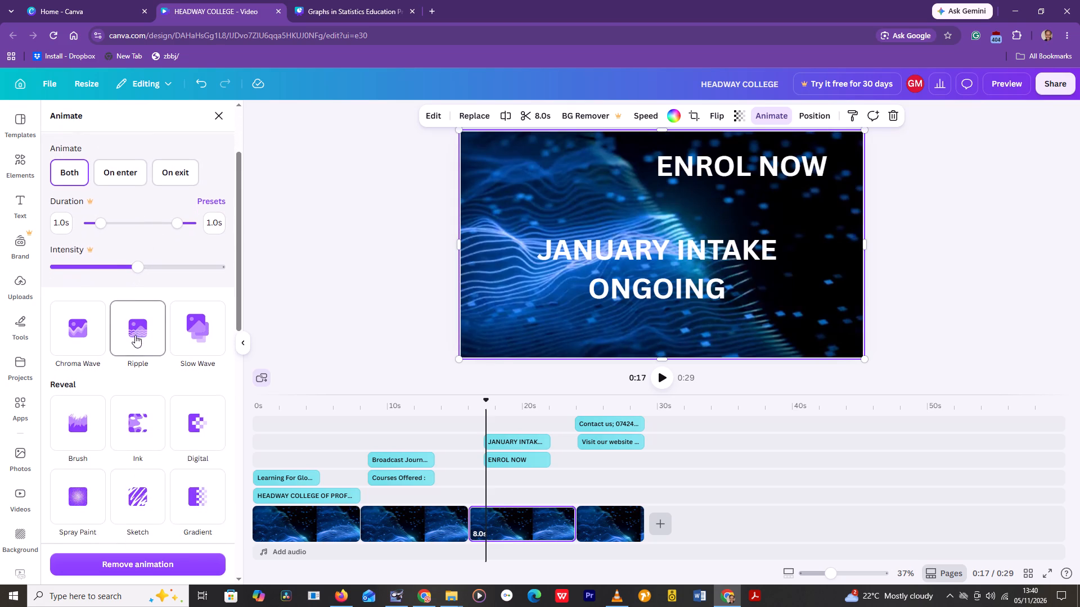
pyautogui.scroll(-1, 135, 336)
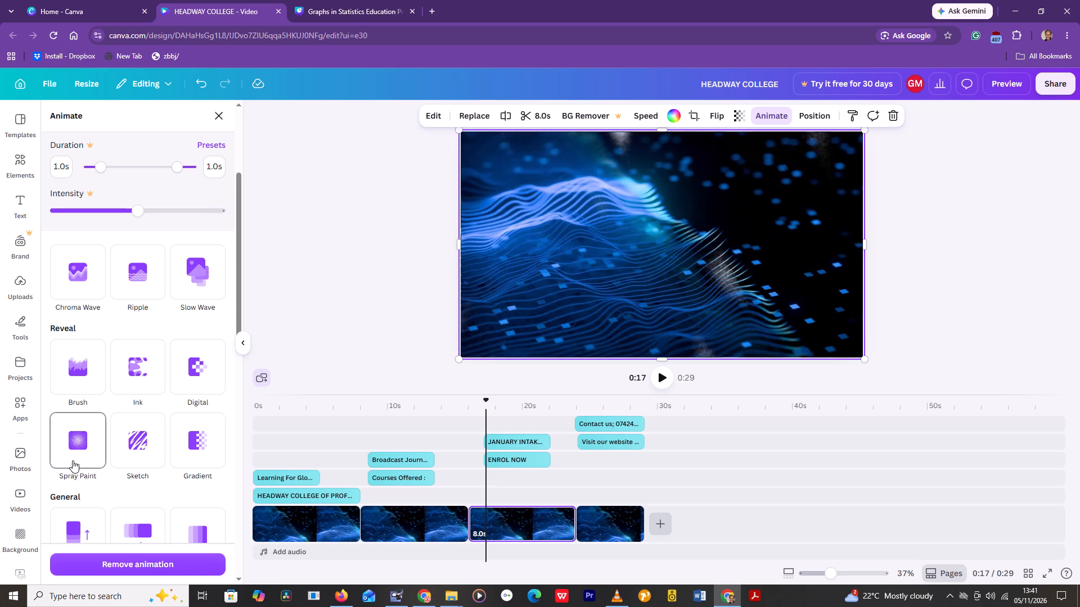
pyautogui.scroll(-5, 73, 460)
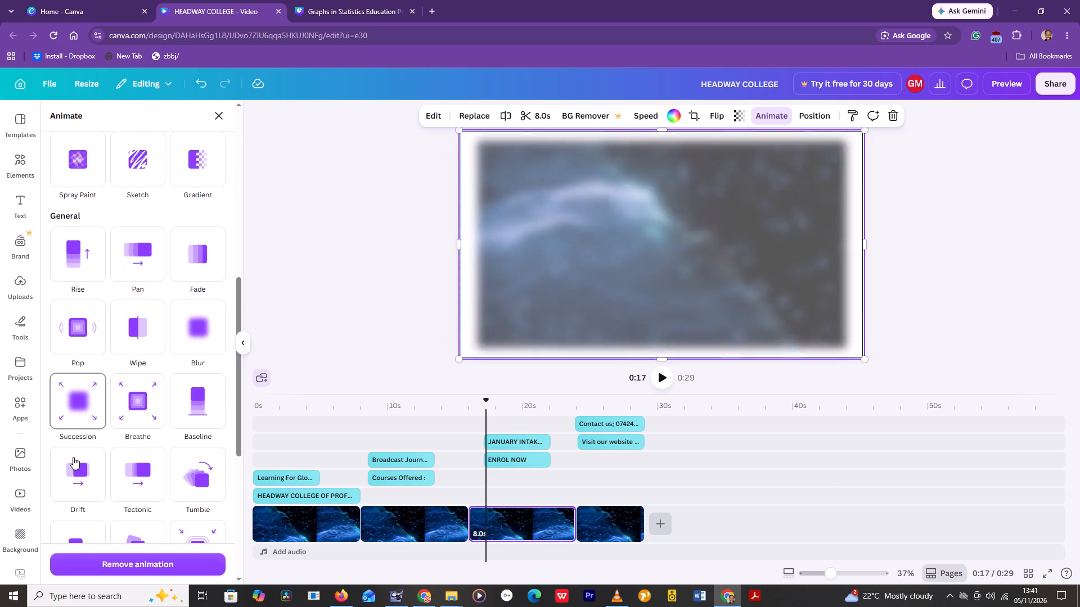
pyautogui.click(80, 418)
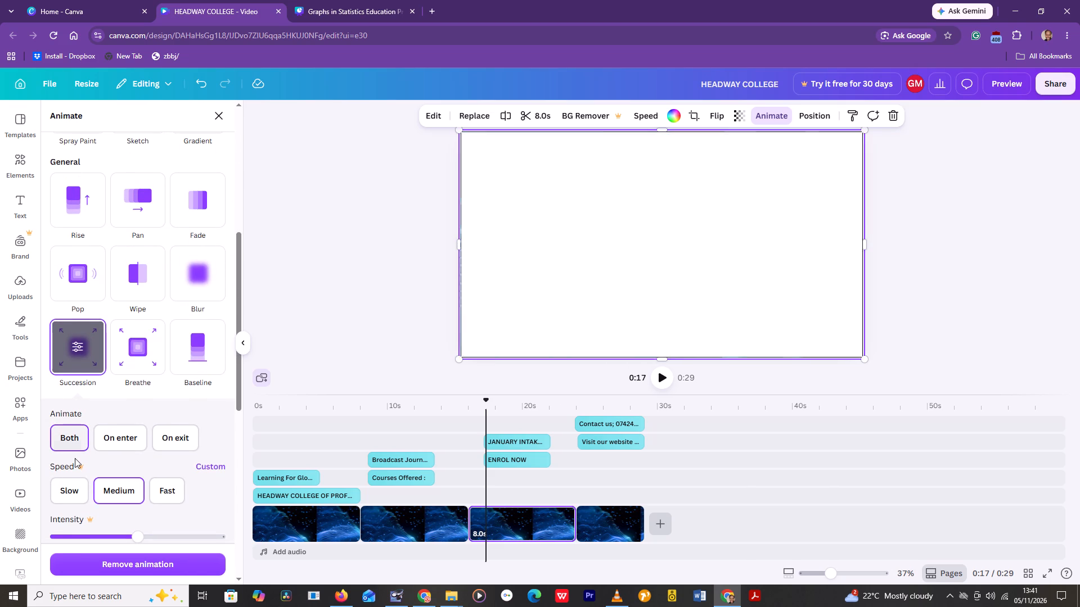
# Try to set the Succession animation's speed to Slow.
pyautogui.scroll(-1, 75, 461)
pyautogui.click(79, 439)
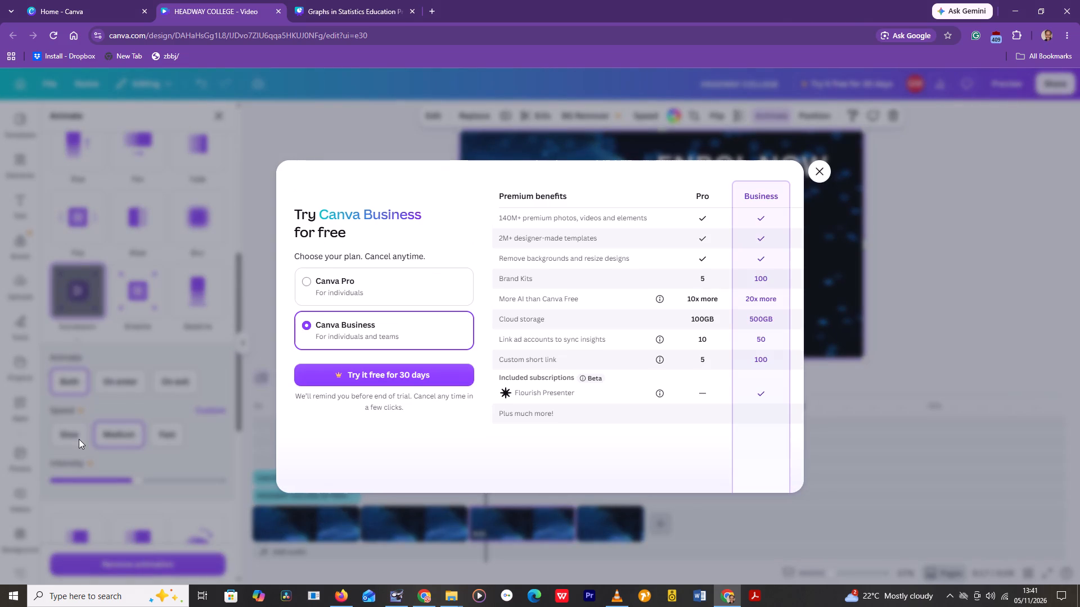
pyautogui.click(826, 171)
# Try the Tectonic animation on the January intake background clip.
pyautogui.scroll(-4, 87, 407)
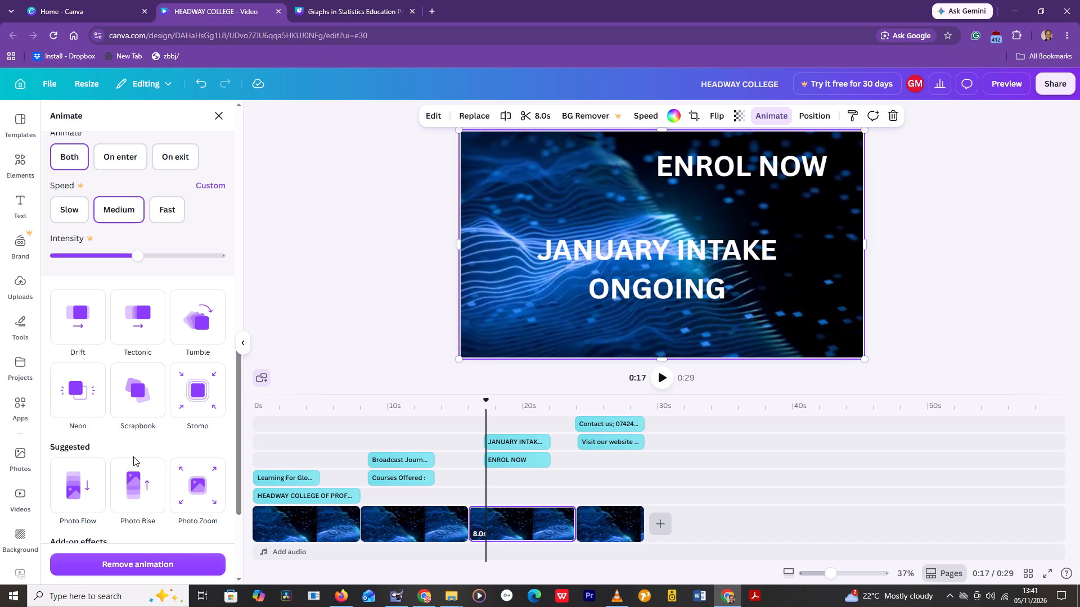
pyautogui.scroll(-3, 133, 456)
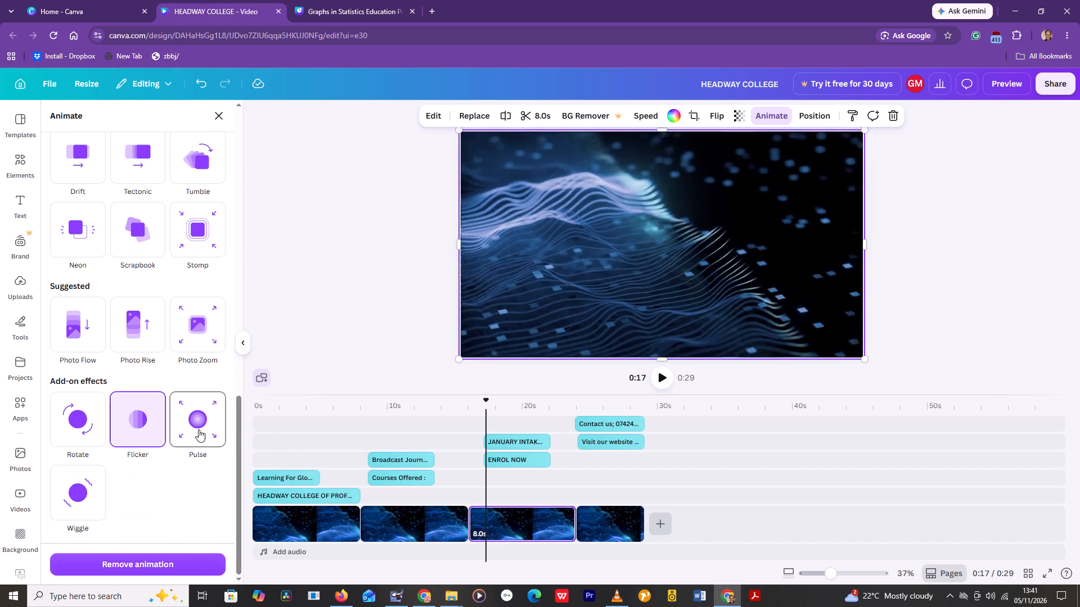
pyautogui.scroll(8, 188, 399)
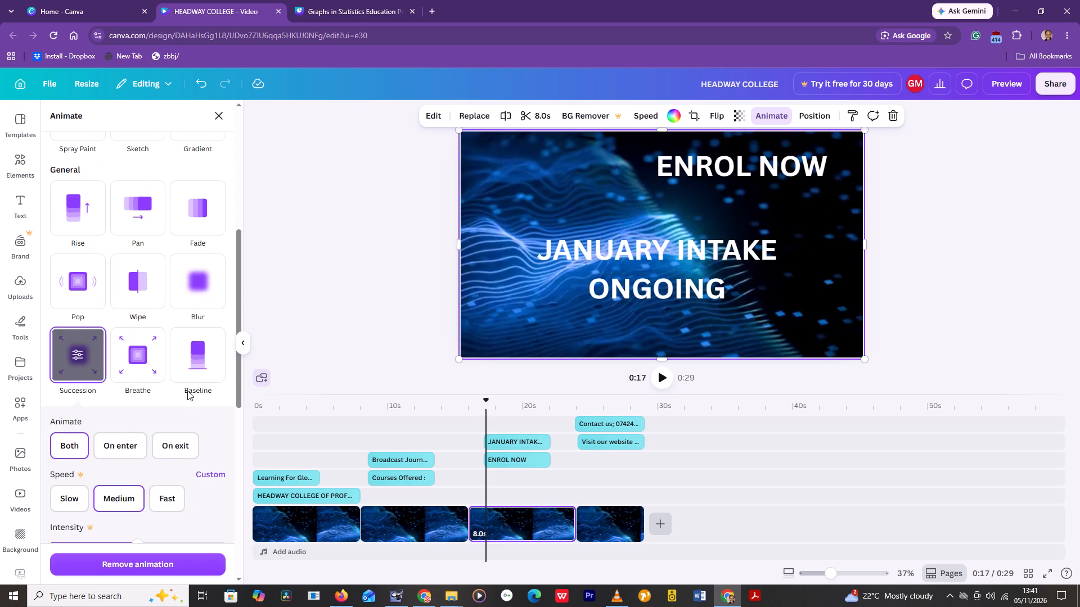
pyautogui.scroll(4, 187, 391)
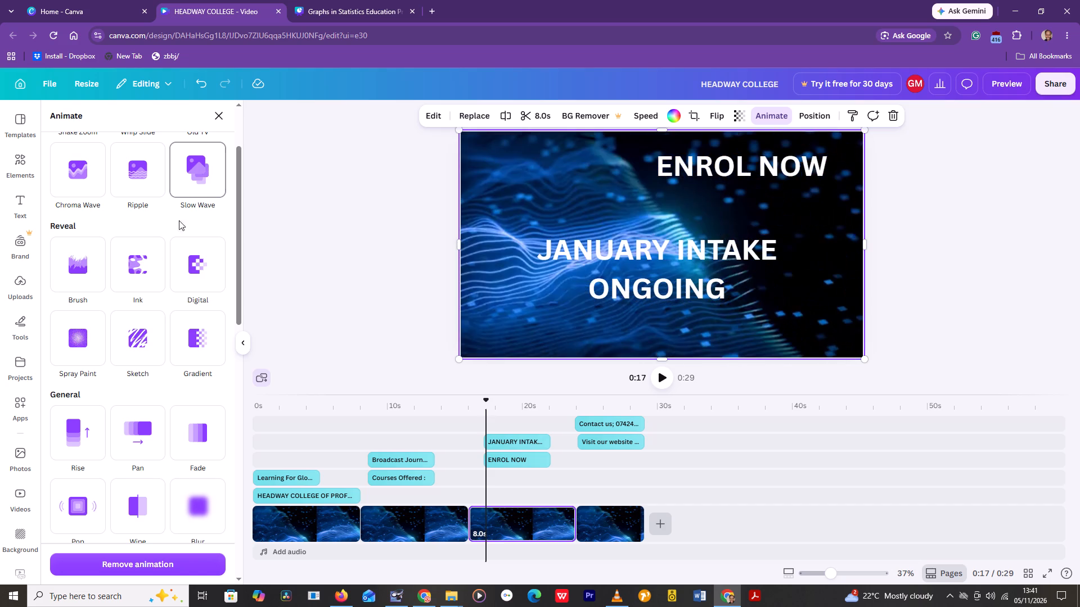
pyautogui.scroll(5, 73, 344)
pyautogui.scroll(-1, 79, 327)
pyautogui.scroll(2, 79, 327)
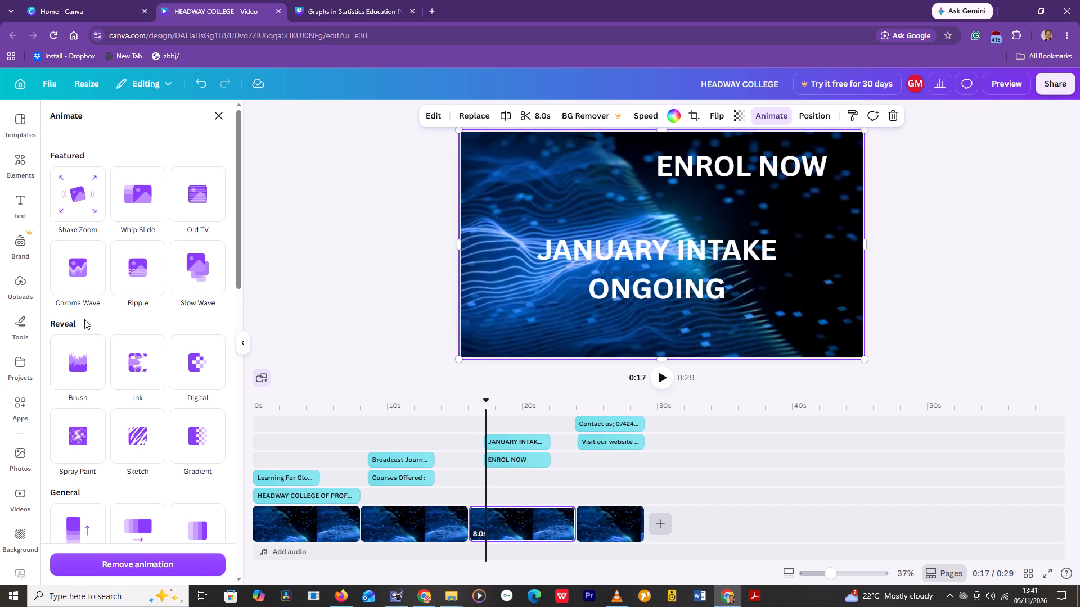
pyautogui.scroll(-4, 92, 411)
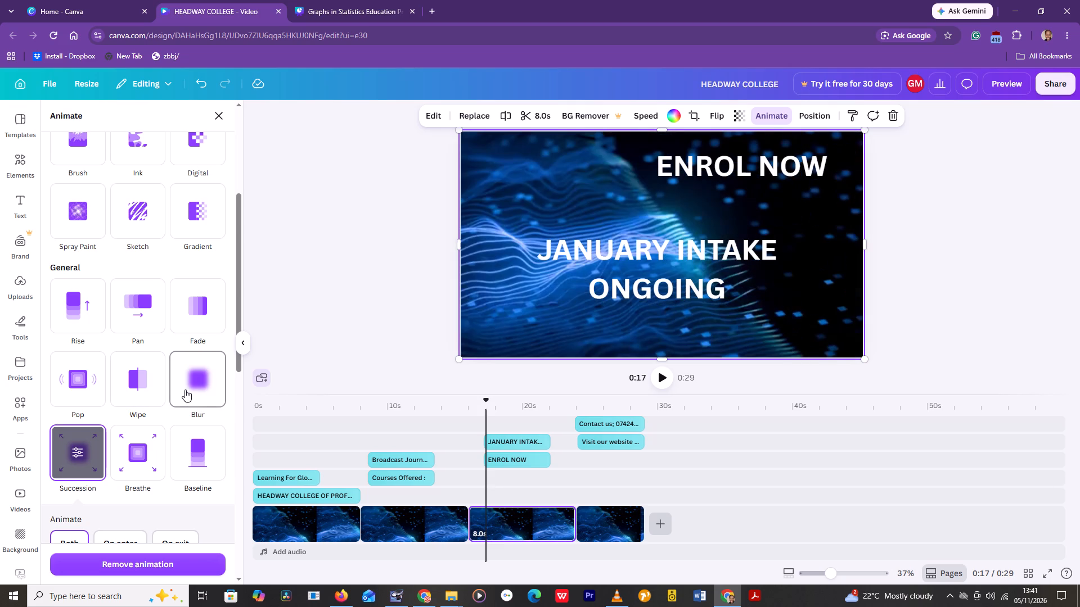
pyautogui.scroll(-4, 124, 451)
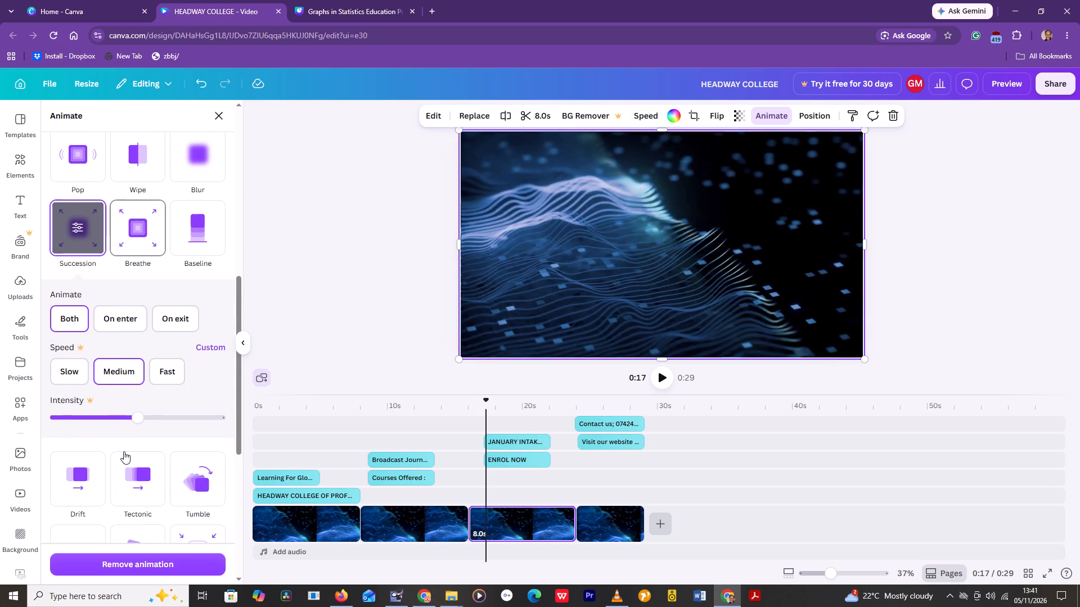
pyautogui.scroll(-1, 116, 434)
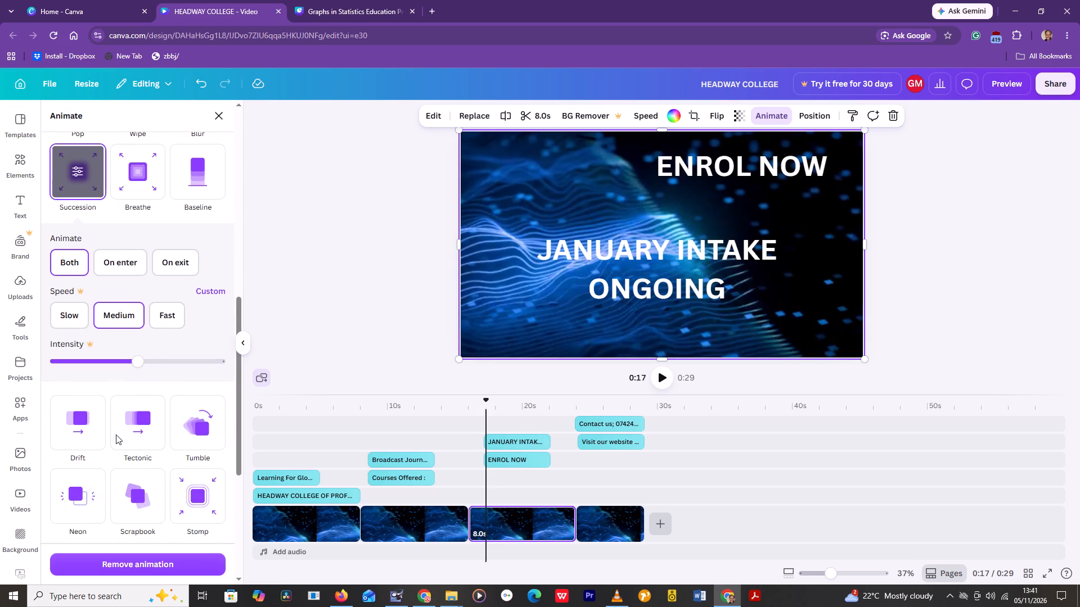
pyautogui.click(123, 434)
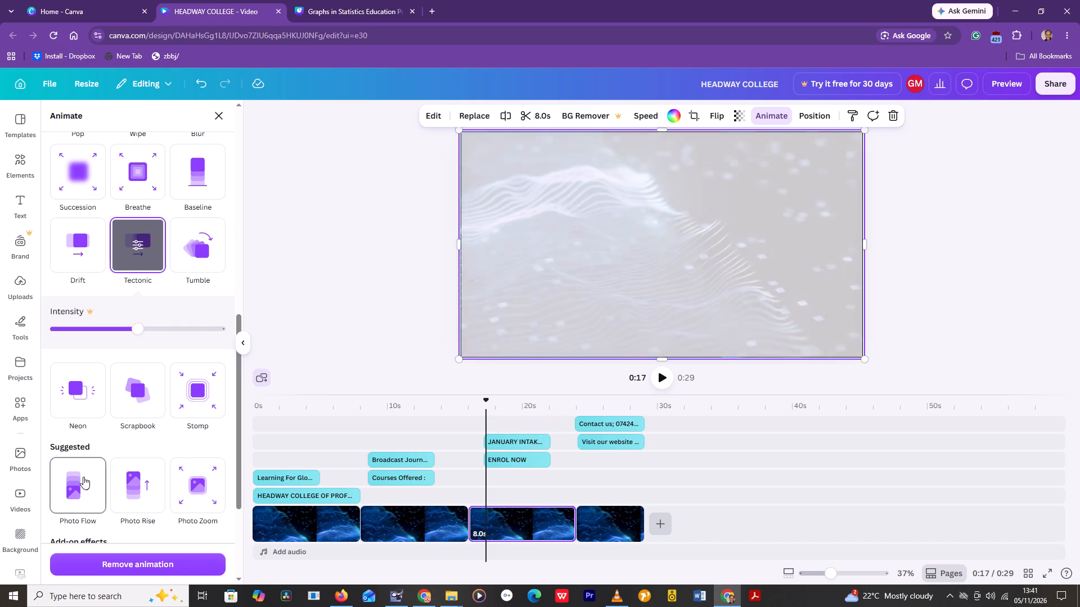
# Apply the Blur animation to the January intake background clip.
pyautogui.scroll(-2, 123, 503)
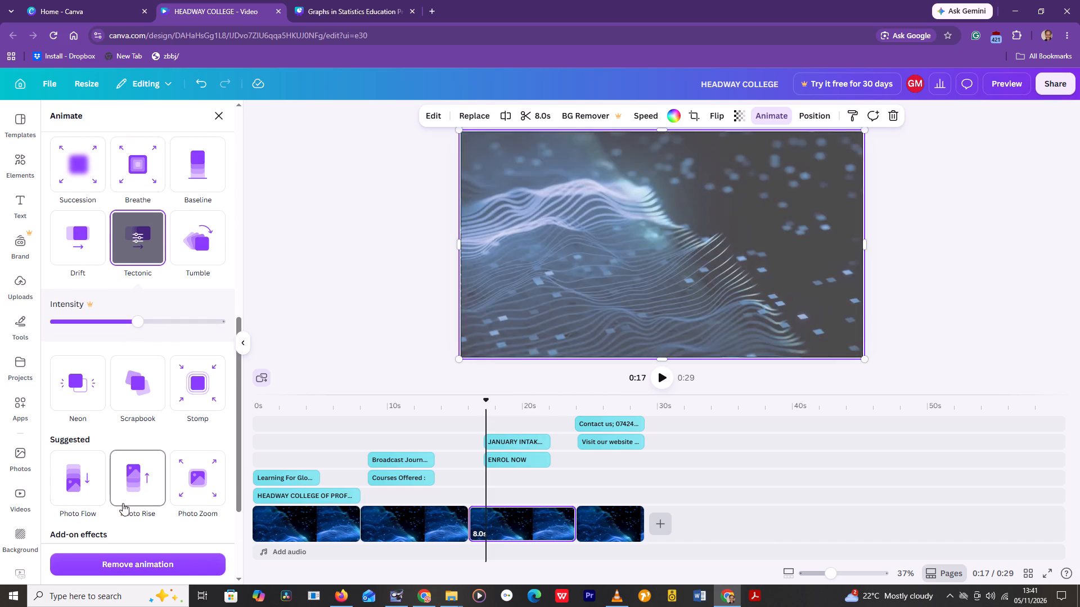
pyautogui.scroll(-2, 123, 503)
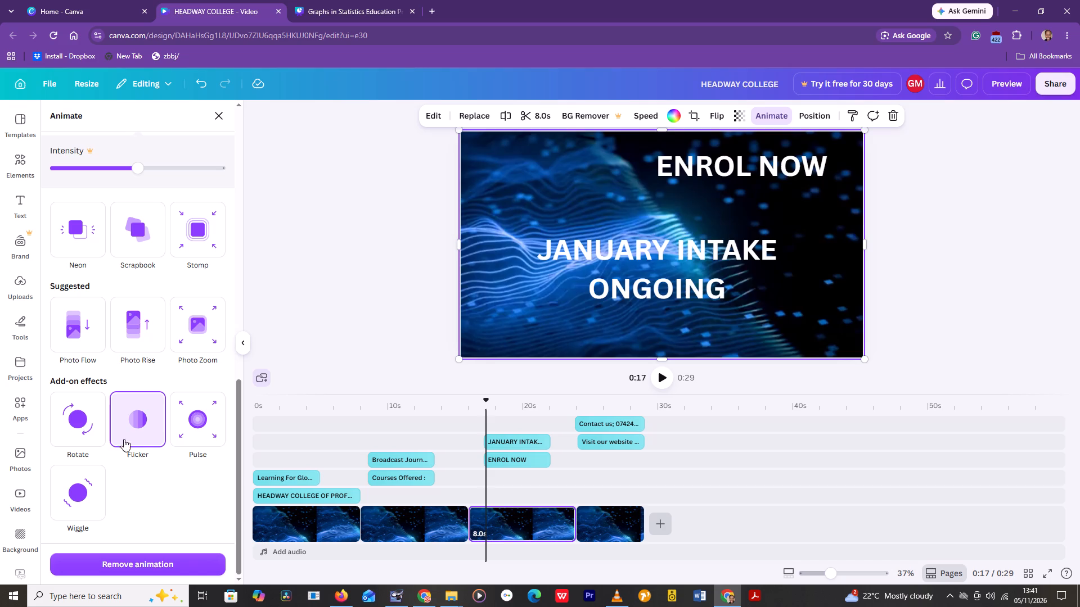
pyautogui.scroll(-3, 111, 478)
pyautogui.scroll(2, 110, 478)
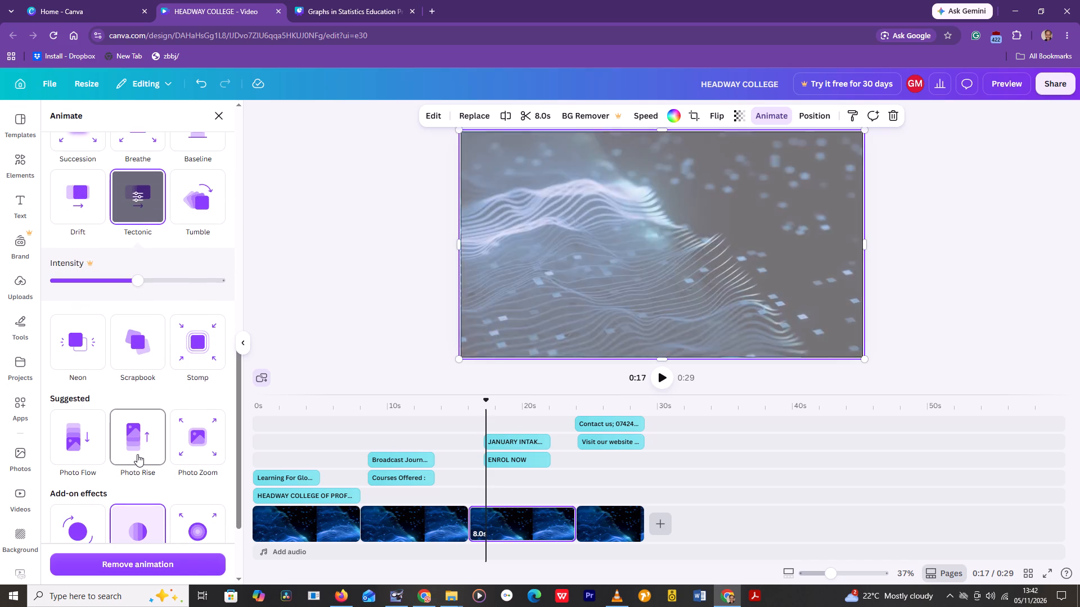
pyautogui.scroll(3, 136, 433)
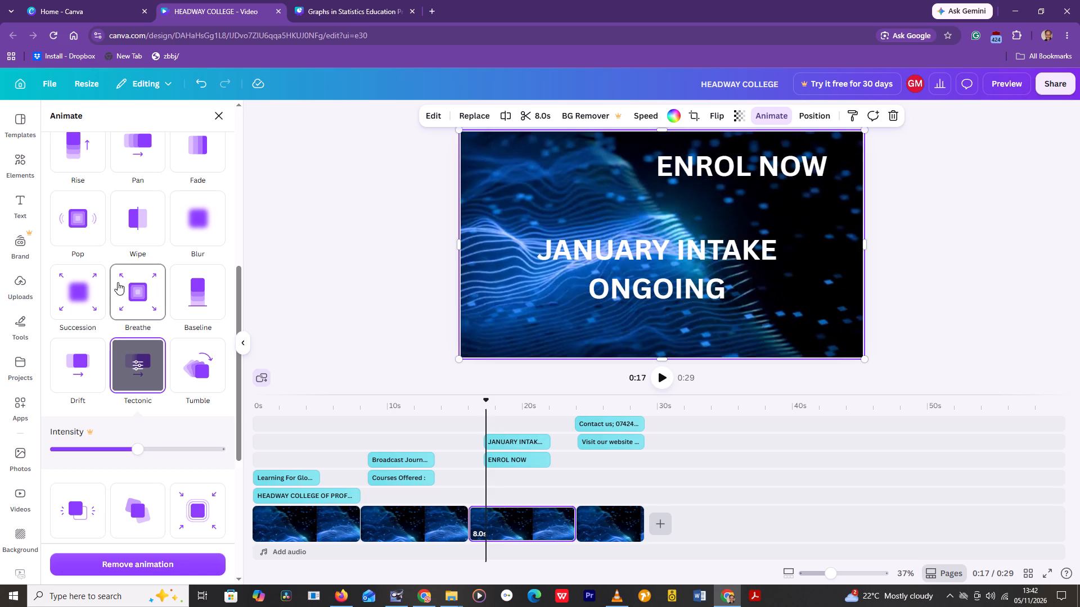
pyautogui.click(190, 241)
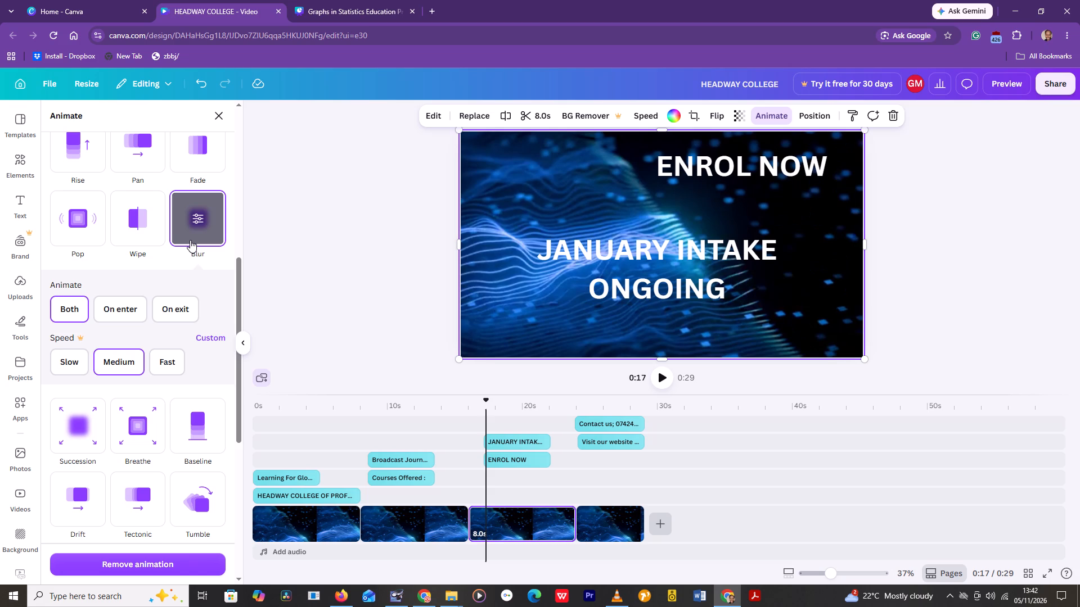
# Add the Pulse add-on effect to the January intake background clip, keeping Flicker active, and deselect the clip.
pyautogui.scroll(2, 190, 240)
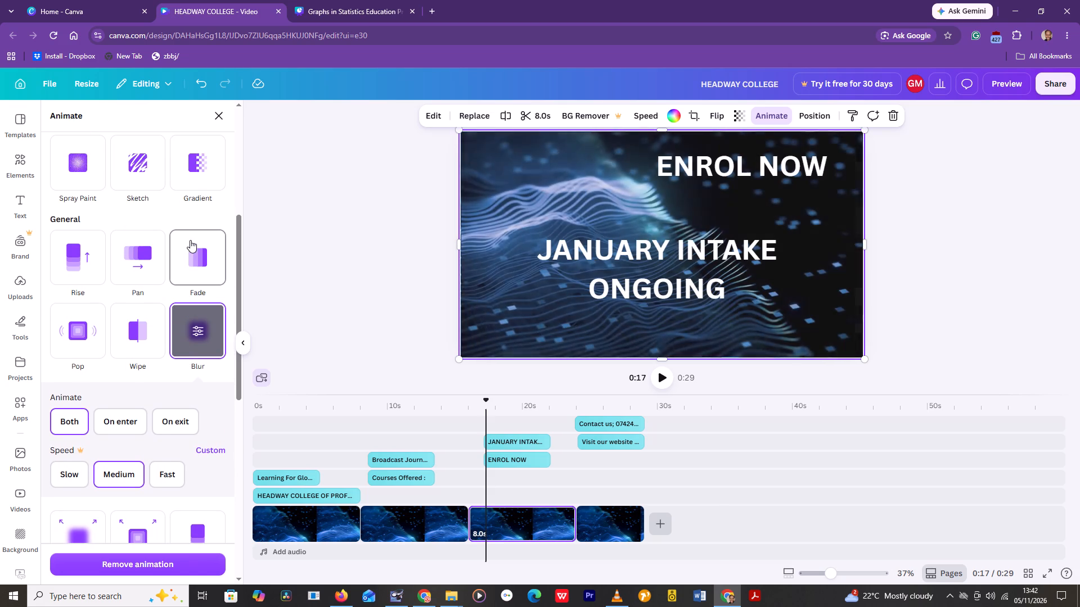
pyautogui.scroll(6, 190, 240)
pyautogui.scroll(-1, 190, 240)
pyautogui.scroll(2, 190, 240)
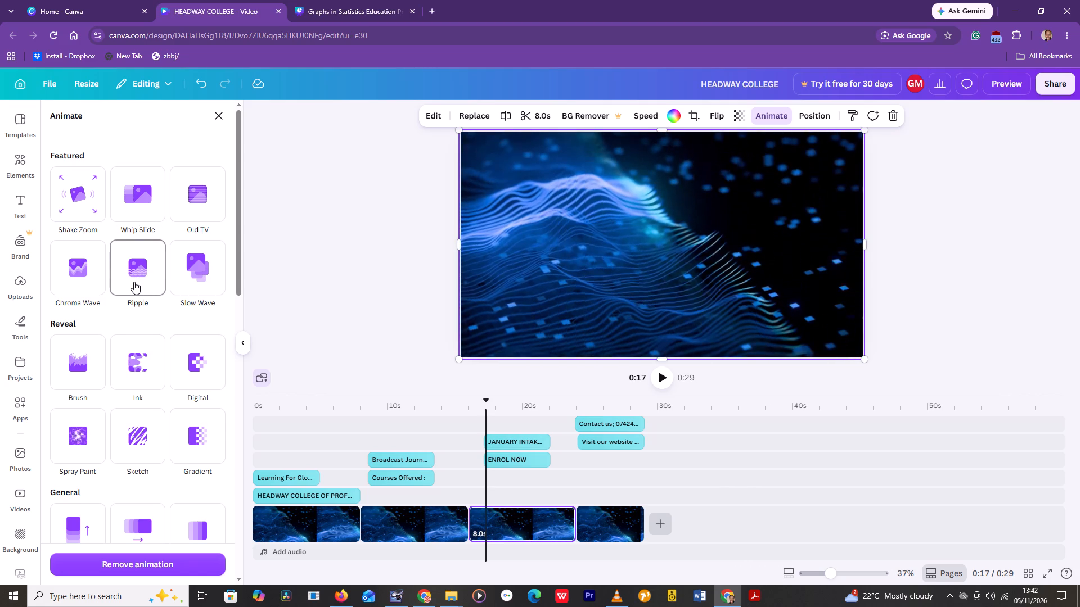
pyautogui.scroll(-2, 134, 282)
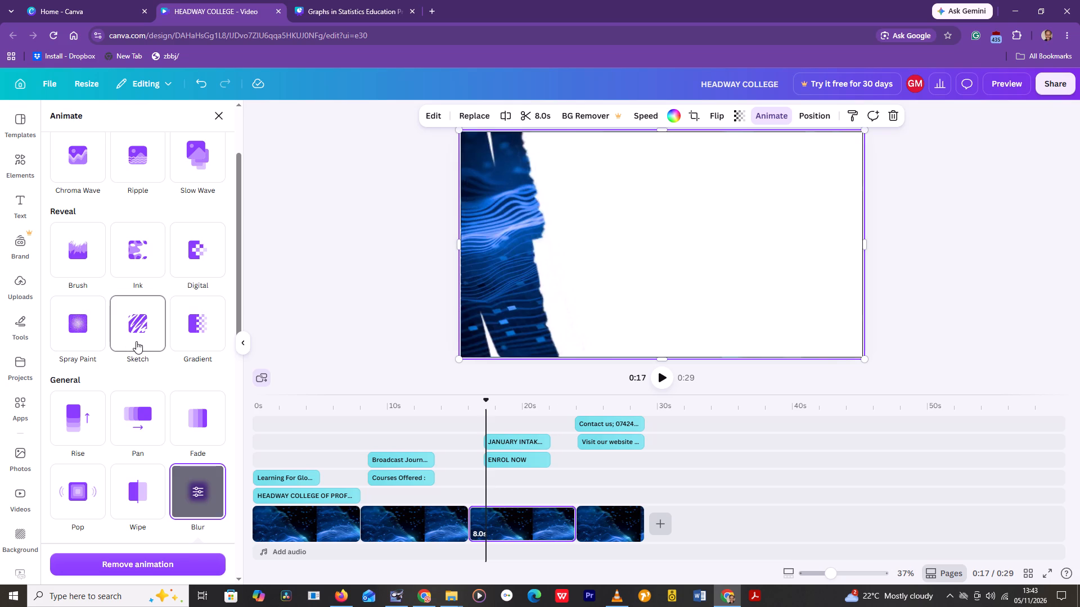
pyautogui.scroll(-3, 137, 341)
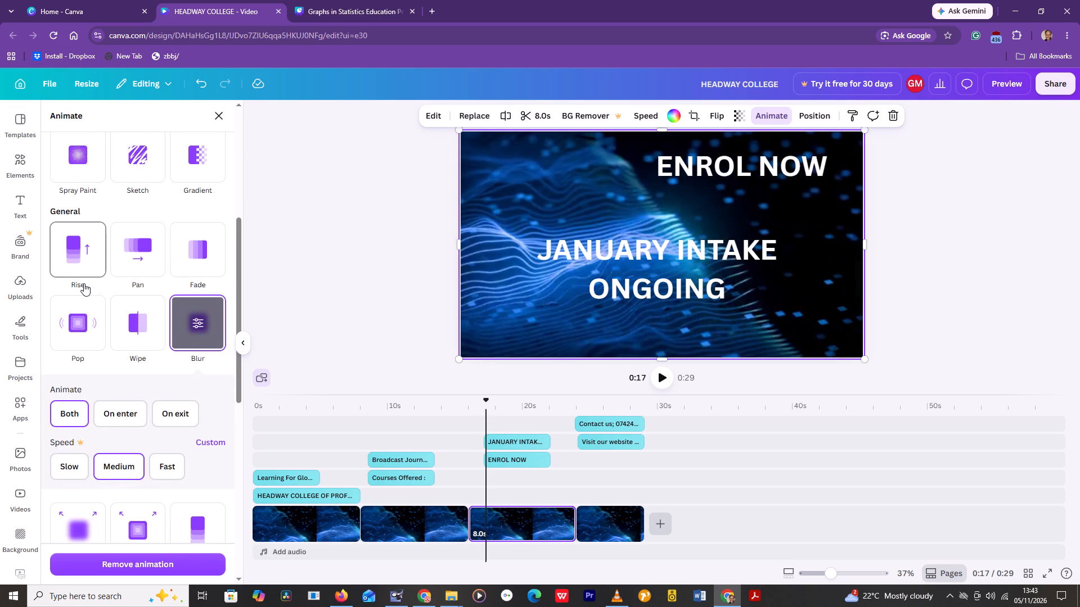
pyautogui.scroll(-4, 61, 438)
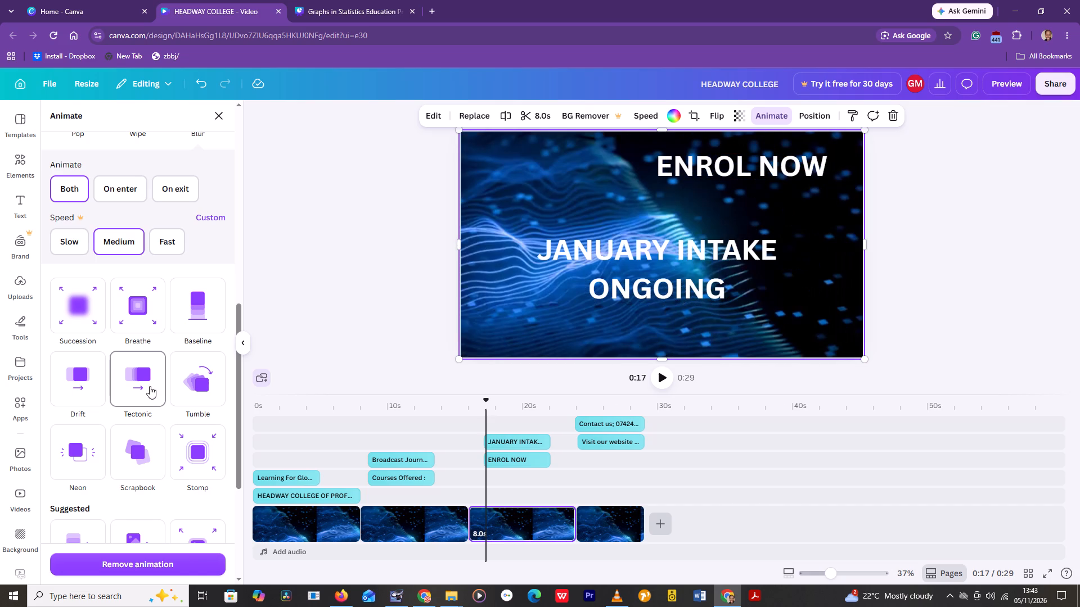
pyautogui.scroll(-4, 138, 389)
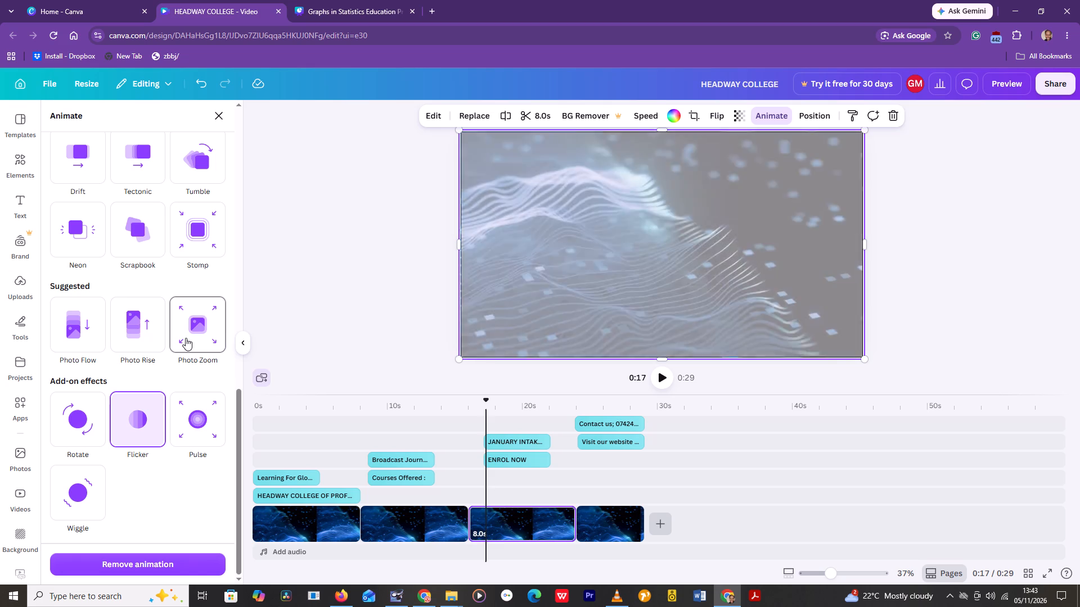
pyautogui.scroll(-3, 185, 341)
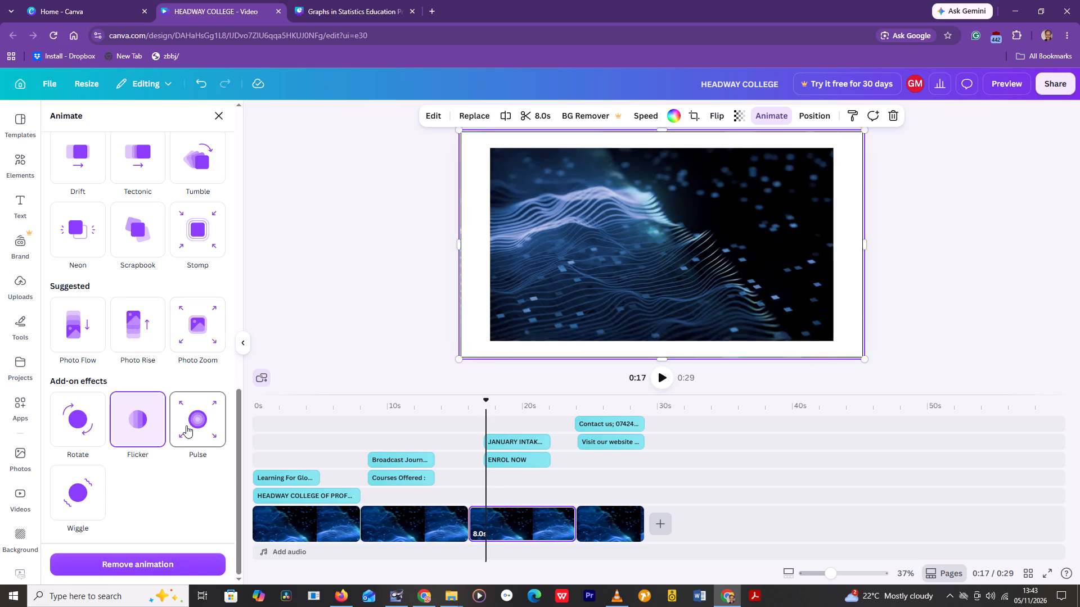
pyautogui.click(186, 425)
pyautogui.click(145, 420)
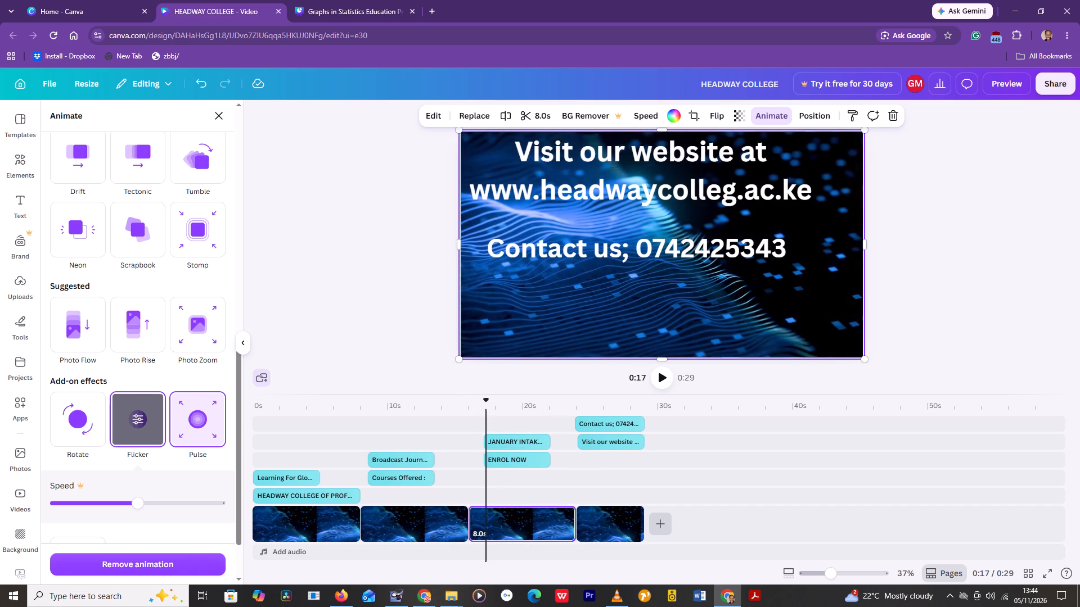
pyautogui.click(485, 476)
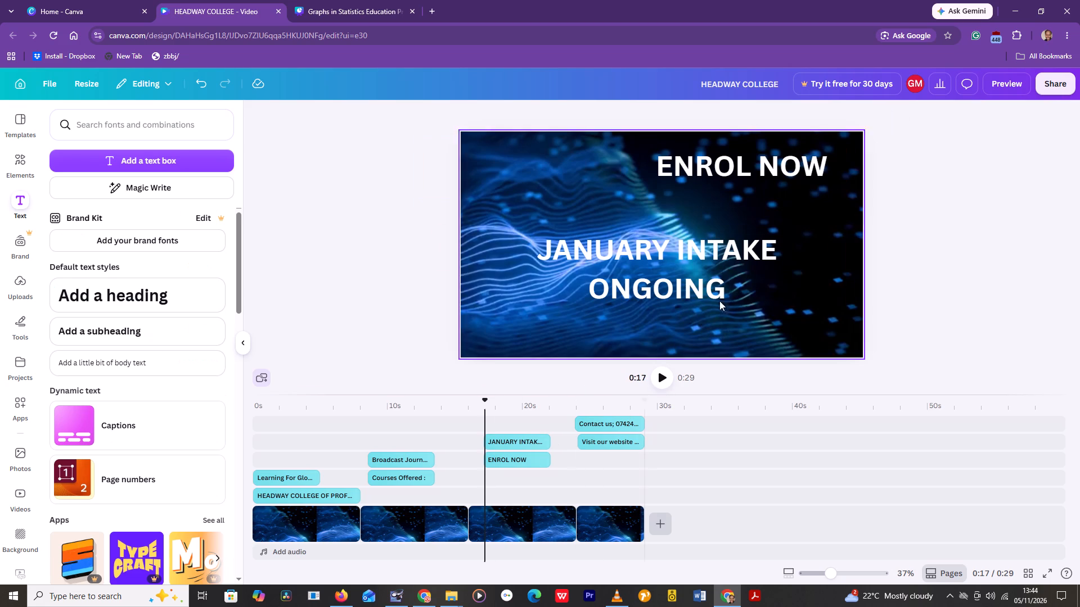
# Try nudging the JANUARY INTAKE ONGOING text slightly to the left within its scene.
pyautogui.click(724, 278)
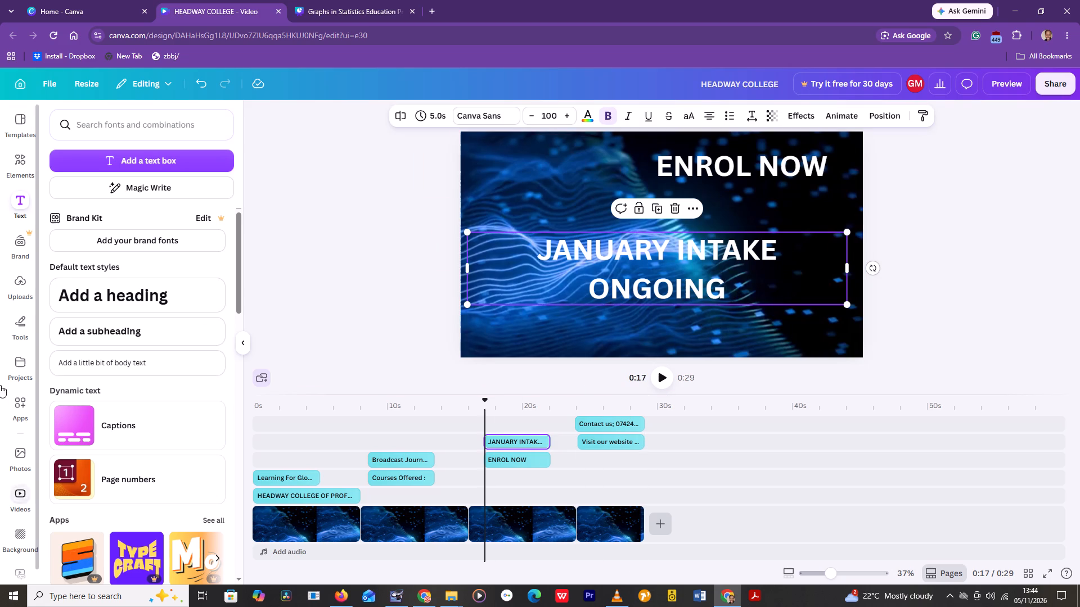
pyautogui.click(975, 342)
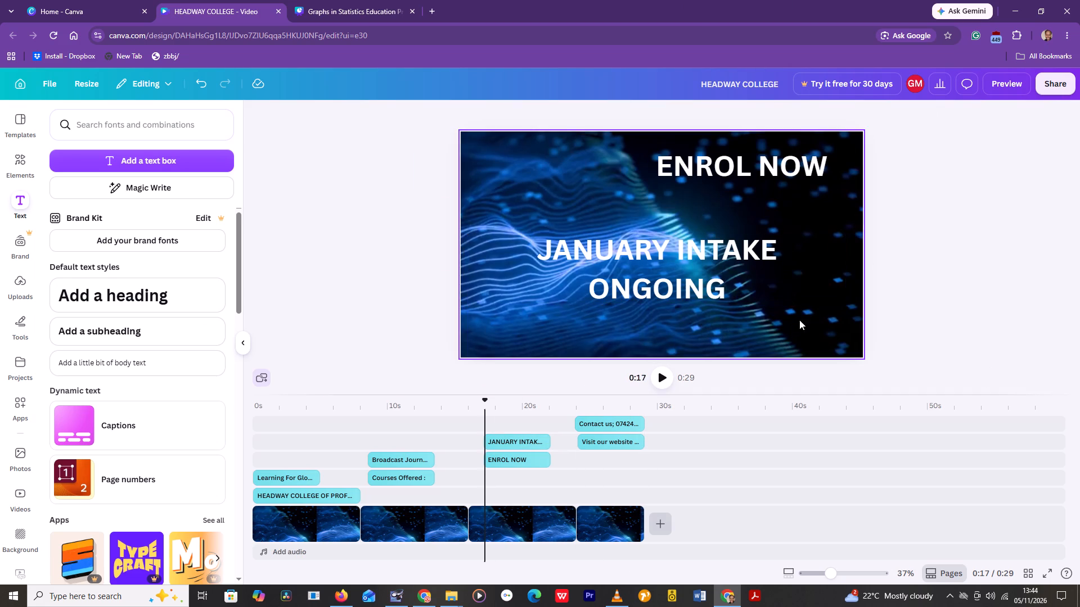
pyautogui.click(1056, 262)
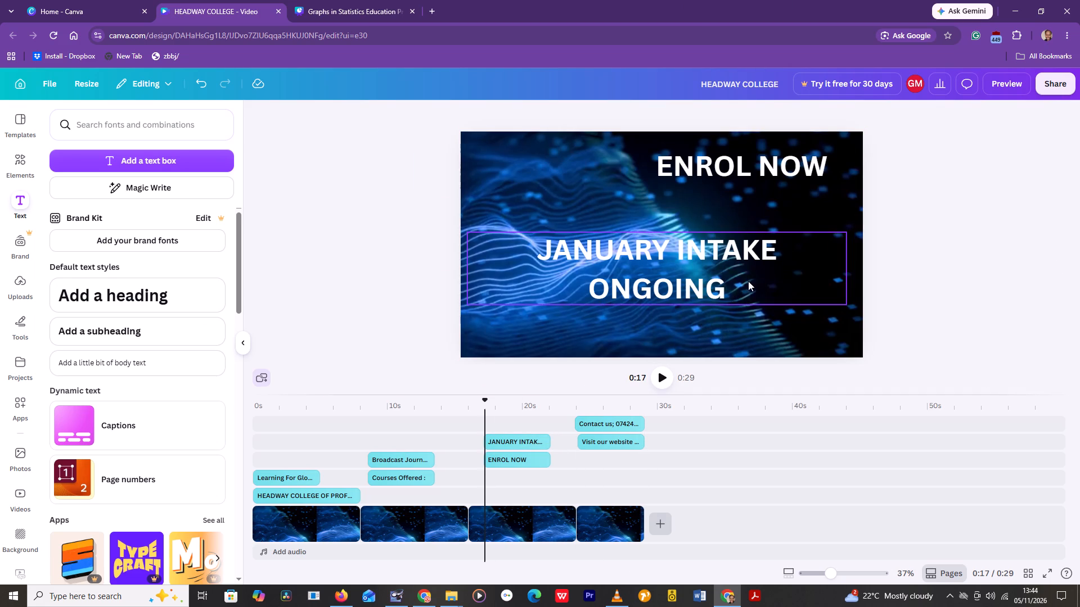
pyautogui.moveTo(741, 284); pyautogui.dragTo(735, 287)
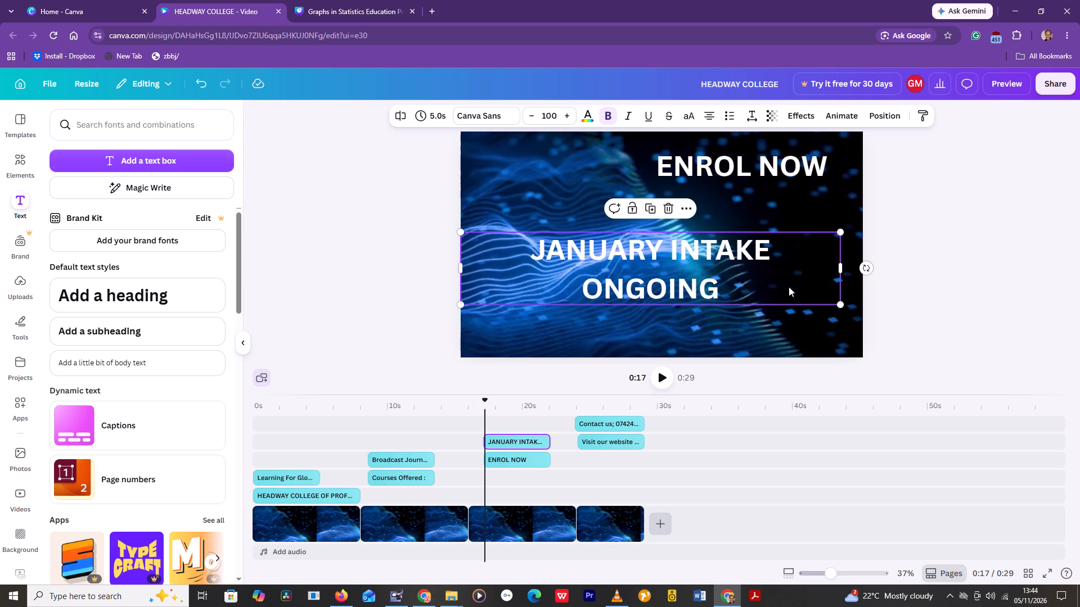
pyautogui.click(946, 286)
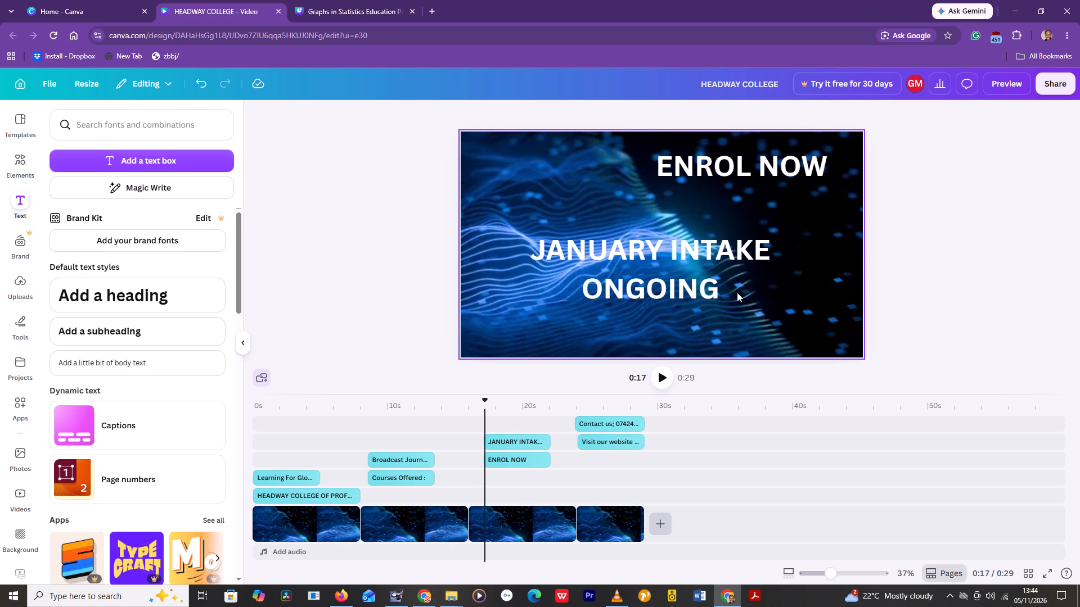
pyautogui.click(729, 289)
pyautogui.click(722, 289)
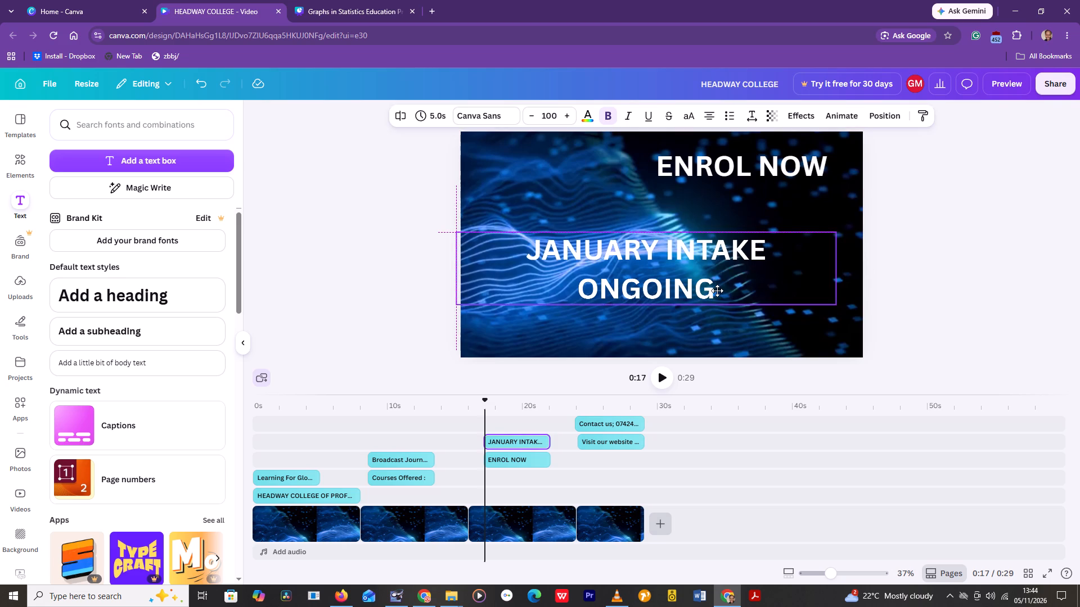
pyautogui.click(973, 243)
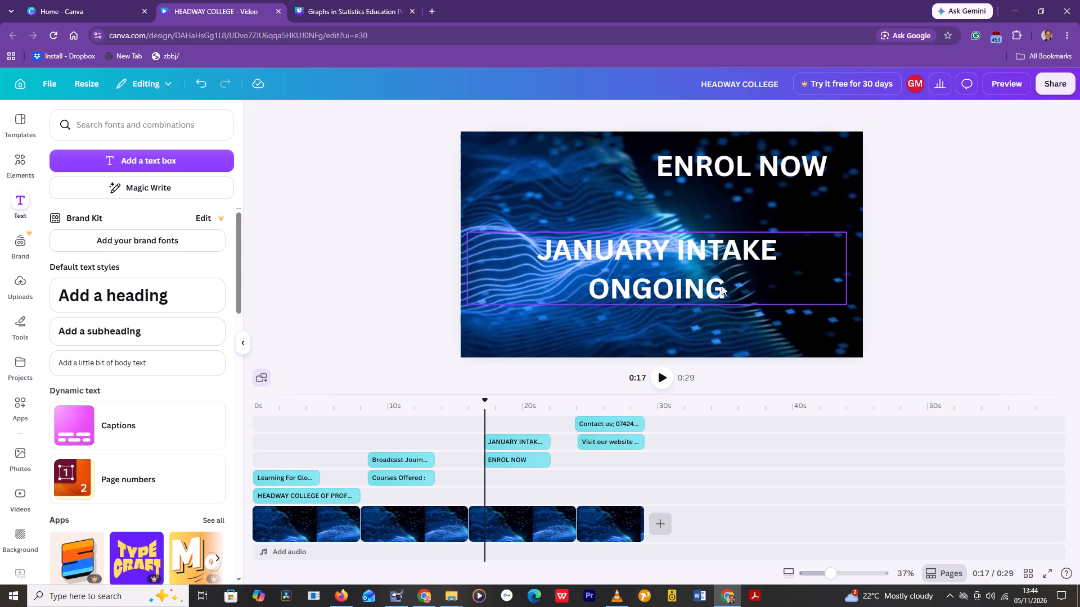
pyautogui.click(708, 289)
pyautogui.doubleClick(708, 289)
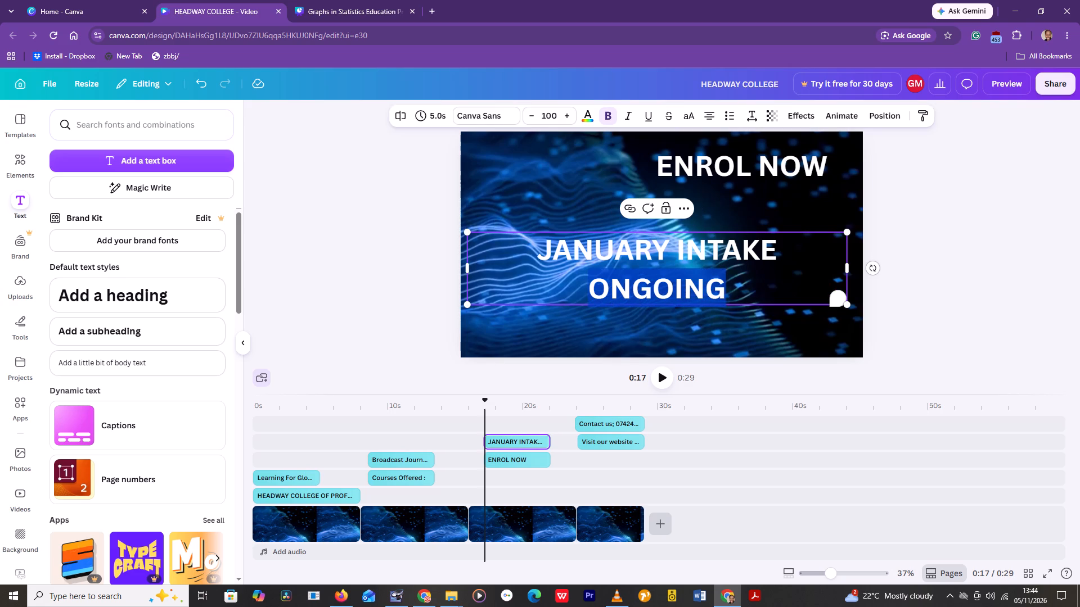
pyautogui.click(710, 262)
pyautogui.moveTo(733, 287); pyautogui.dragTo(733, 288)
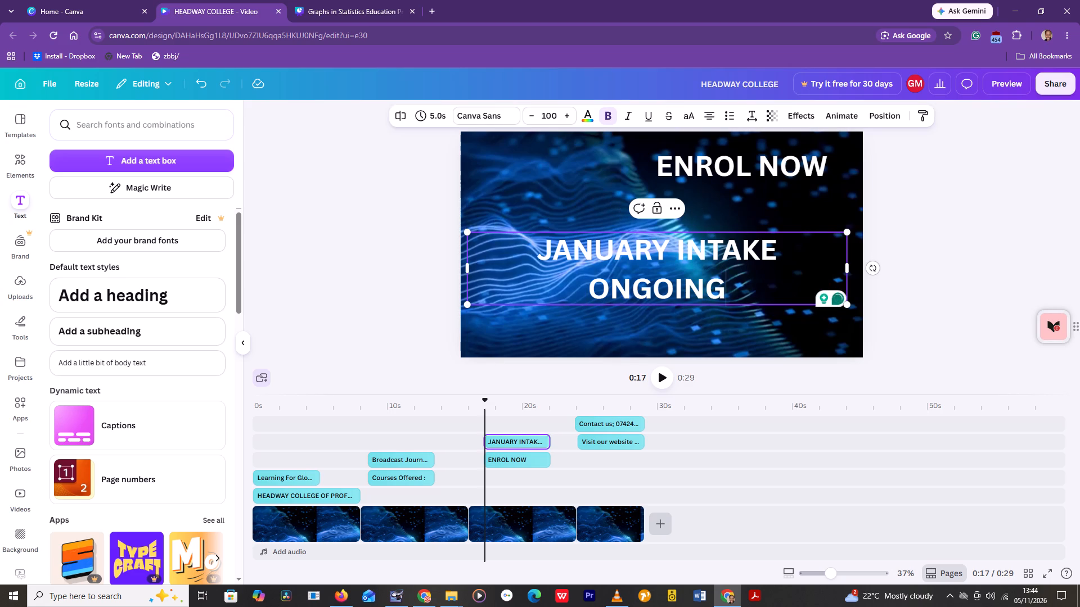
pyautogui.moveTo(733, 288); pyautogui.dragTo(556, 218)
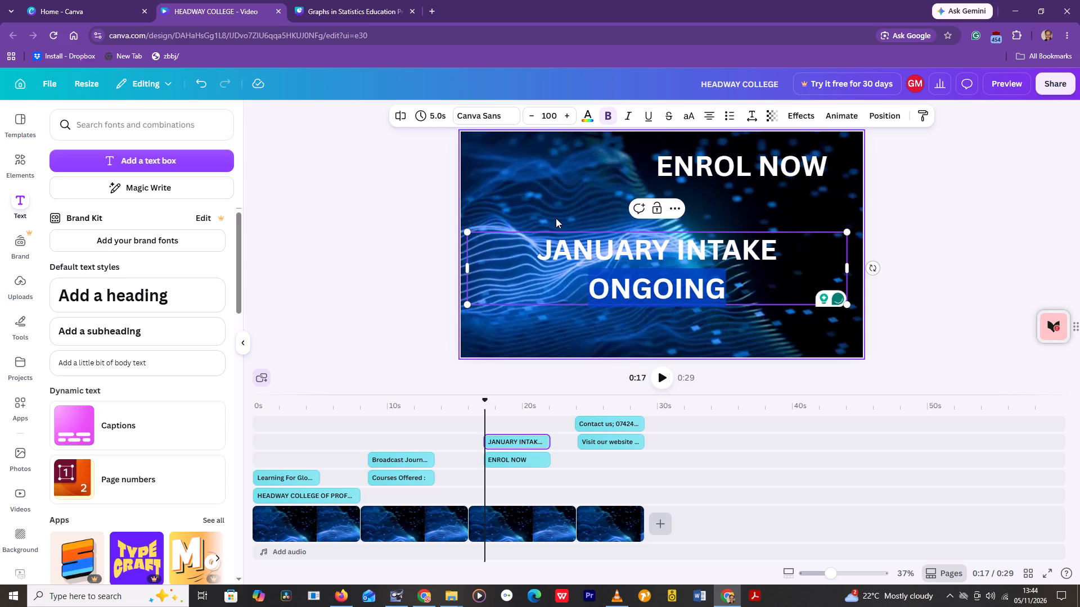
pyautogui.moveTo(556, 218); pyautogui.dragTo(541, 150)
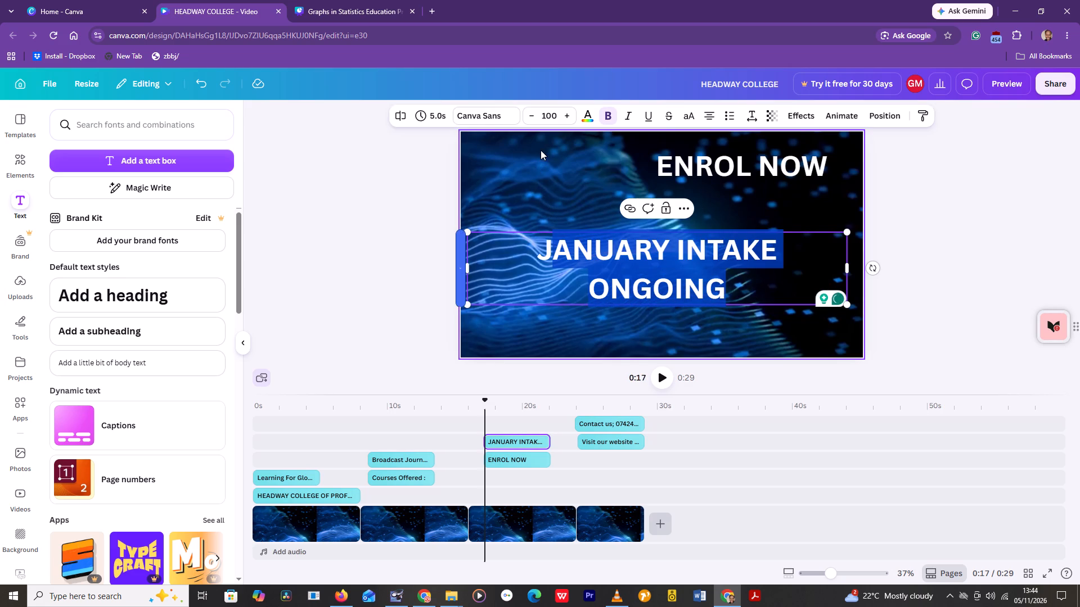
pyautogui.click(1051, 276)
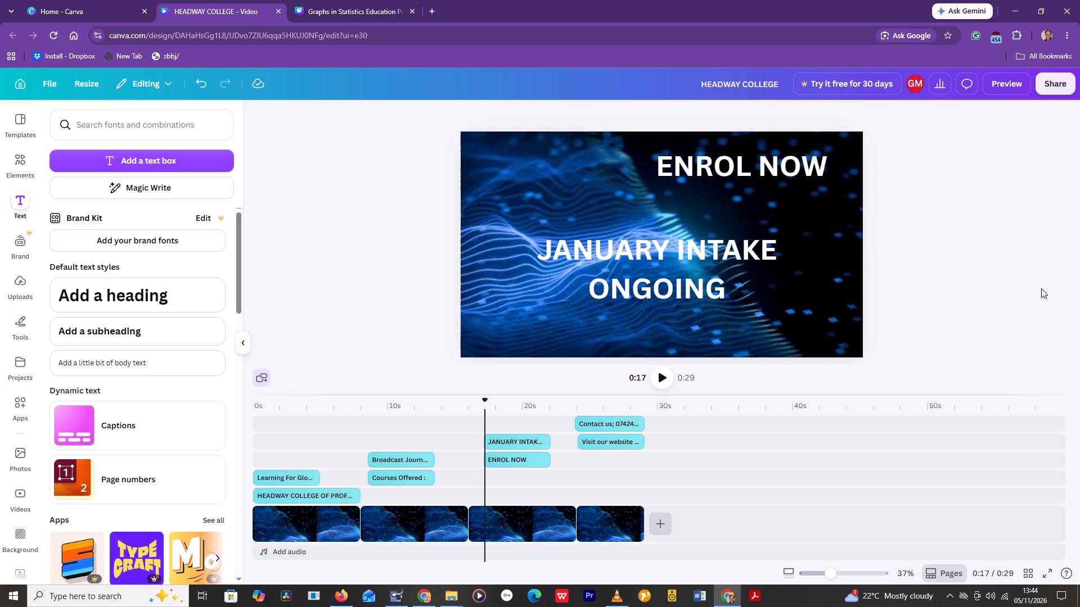
# Reposition the JANUARY INTAKE ONGOING text so that its text box is horizontally centred in the scene.
pyautogui.moveTo(723, 288); pyautogui.dragTo(716, 288)
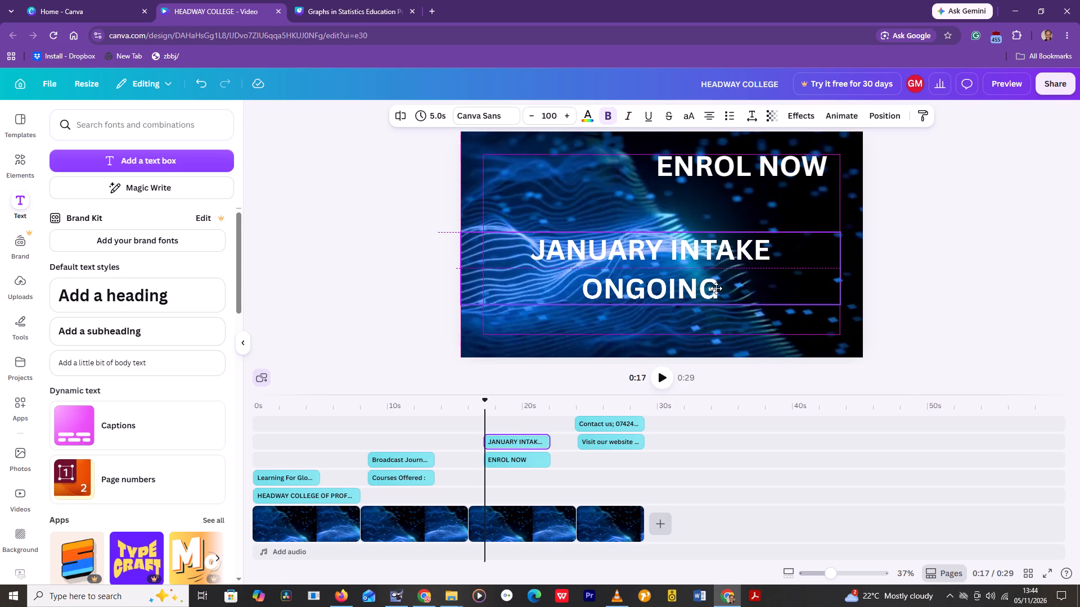
pyautogui.moveTo(716, 288); pyautogui.dragTo(731, 288)
pyautogui.click(724, 289)
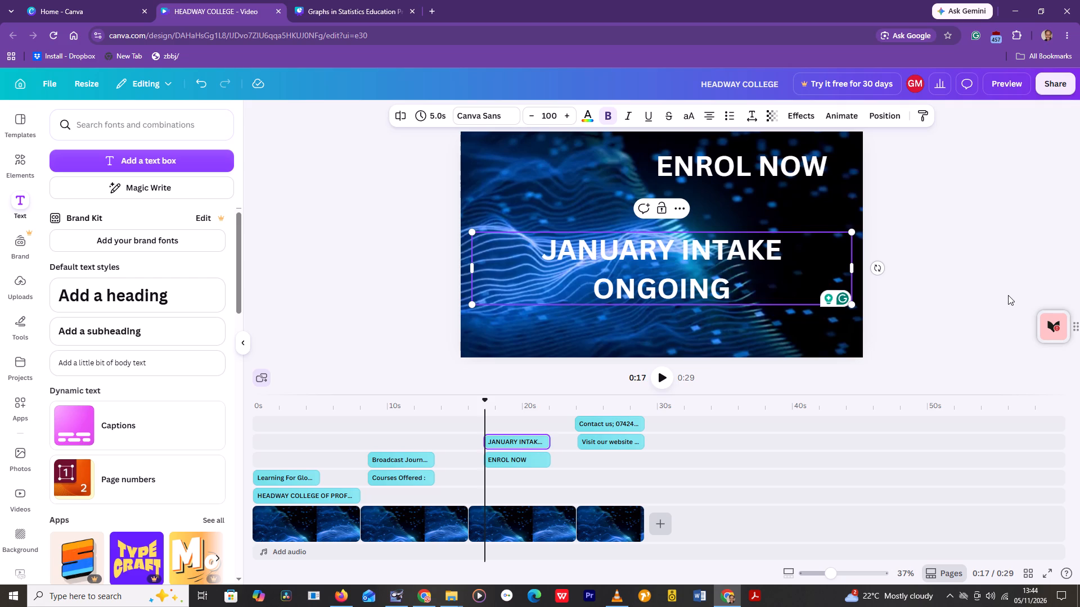
pyautogui.click(1009, 256)
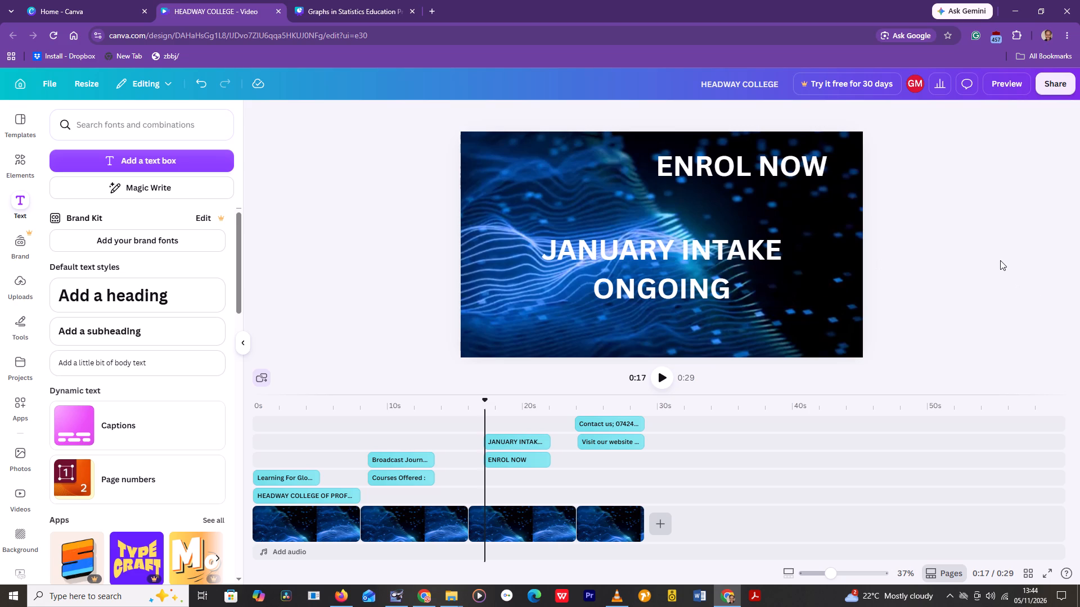
pyautogui.click(929, 274)
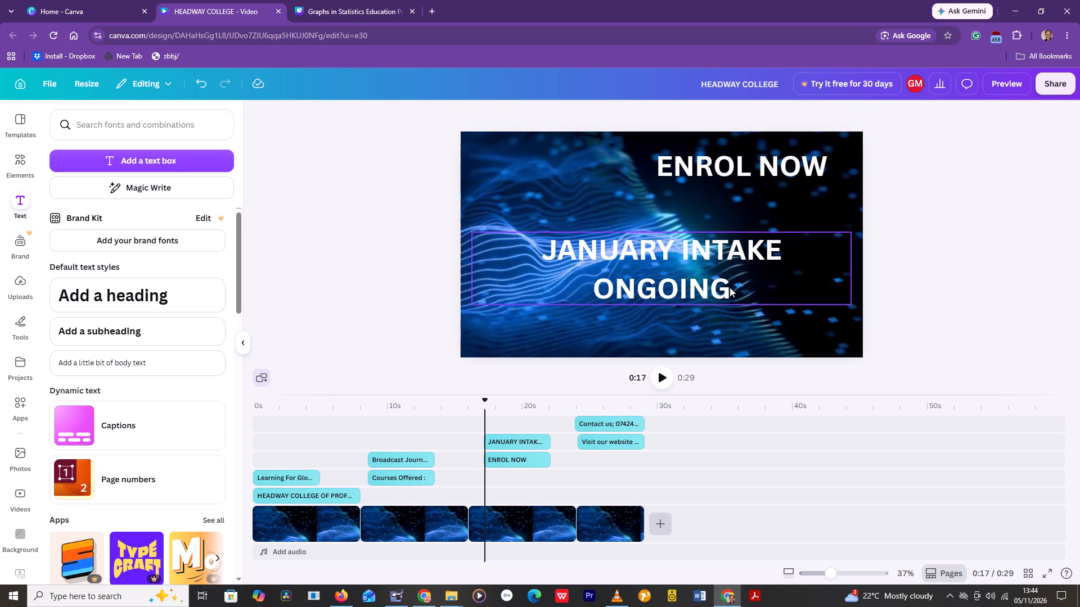
pyautogui.click(727, 286)
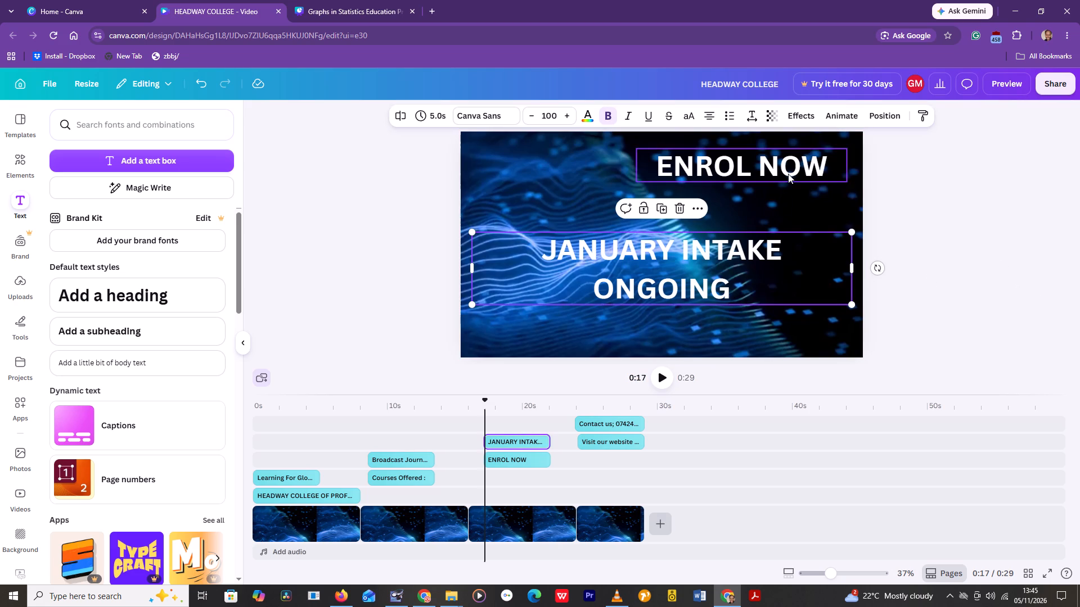
# Apply the Succession animation to the ENROL NOW text in the January intake scene and deselect it.
pyautogui.click(788, 174)
pyautogui.doubleClick(790, 171)
pyautogui.doubleClick(790, 171)
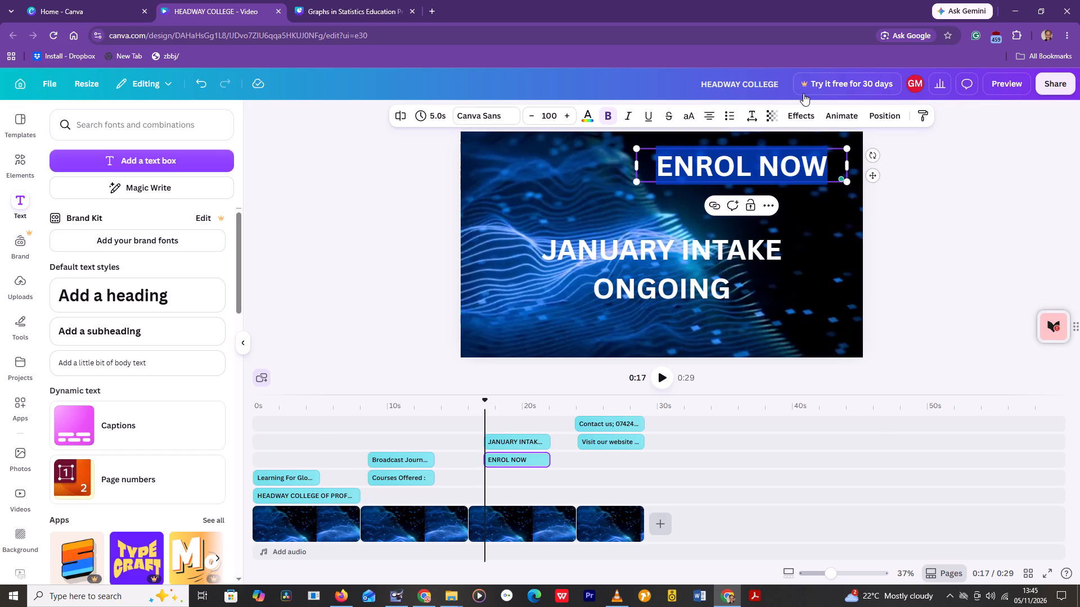
pyautogui.click(853, 114)
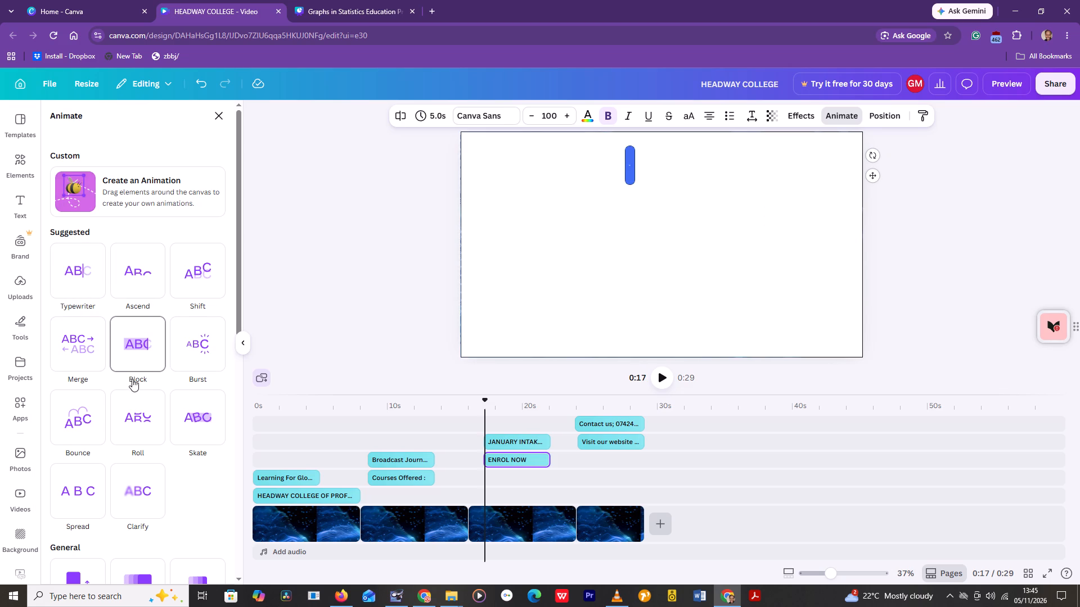
pyautogui.scroll(-5, 132, 379)
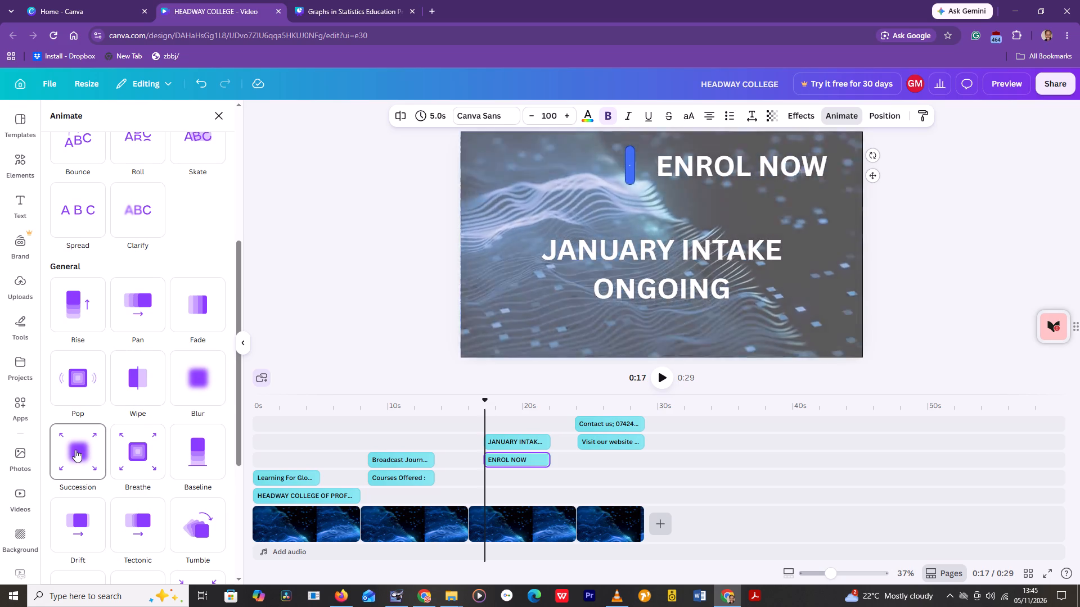
pyautogui.click(75, 450)
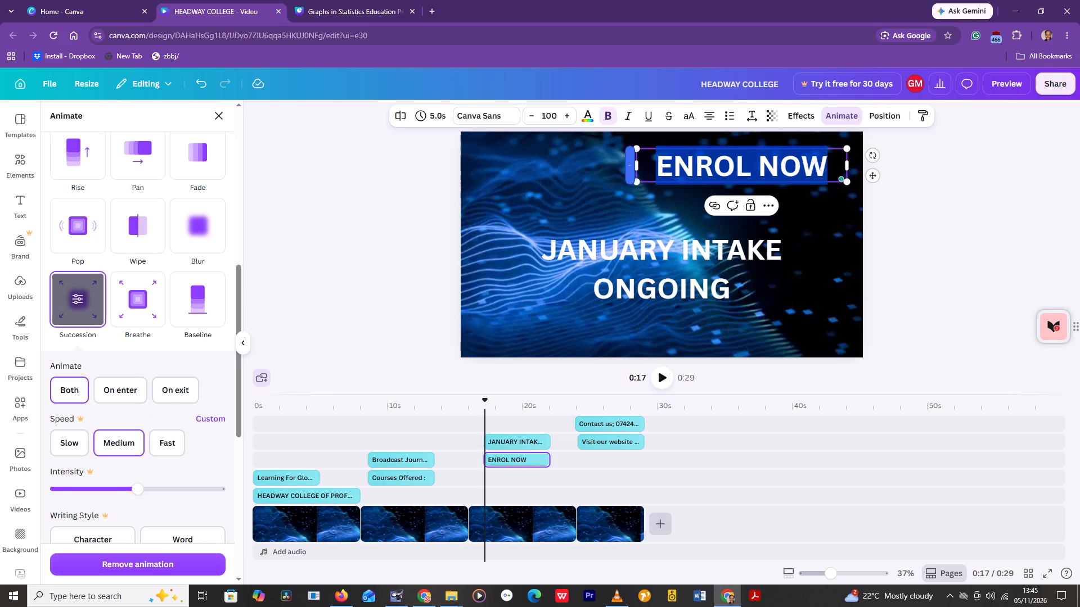
pyautogui.click(1005, 296)
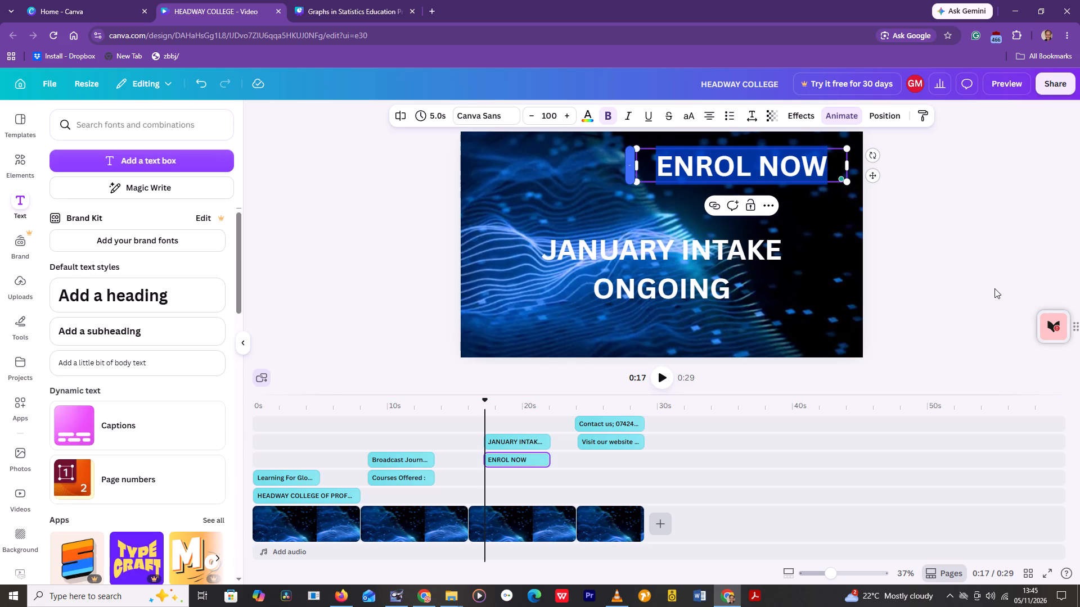
pyautogui.click(994, 288)
# Select the JANUARY INTAKE ONGOING text in the January intake scene.
pyautogui.click(744, 284)
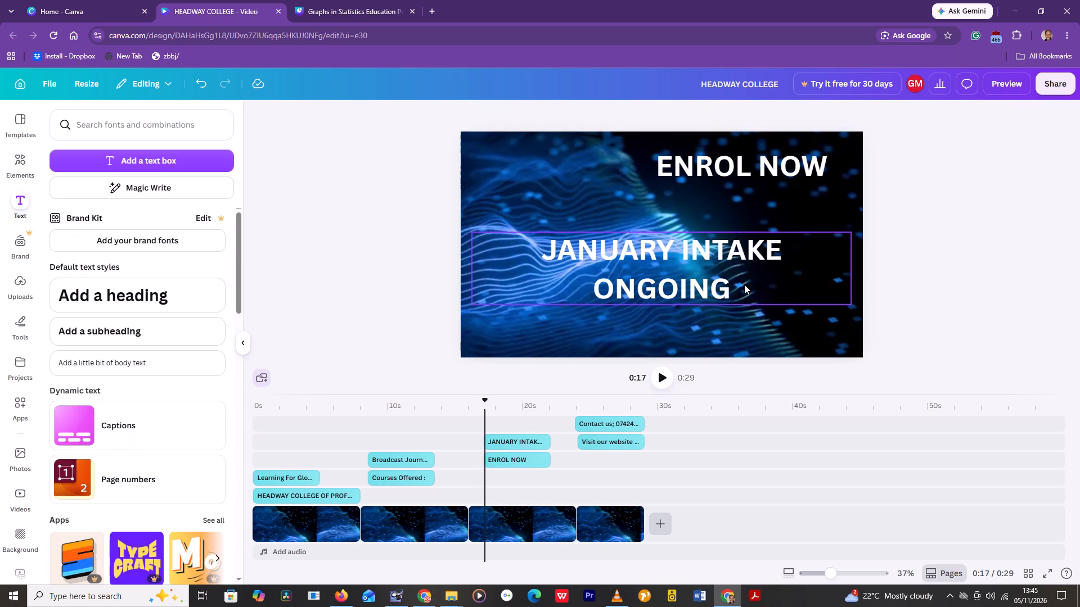
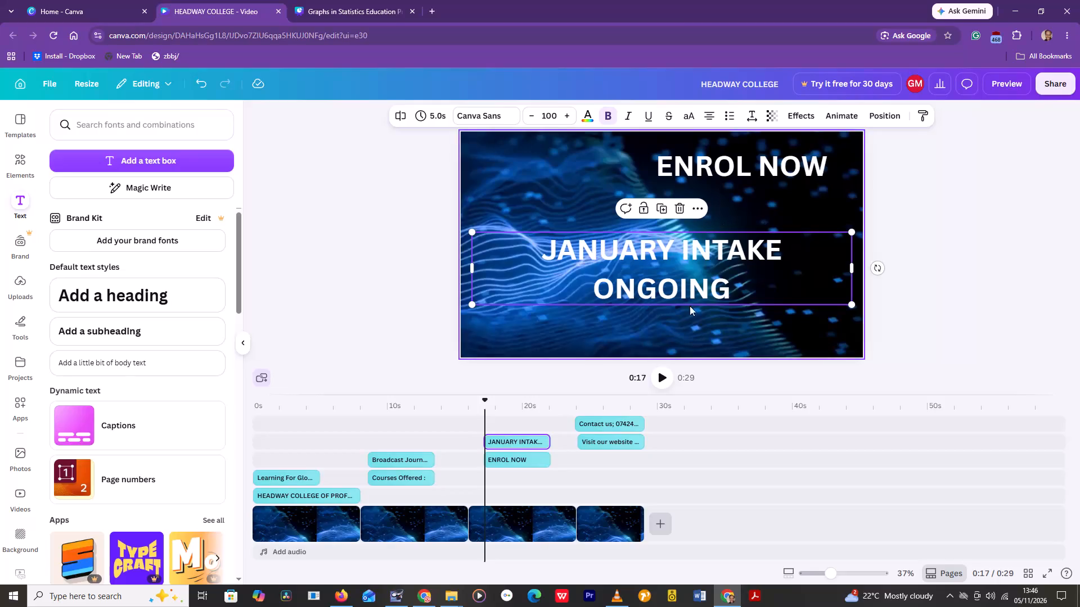
# Open the animation options for the JANUARY INTAKE ONGOING text and browse the general and add-on effects.
pyautogui.tripleClick(690, 283)
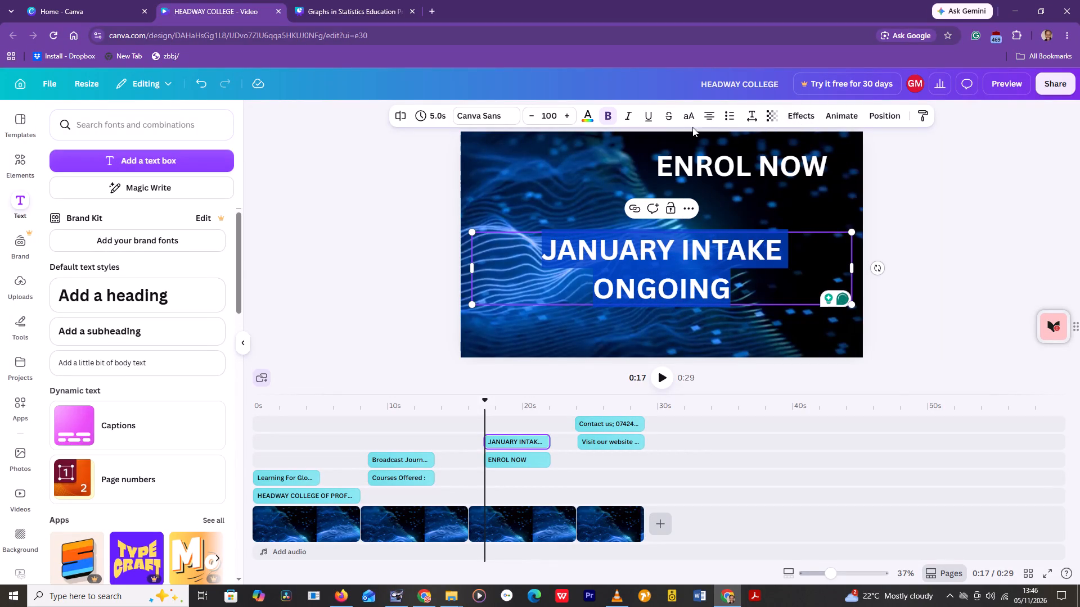
pyautogui.click(839, 119)
pyautogui.scroll(-4, 125, 487)
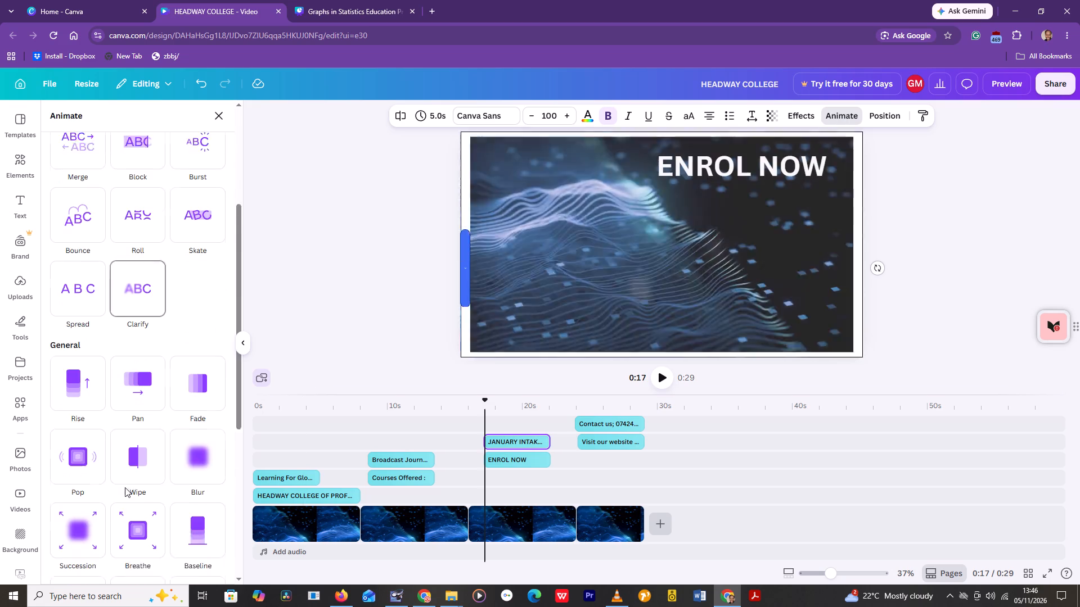
pyautogui.scroll(-5, 114, 495)
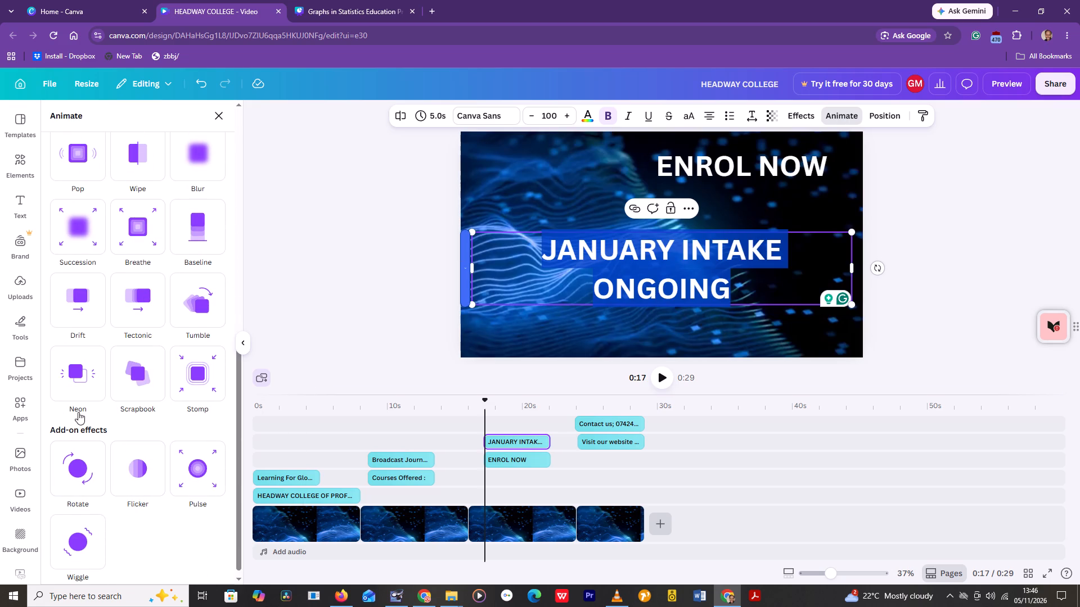
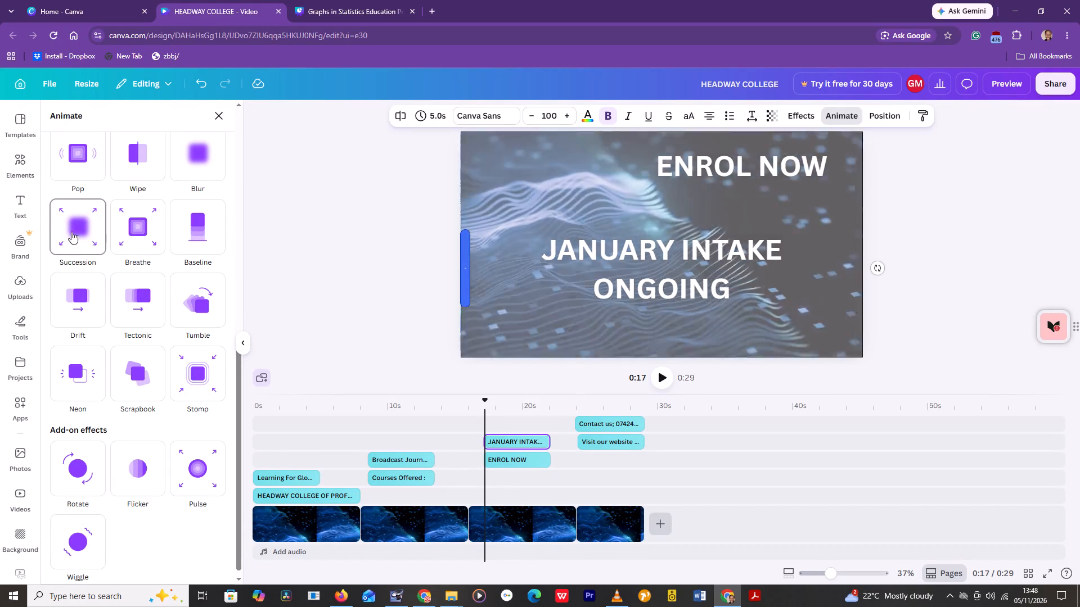
# Apply the Succession animation to the JANUARY INTAKE ONGOING text and preview the video from 0:15 into the contact scene.
pyautogui.click(66, 227)
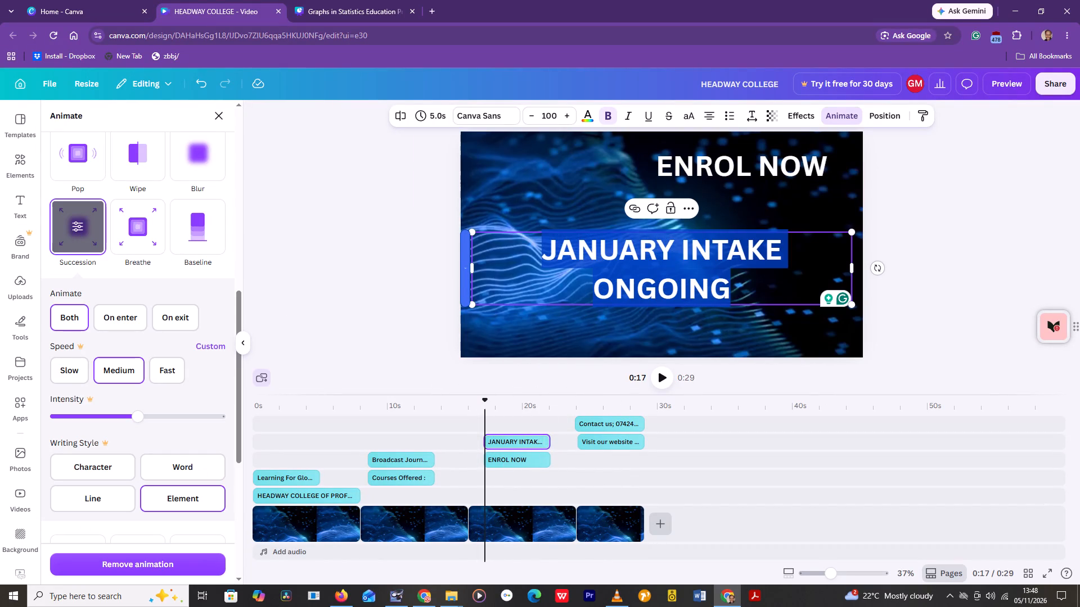
pyautogui.moveTo(485, 405); pyautogui.dragTo(462, 411)
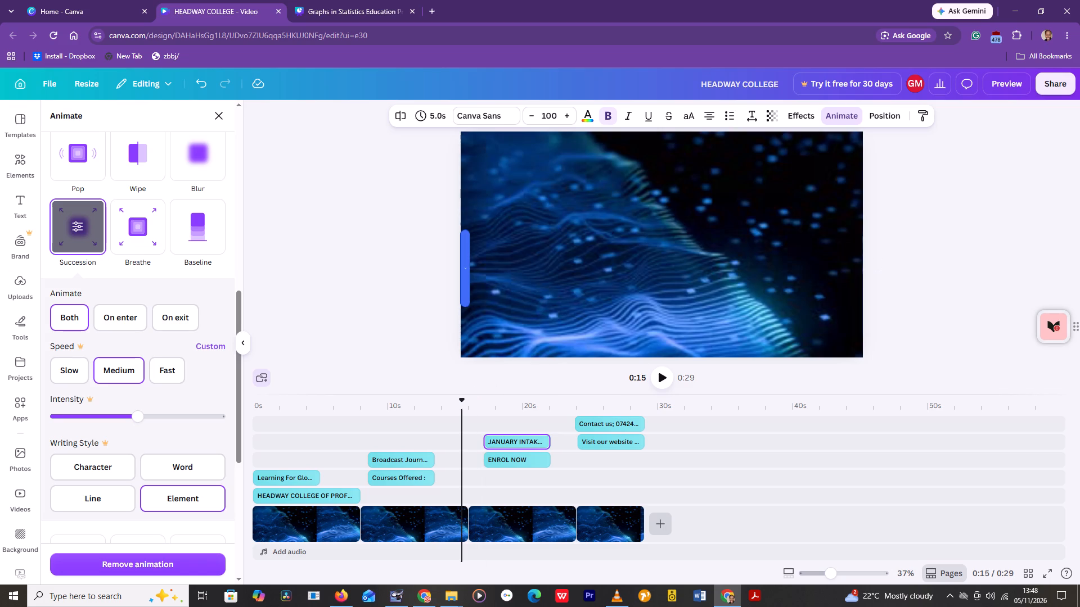
pyautogui.press('space')
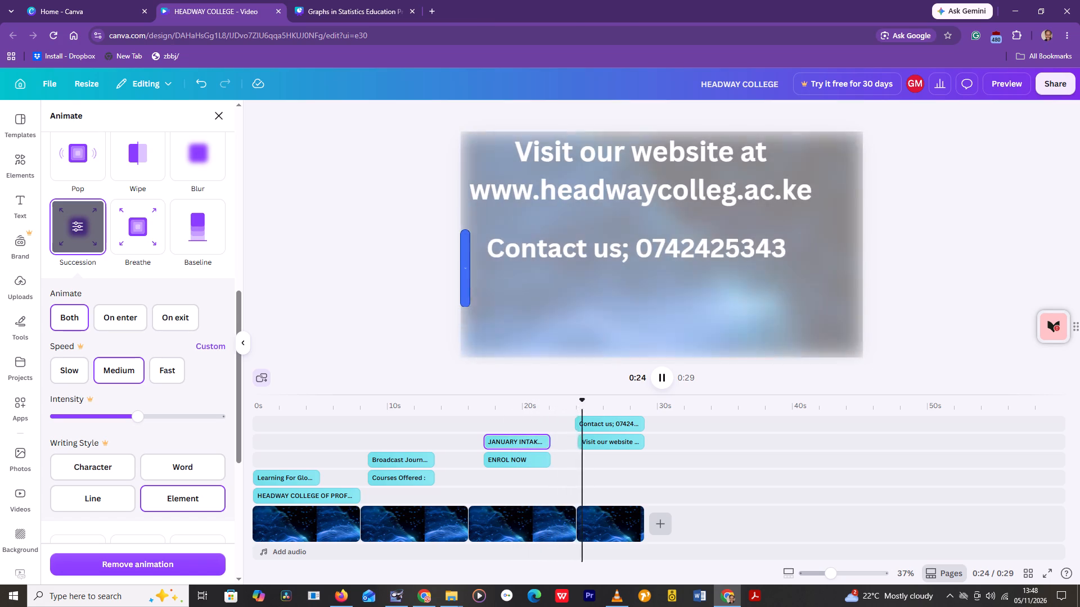
pyautogui.press('space')
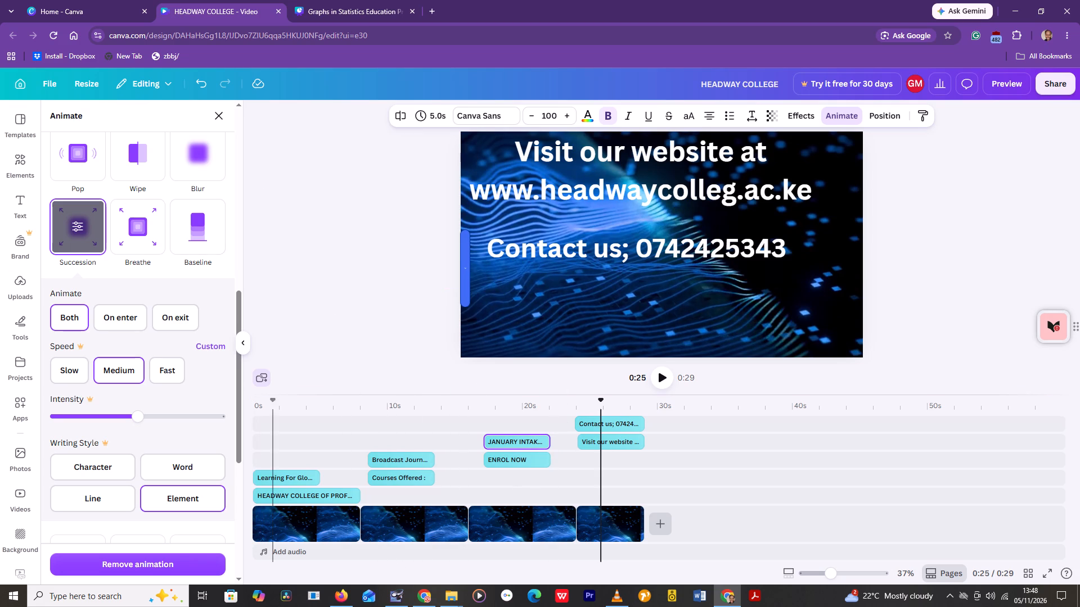
# Select the title scene's background clip and look through its featured, reveal, general, suggested and add-on animations.
pyautogui.click(331, 519)
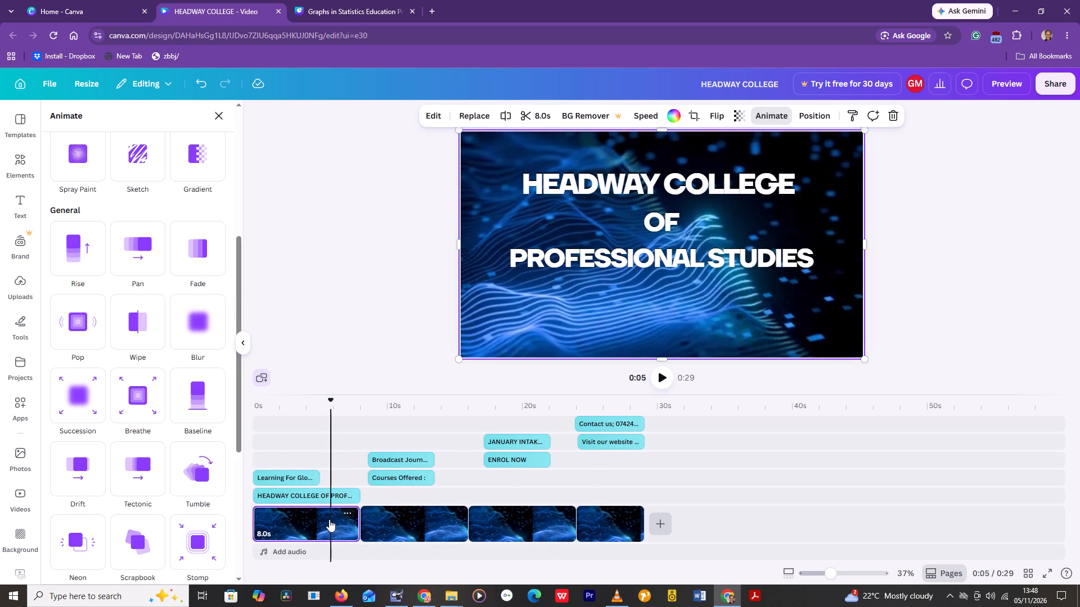
pyautogui.scroll(-3, 112, 324)
pyautogui.scroll(1, 112, 324)
pyautogui.scroll(-3, 112, 324)
pyautogui.scroll(1, 112, 324)
pyautogui.scroll(-4, 114, 323)
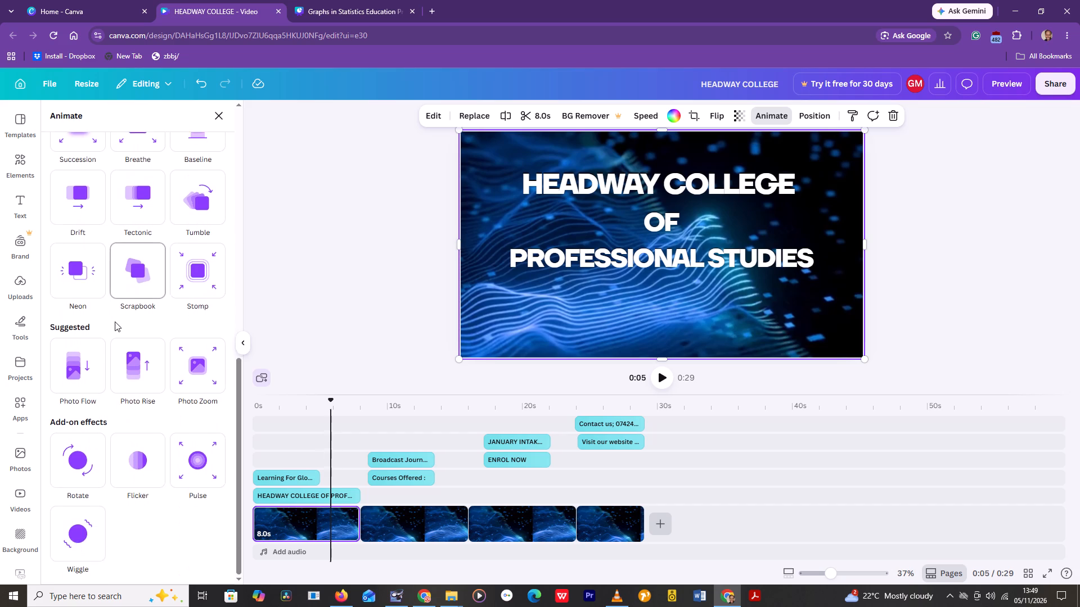
pyautogui.scroll(-2, 115, 321)
pyautogui.scroll(1, 115, 321)
pyautogui.scroll(-6, 115, 321)
pyautogui.scroll(9, 115, 321)
pyautogui.scroll(-1, 115, 320)
pyautogui.scroll(3, 115, 320)
pyautogui.scroll(-1, 115, 320)
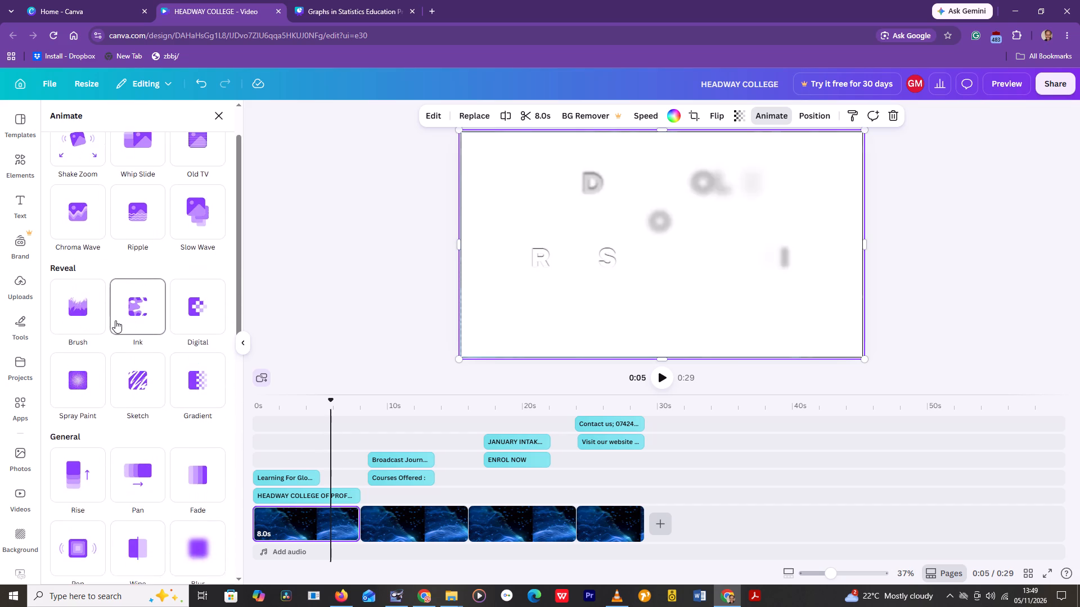
pyautogui.scroll(7, 115, 320)
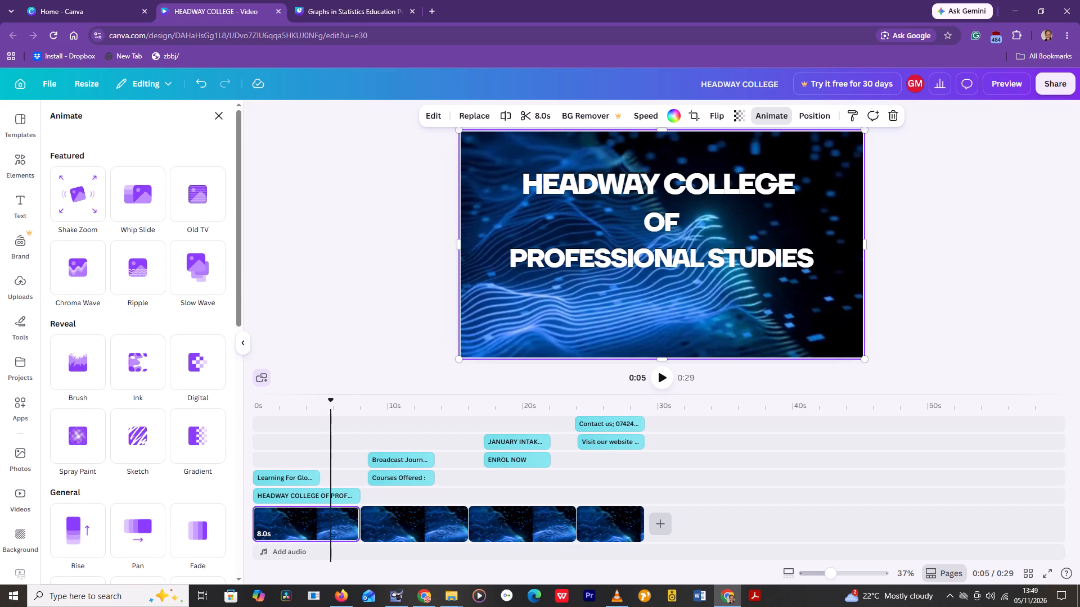
# Play the video from the start through to the January intake scene.
pyautogui.moveTo(333, 410); pyautogui.dragTo(250, 423)
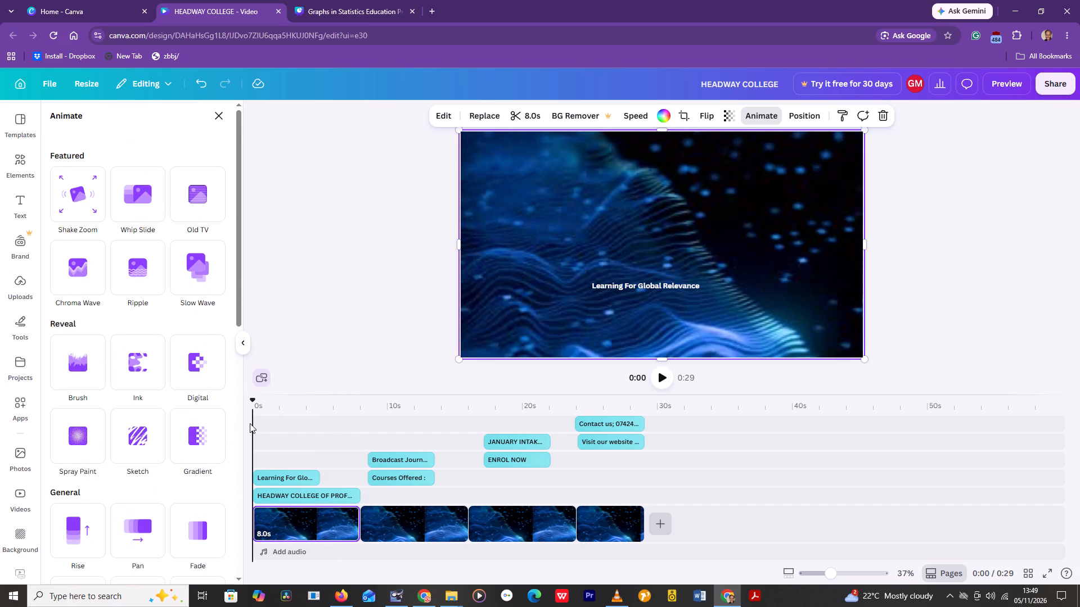
pyautogui.press('space')
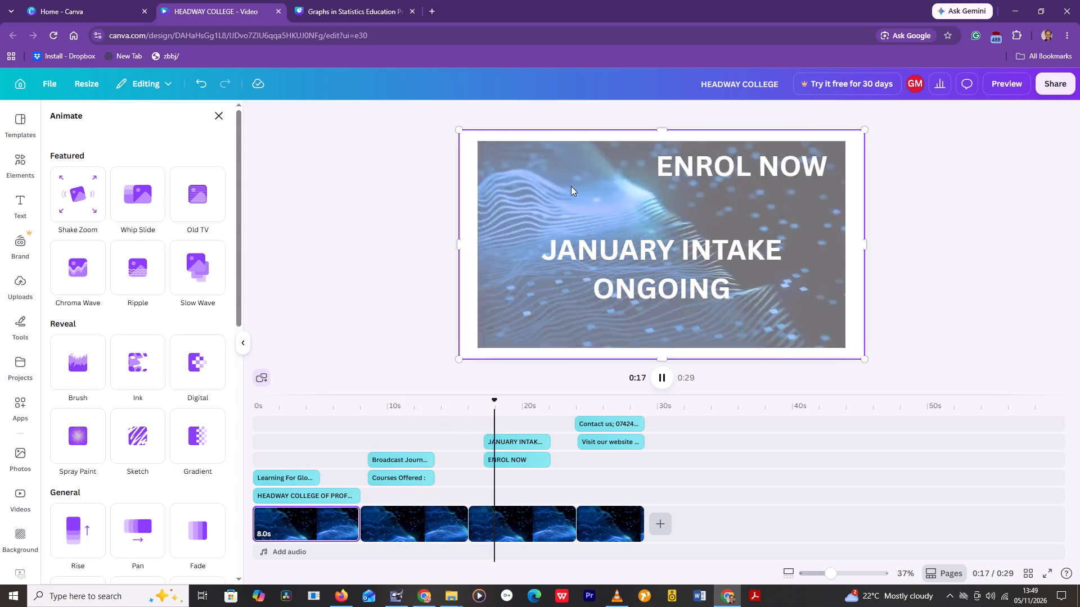
pyautogui.press('space')
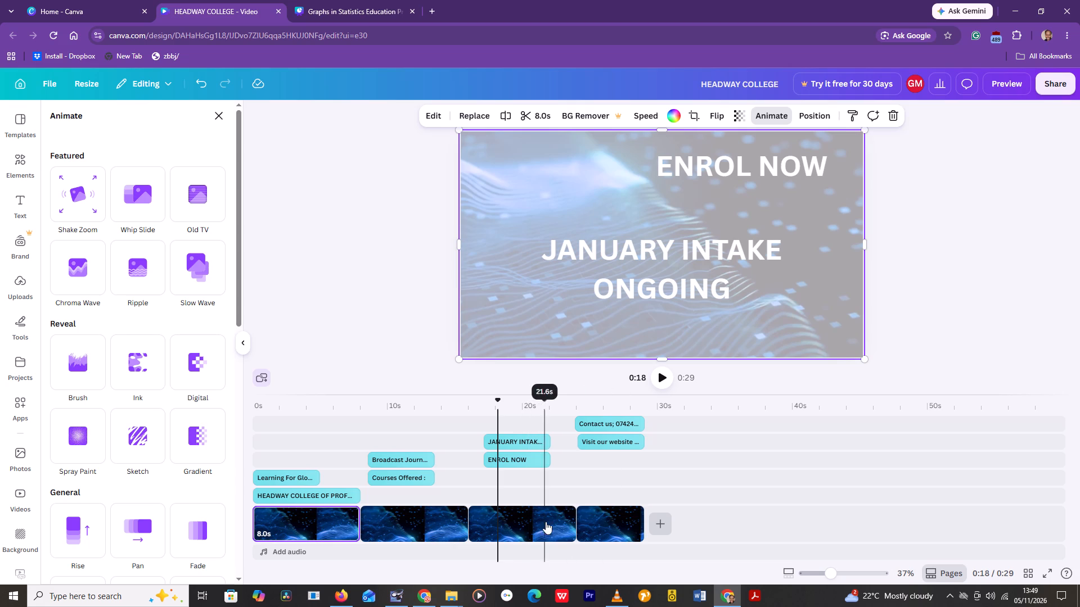
# Remove the Blur animation from the January intake scene's background clip.
pyautogui.click(538, 527)
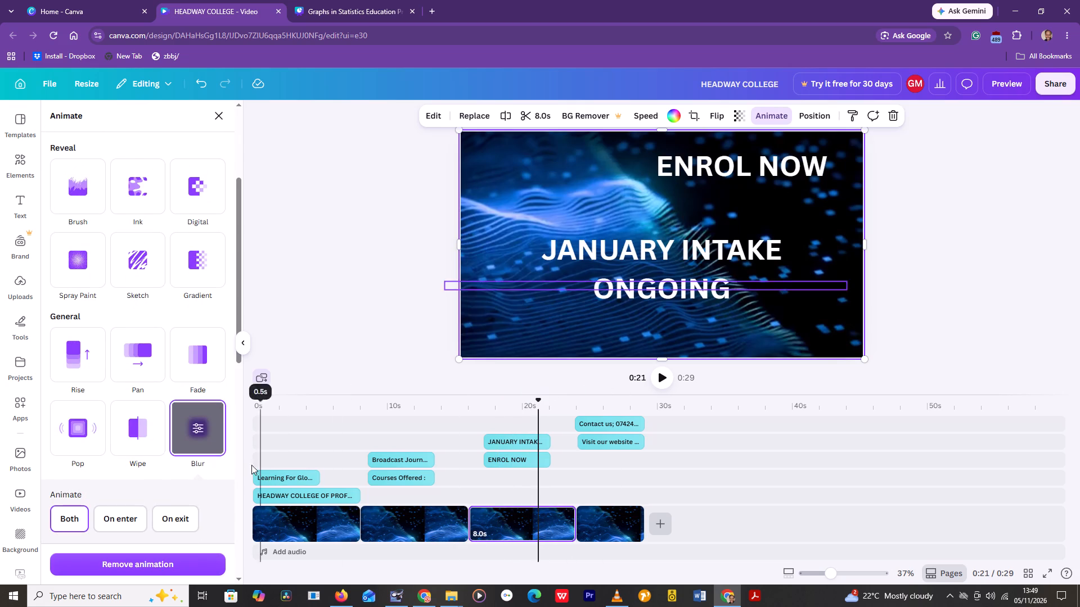
pyautogui.click(192, 419)
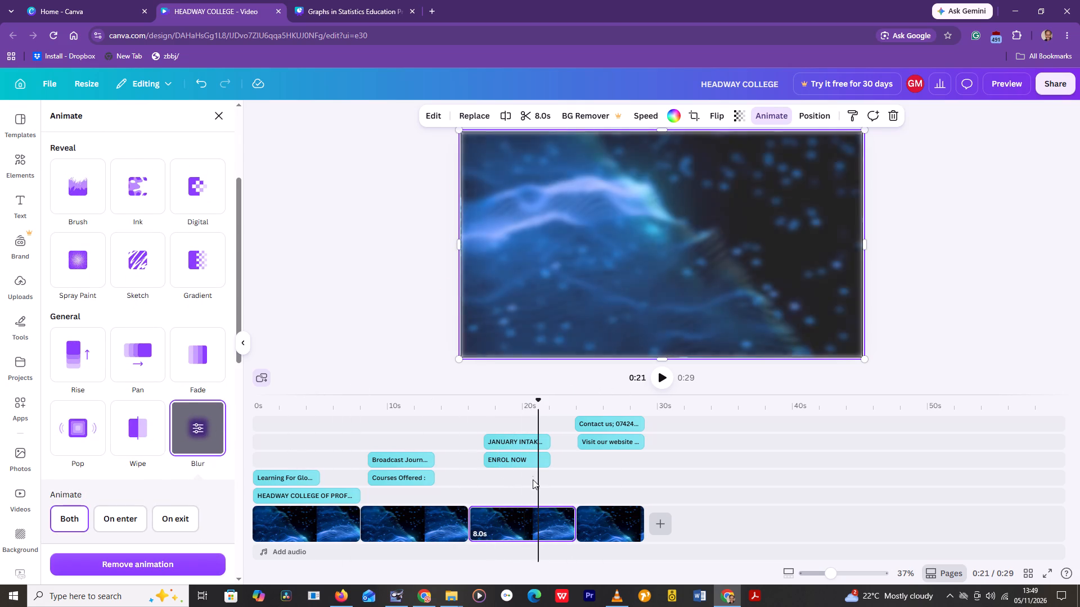
pyautogui.click(199, 432)
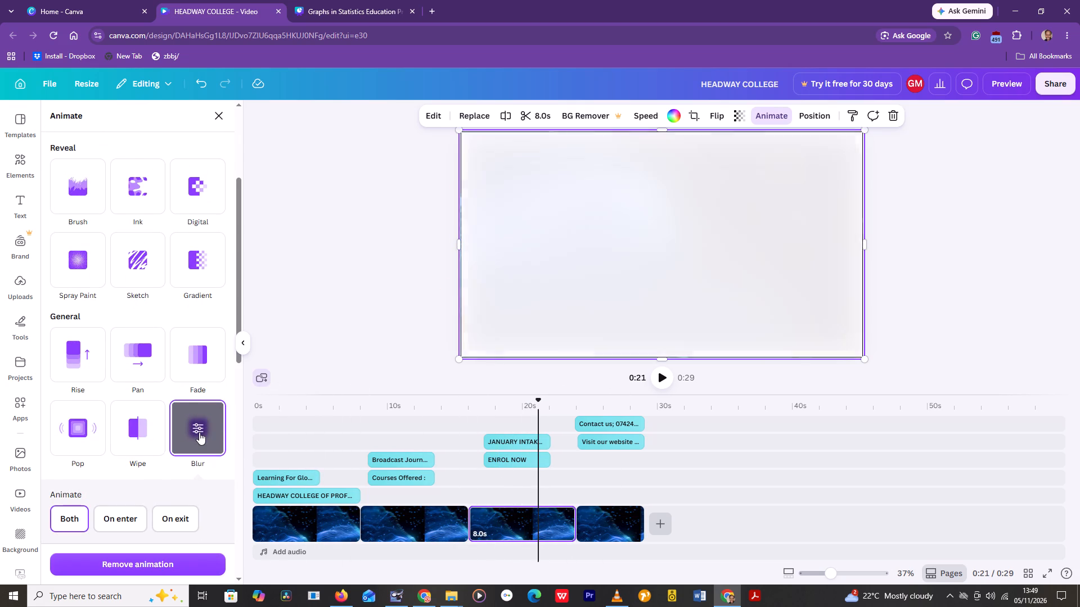
pyautogui.rightClick(199, 432)
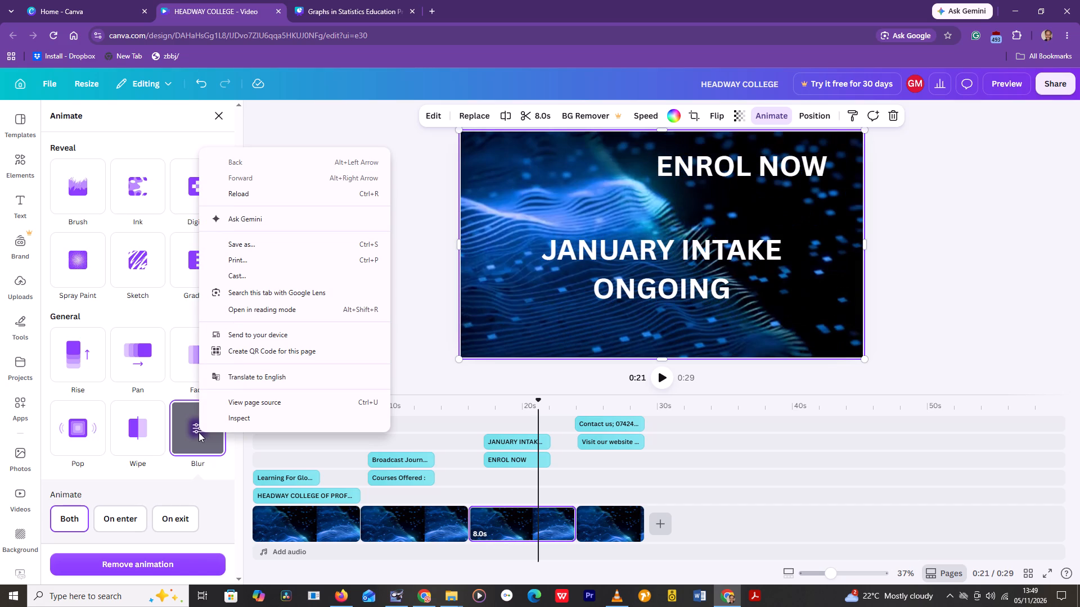
pyautogui.click(198, 430)
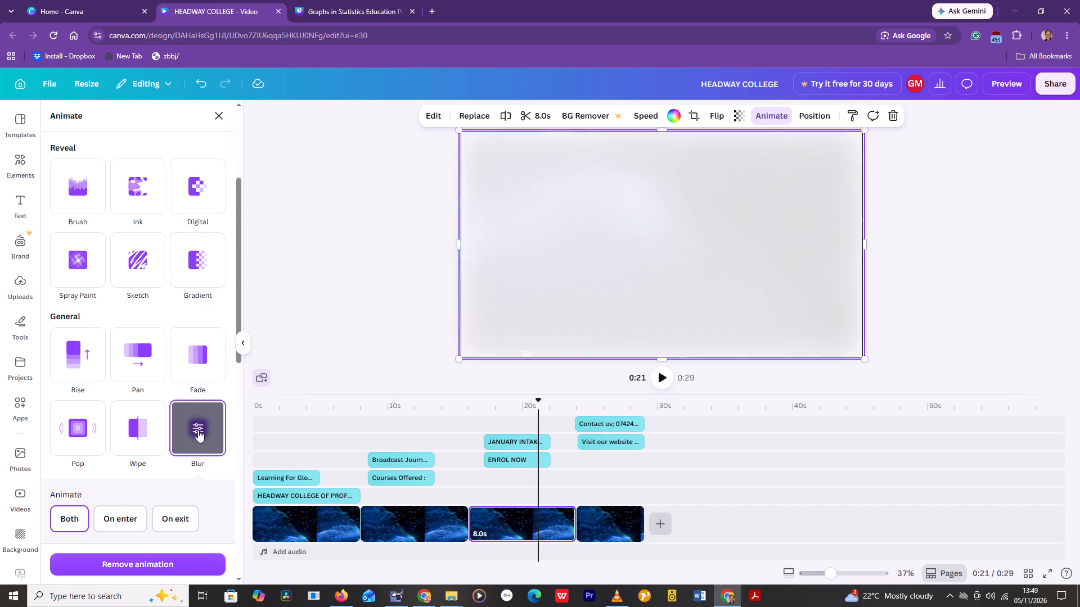
pyautogui.doubleClick(198, 430)
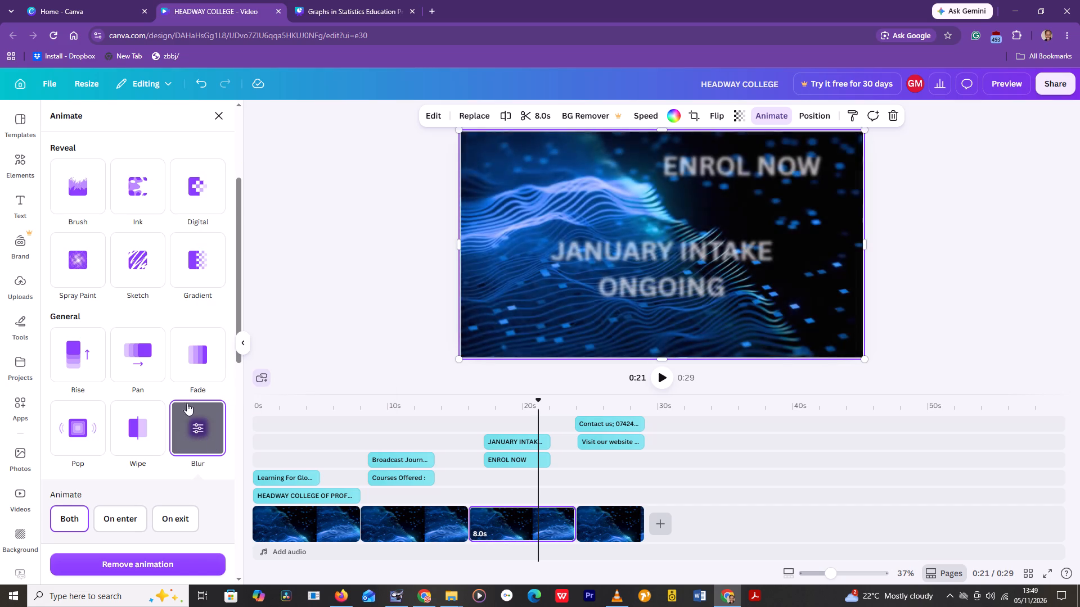
pyautogui.scroll(16, 179, 349)
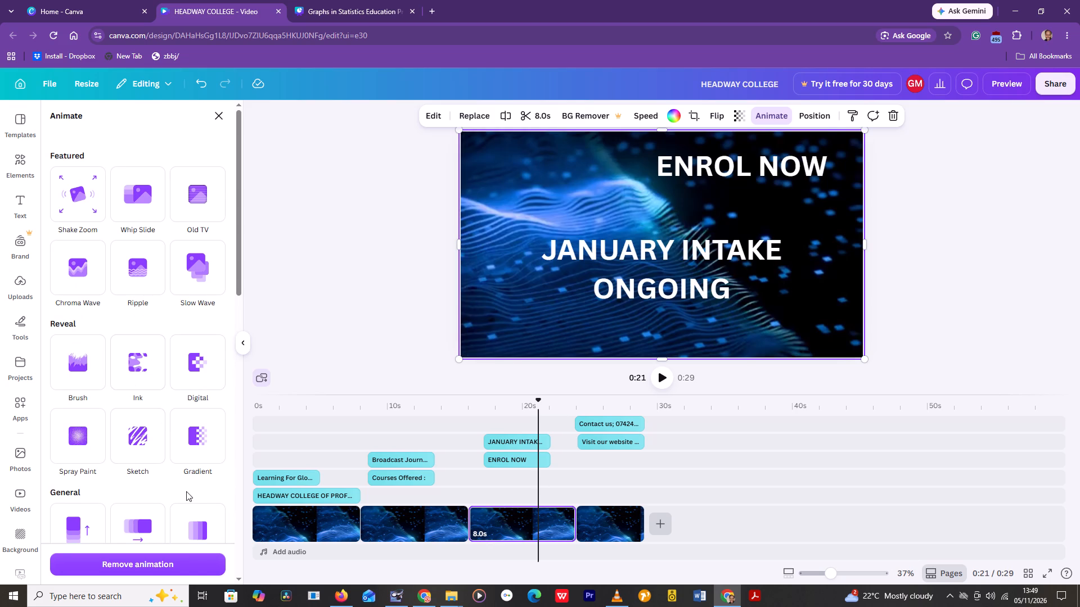
pyautogui.scroll(-1, 186, 491)
pyautogui.click(154, 559)
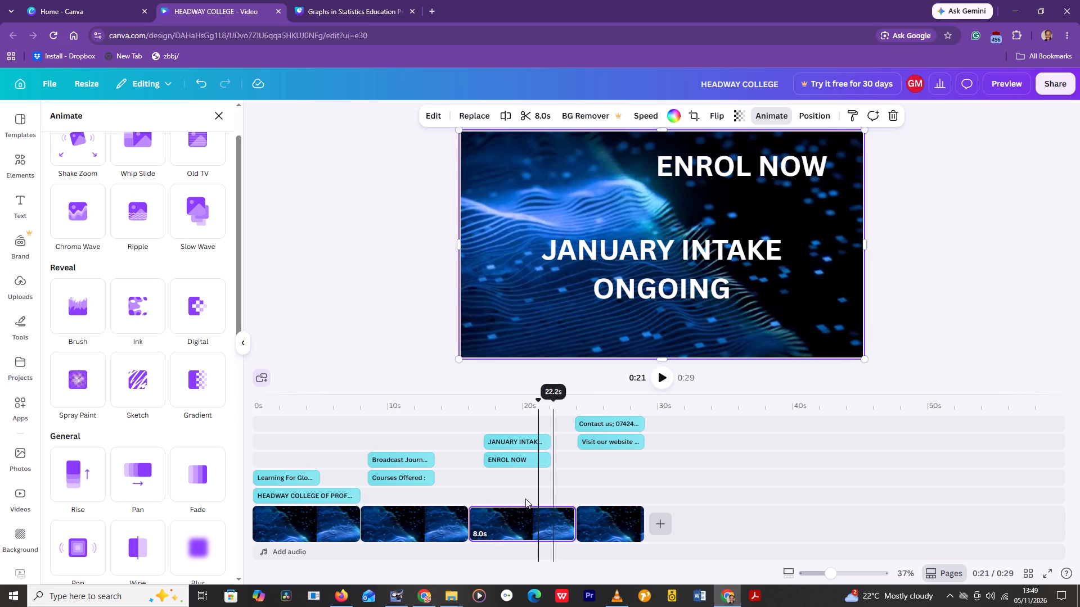
# Play the January intake scene from 0:15 to check its background motion.
pyautogui.moveTo(537, 402); pyautogui.dragTo(458, 392)
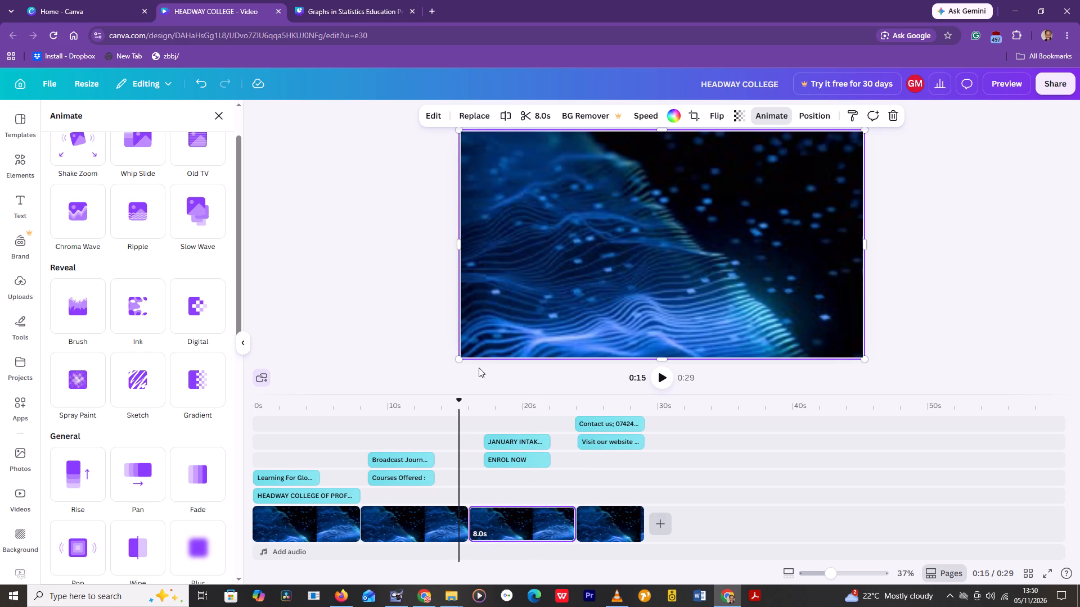
pyautogui.press('space')
pyautogui.press('space')
pyautogui.click(658, 376)
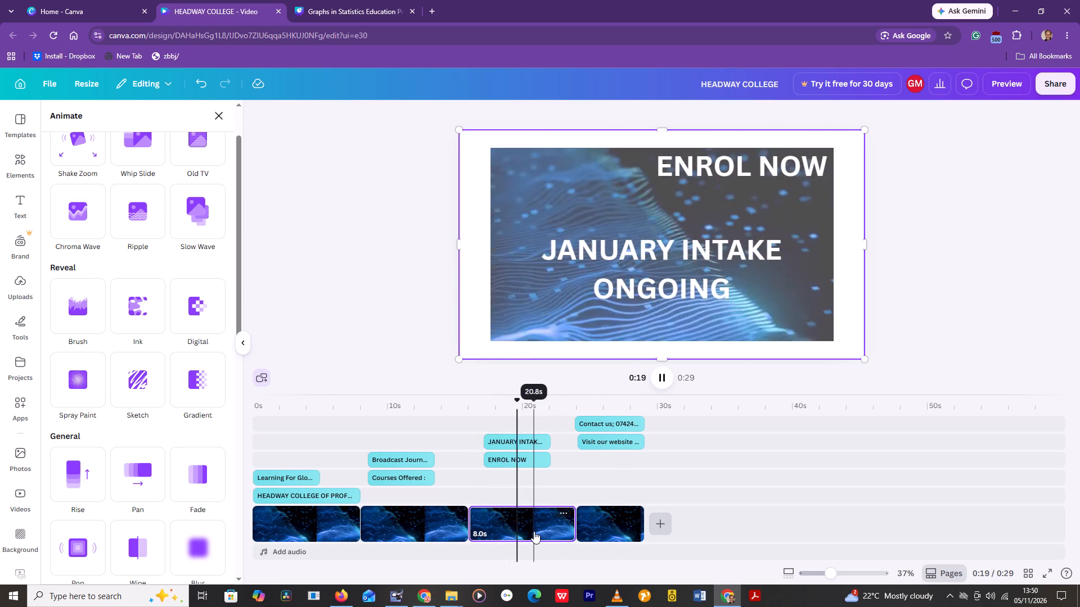
pyautogui.press('space')
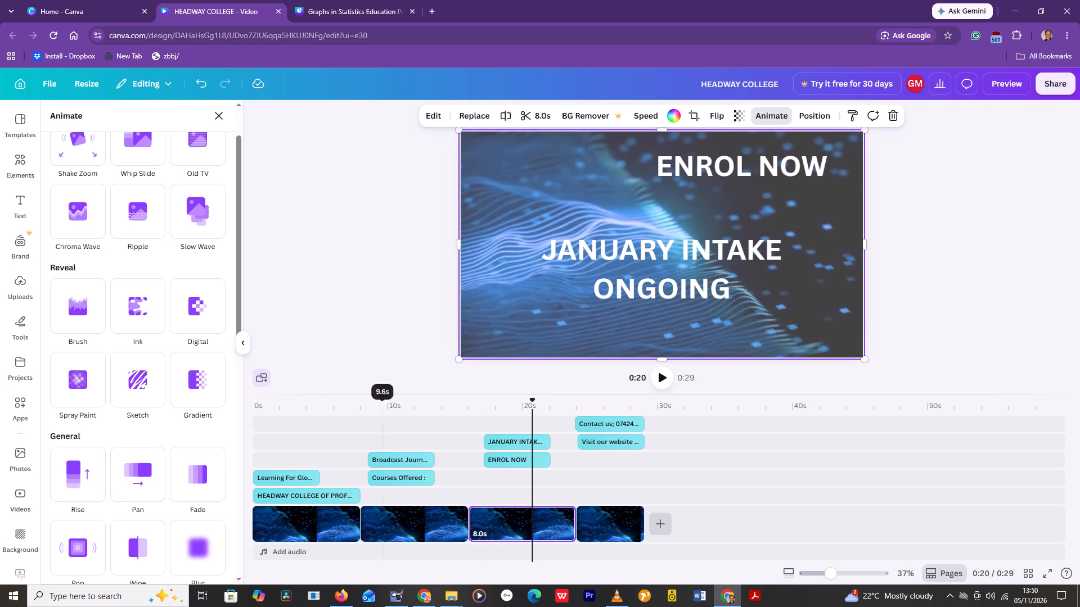
# Select the January intake scene's background clip and examine which animations and add-on effects are applied to it.
pyautogui.click(491, 521)
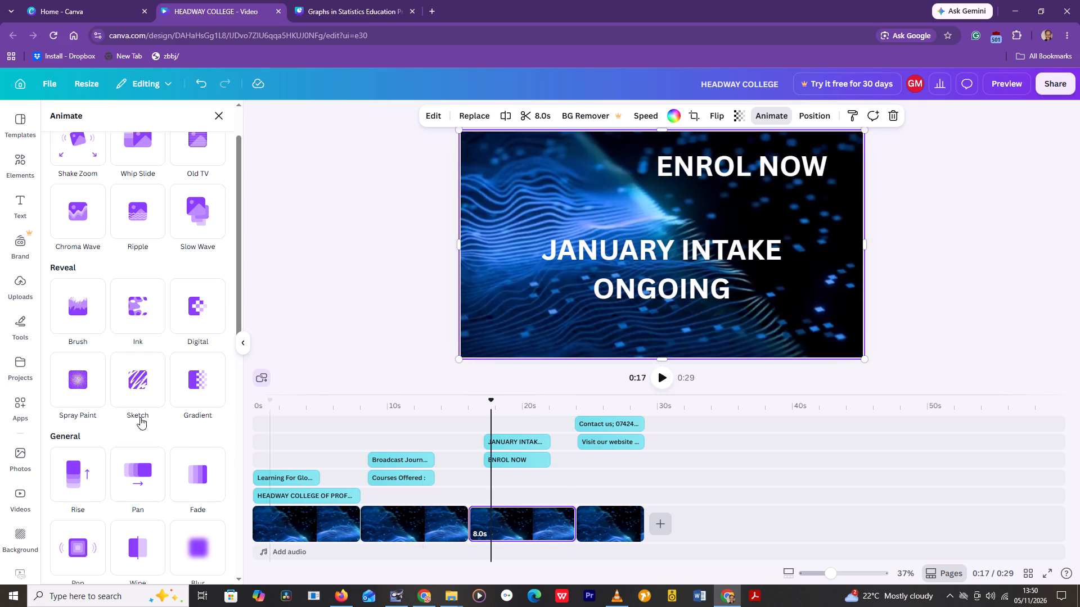
pyautogui.scroll(-1, 143, 385)
pyautogui.scroll(1, 142, 392)
pyautogui.scroll(-1, 142, 393)
pyautogui.scroll(1, 142, 393)
pyautogui.scroll(-11, 142, 393)
pyautogui.scroll(1, 147, 389)
pyautogui.scroll(-2, 147, 389)
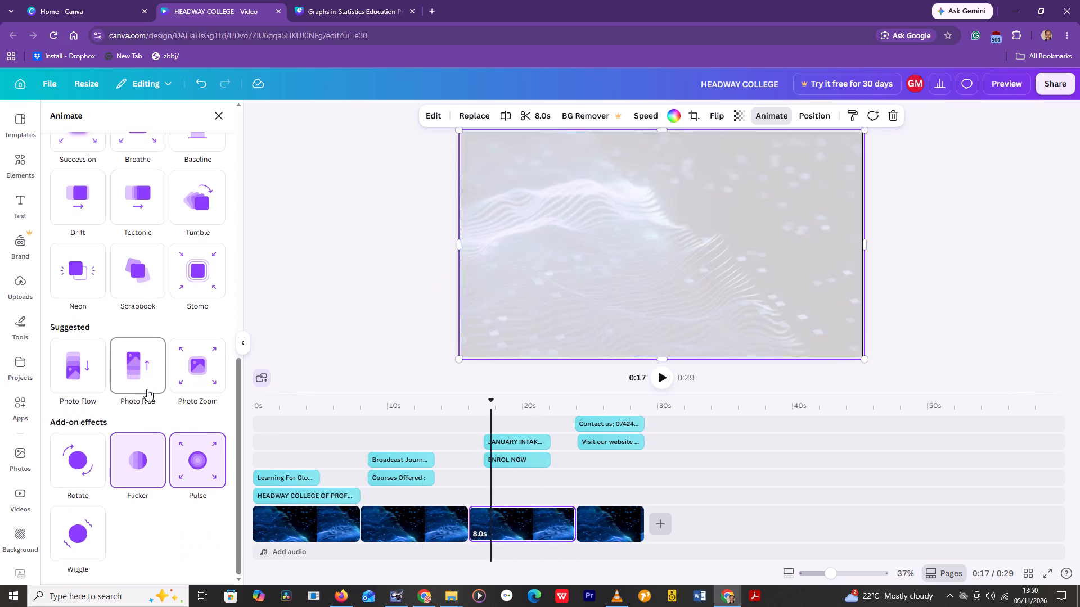
pyautogui.scroll(-4, 147, 389)
pyautogui.scroll(1, 147, 389)
pyautogui.scroll(-1, 147, 389)
pyautogui.scroll(15, 147, 389)
pyautogui.scroll(-1, 179, 366)
pyautogui.scroll(5, 179, 366)
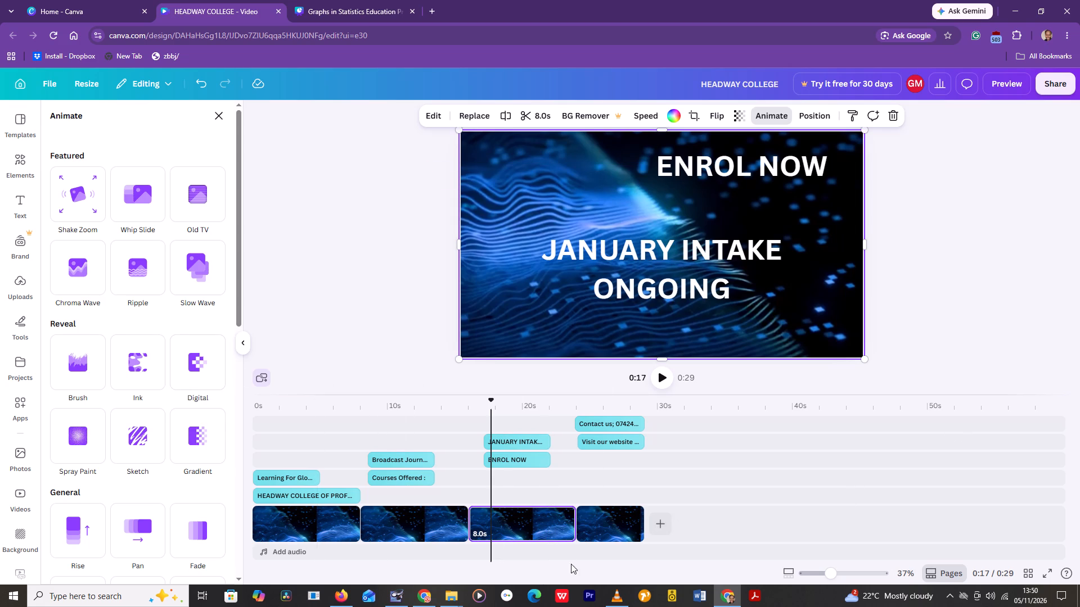
# Remove the Flicker add-on effect from the January intake scene's background clip.
pyautogui.click(525, 520)
pyautogui.rightClick(525, 520)
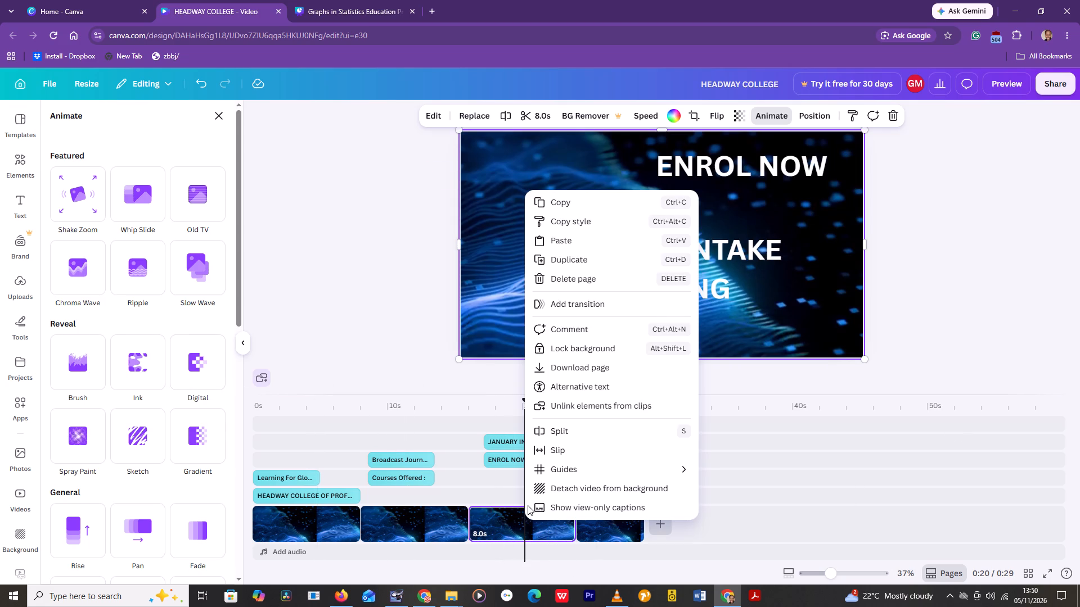
pyautogui.click(521, 534)
pyautogui.scroll(-2, 109, 373)
pyautogui.scroll(1, 109, 374)
pyautogui.scroll(-2, 109, 374)
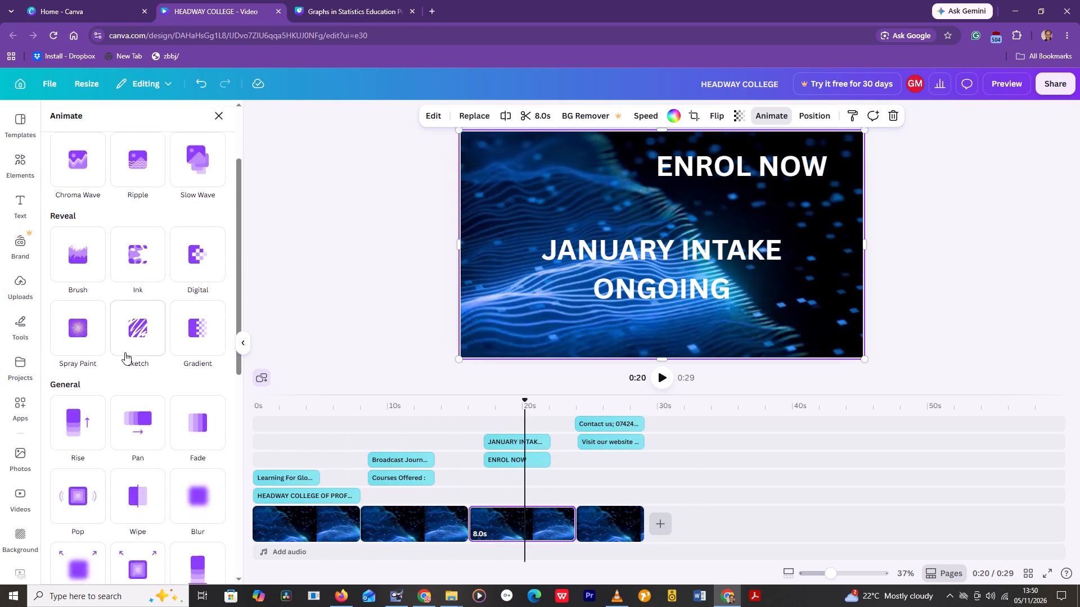
pyautogui.scroll(-5, 125, 352)
pyautogui.scroll(1, 157, 355)
pyautogui.scroll(-5, 169, 347)
pyautogui.scroll(1, 179, 343)
pyautogui.scroll(-2, 179, 343)
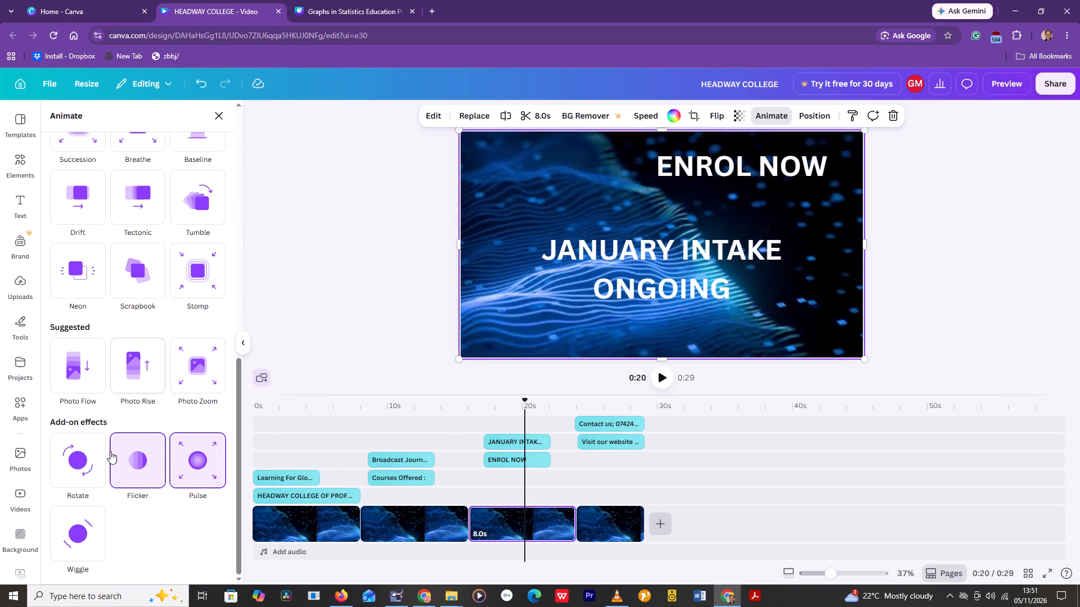
pyautogui.click(129, 455)
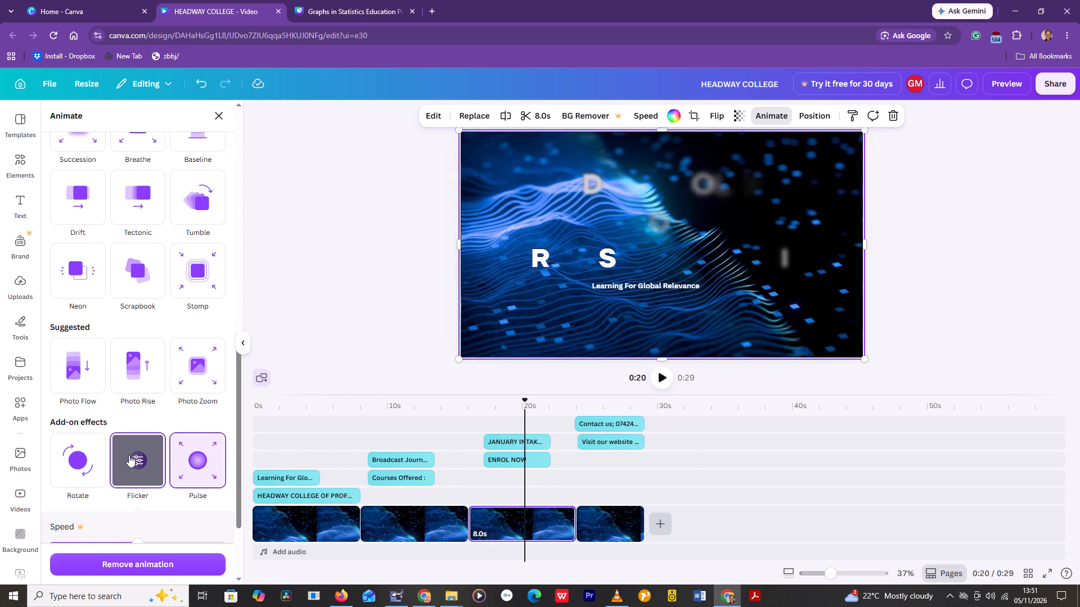
pyautogui.click(129, 455)
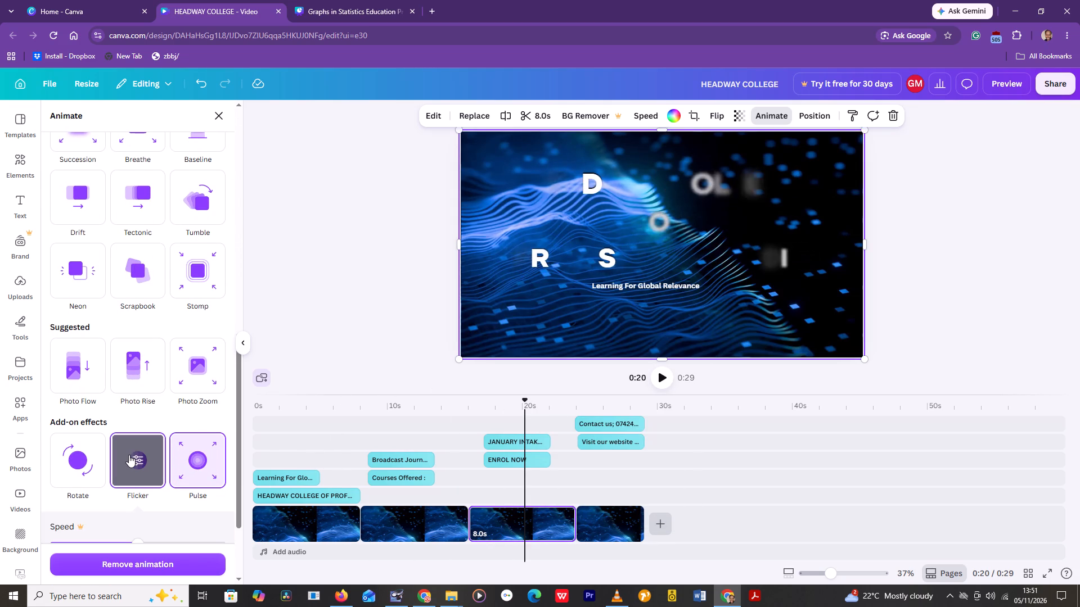
pyautogui.click(152, 567)
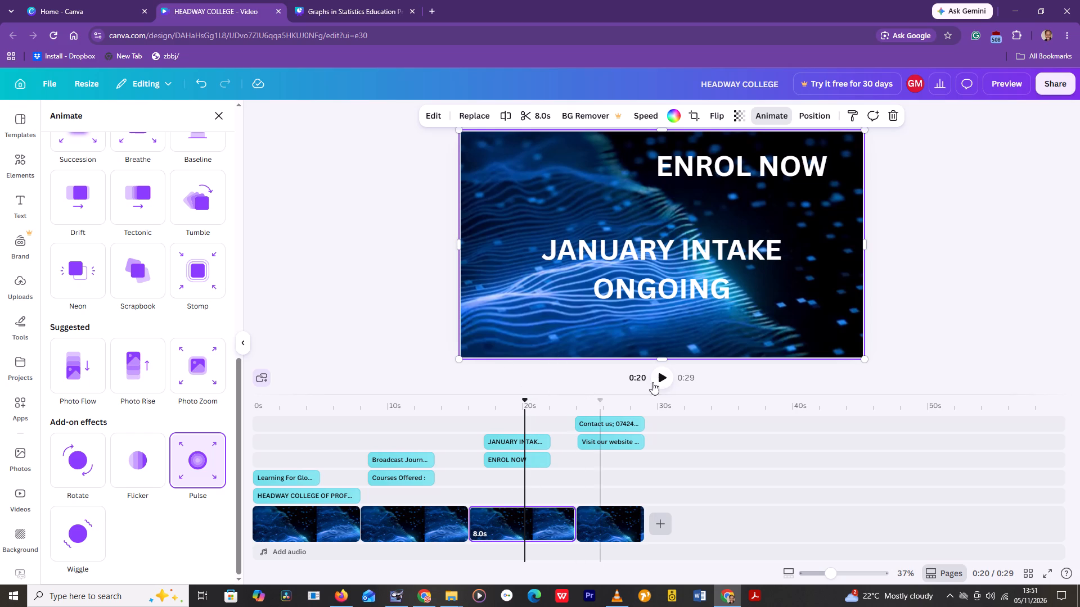
# Play the January intake scene from 0:16, and replay it from 0:15 into the contact scene to check the background motion.
pyautogui.moveTo(526, 405); pyautogui.dragTo(471, 417)
pyautogui.click(471, 417)
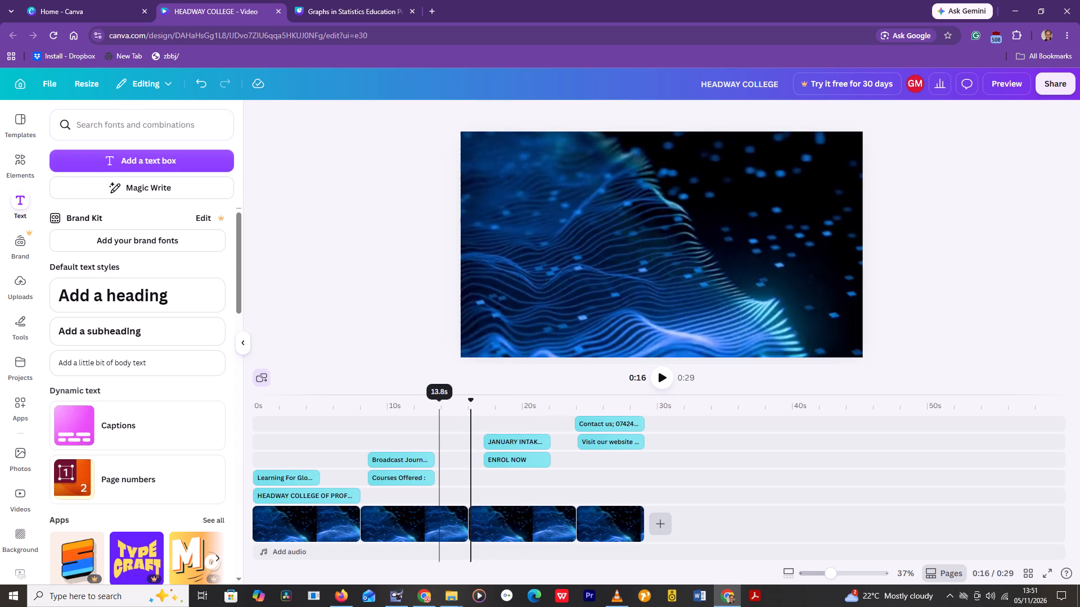
pyautogui.press('space')
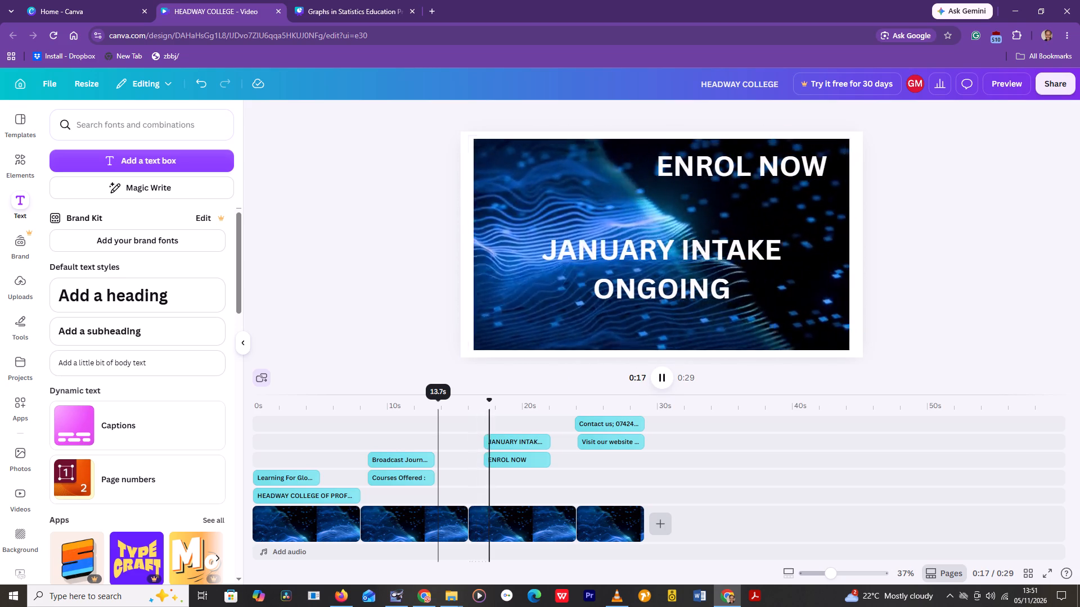
pyautogui.press('space')
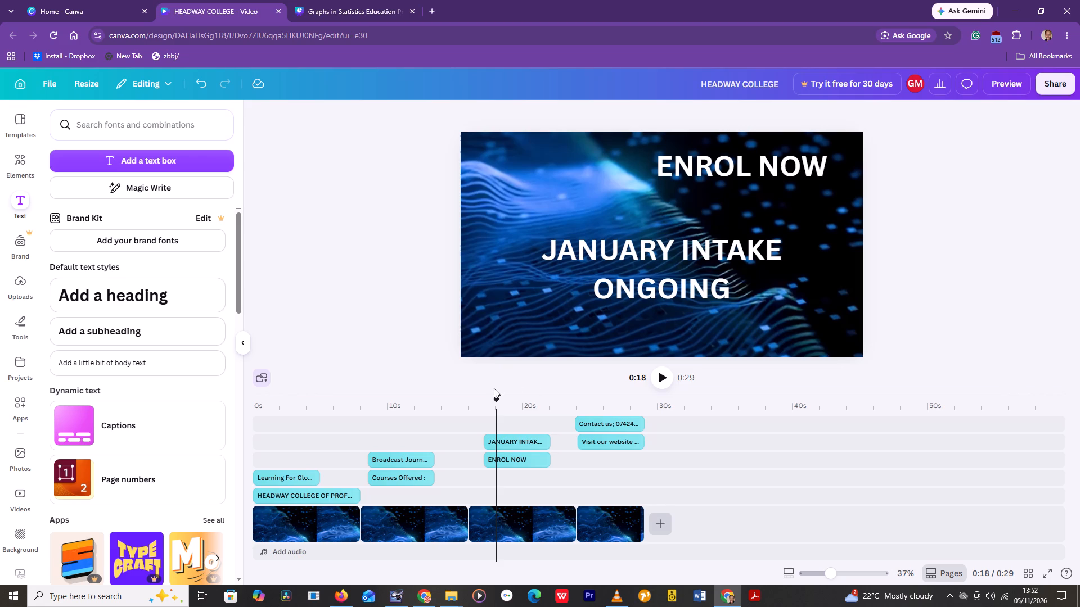
pyautogui.moveTo(495, 403); pyautogui.dragTo(458, 411)
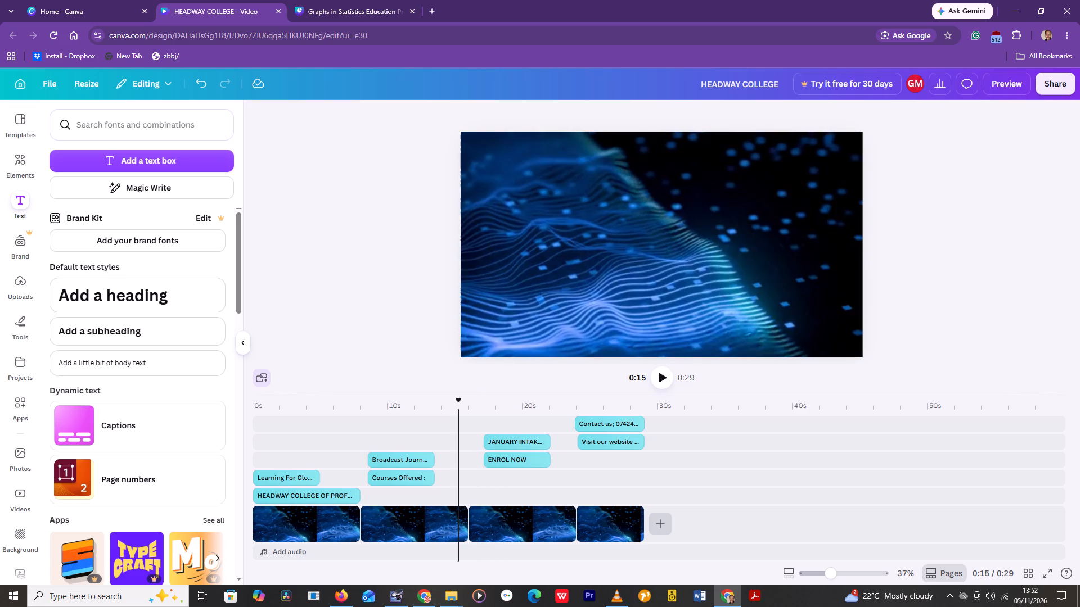
pyautogui.press('space')
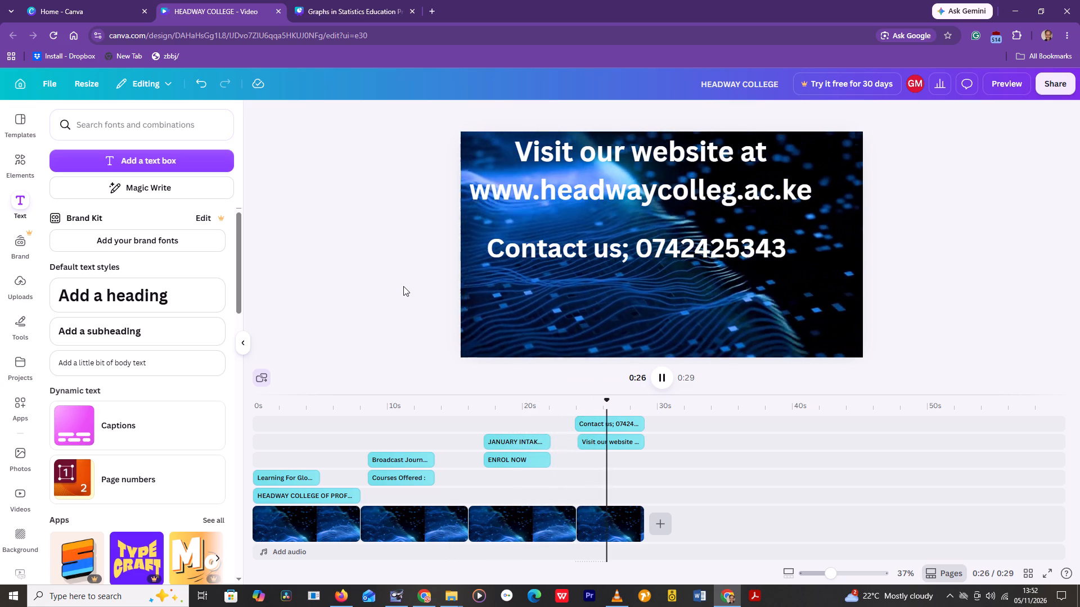
pyautogui.press('space')
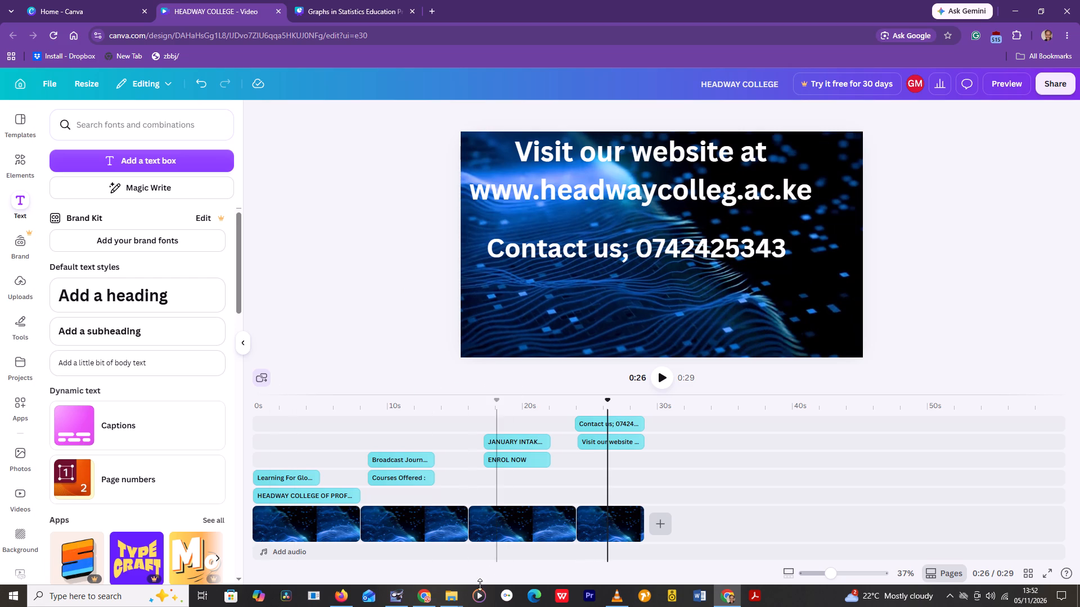
# Remove the Pulse add-on effect from the January intake scene's background clip.
pyautogui.click(498, 508)
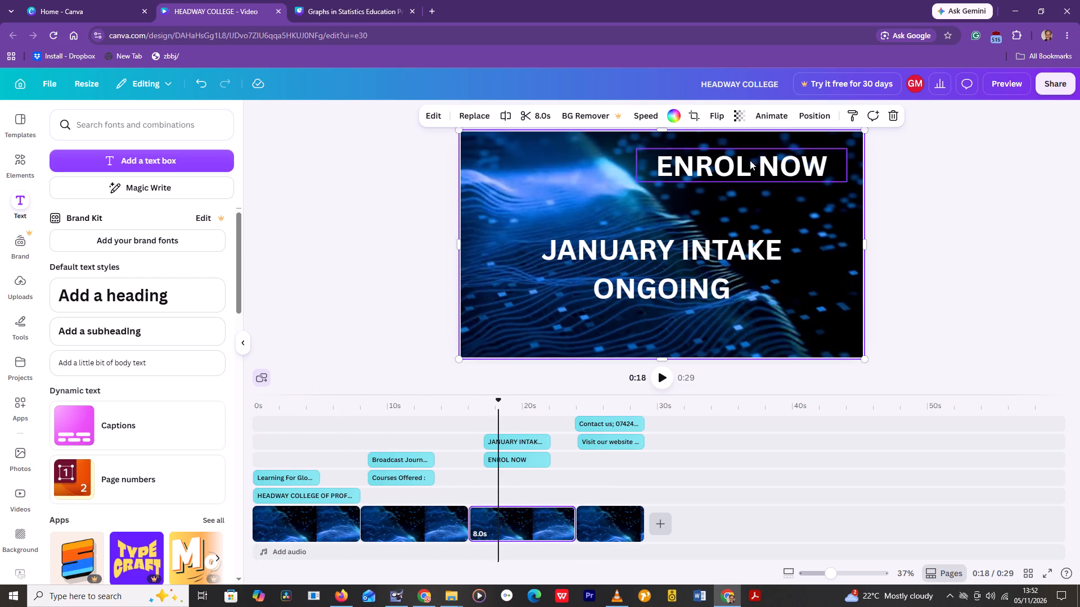
pyautogui.click(771, 115)
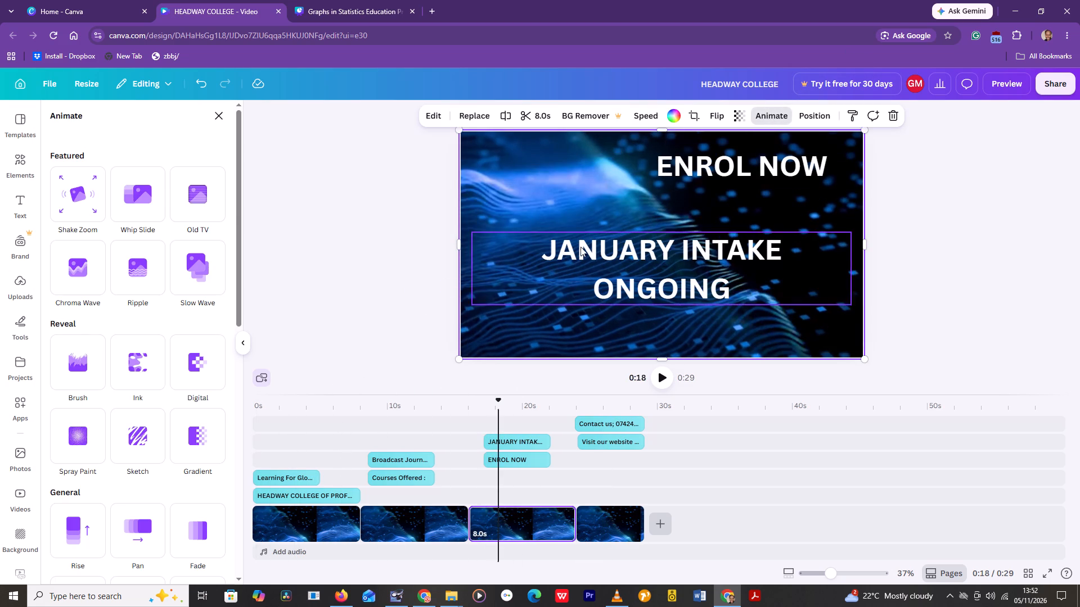
pyautogui.scroll(-3, 145, 333)
pyautogui.scroll(1, 145, 334)
pyautogui.scroll(-3, 154, 313)
pyautogui.scroll(1, 154, 321)
pyautogui.scroll(-3, 154, 322)
pyautogui.scroll(1, 156, 317)
pyautogui.scroll(-1, 156, 317)
pyautogui.scroll(1, 156, 317)
pyautogui.scroll(-4, 156, 317)
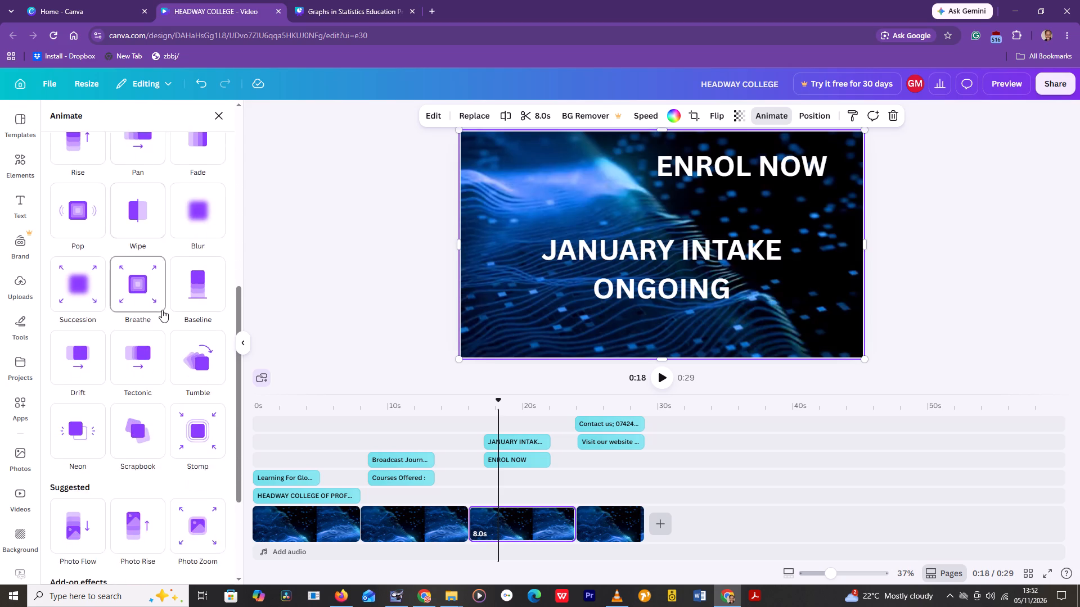
pyautogui.scroll(-1, 162, 310)
pyautogui.scroll(1, 162, 310)
pyautogui.scroll(-6, 162, 310)
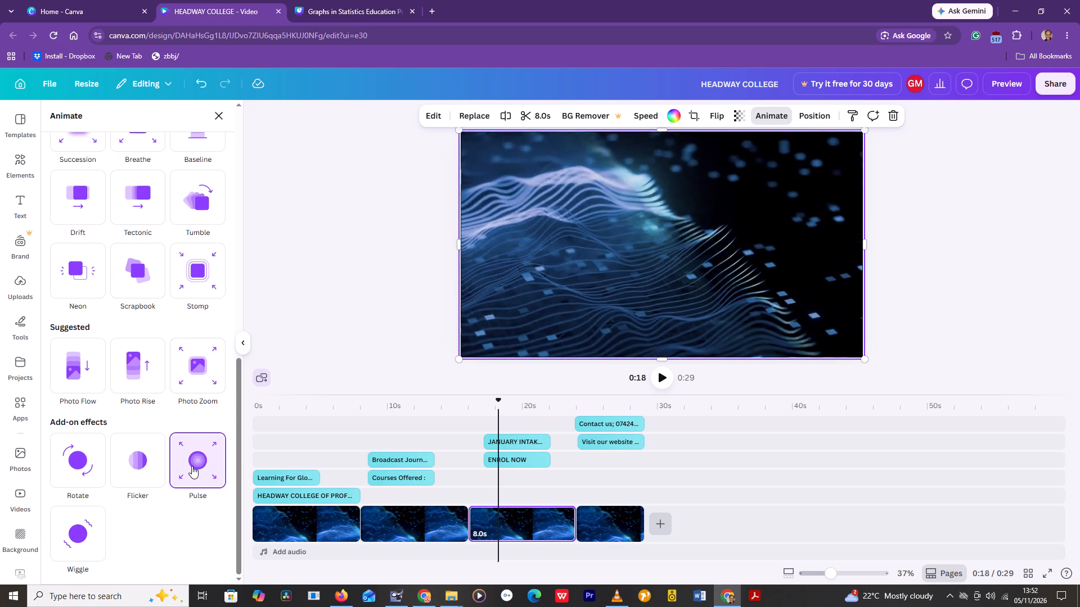
pyautogui.click(192, 466)
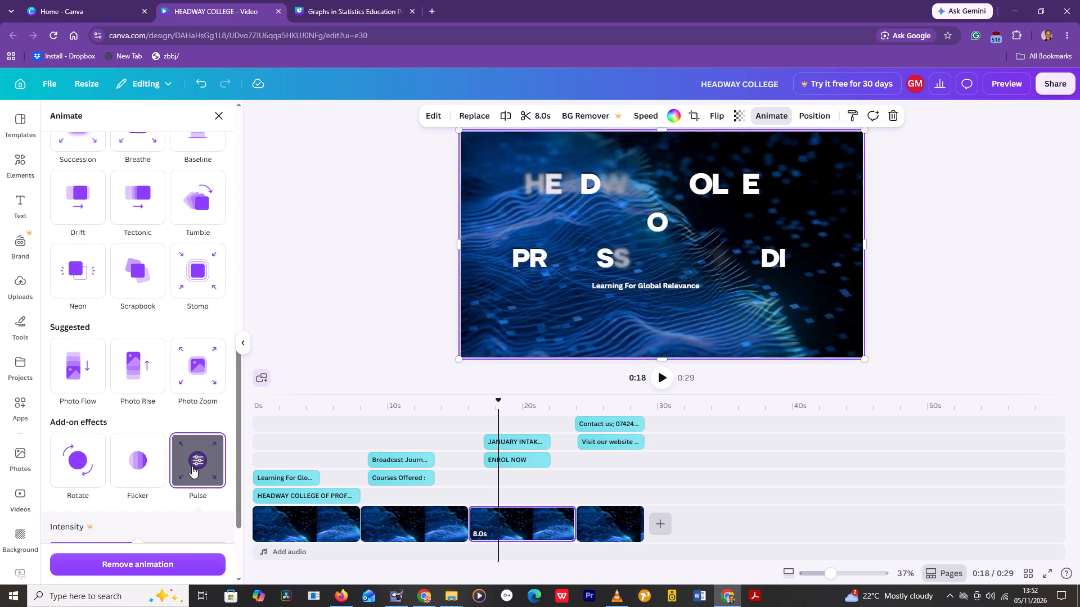
pyautogui.click(192, 466)
pyautogui.click(194, 466)
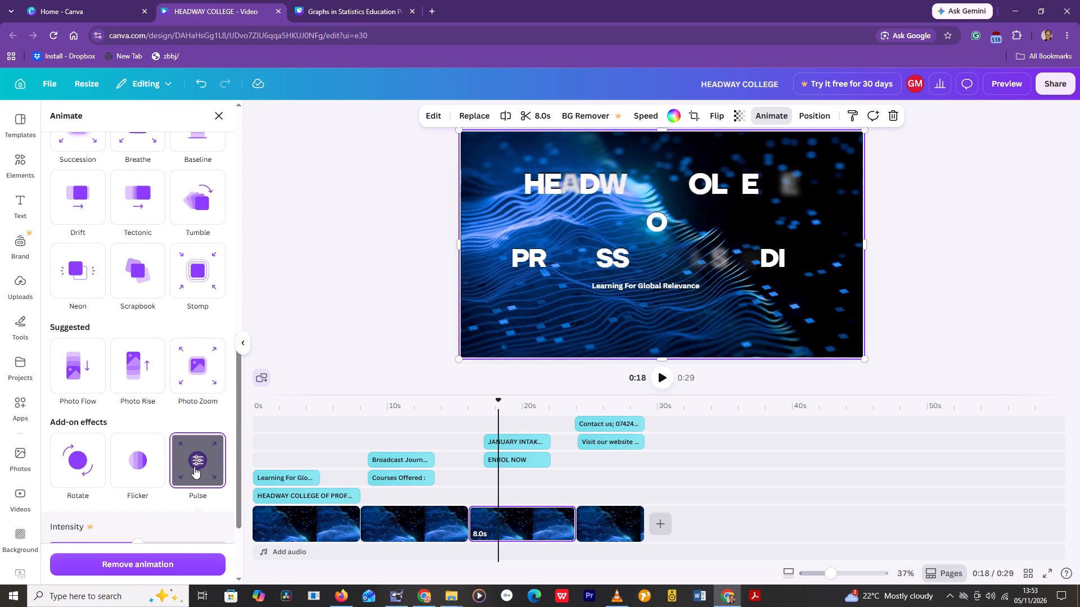
pyautogui.click(194, 466)
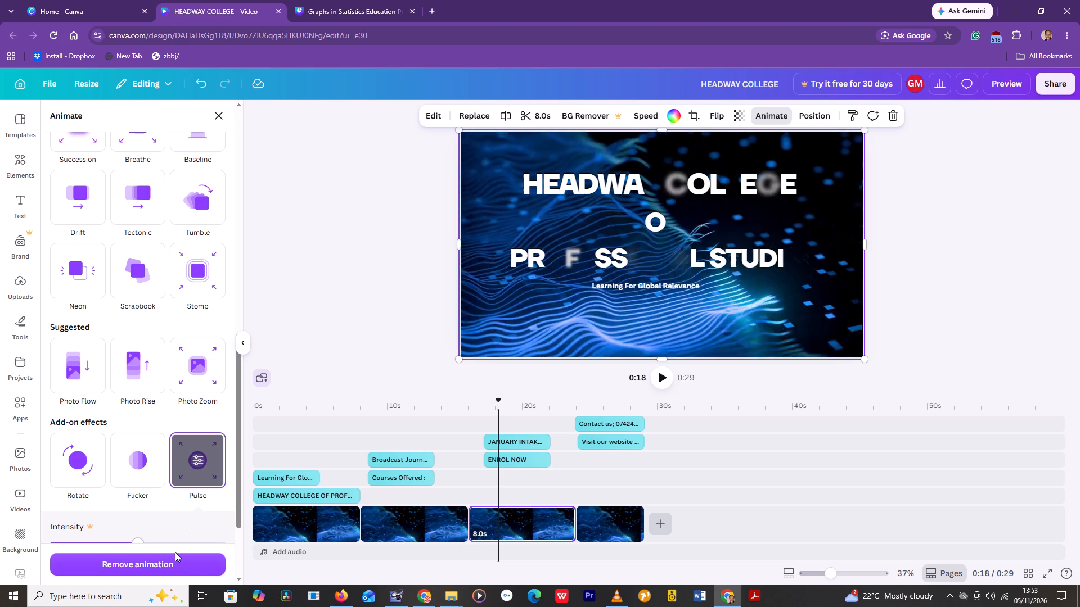
pyautogui.click(169, 559)
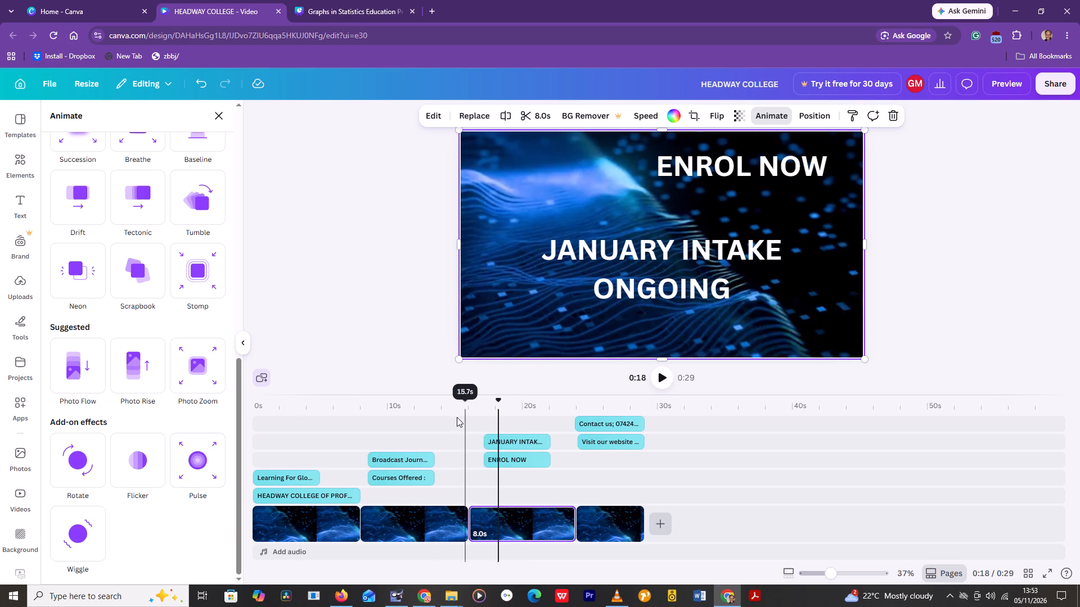
# Play the video from 0:15 to check the January intake scene's background motion.
pyautogui.moveTo(500, 405); pyautogui.dragTo(473, 413)
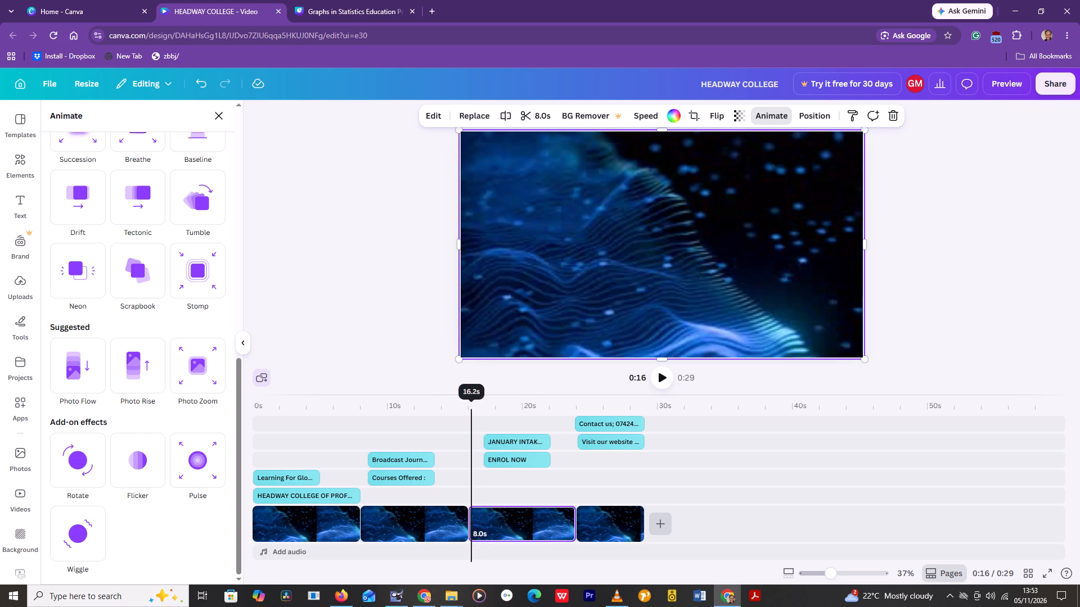
pyautogui.moveTo(473, 413); pyautogui.dragTo(462, 419)
pyautogui.press('space')
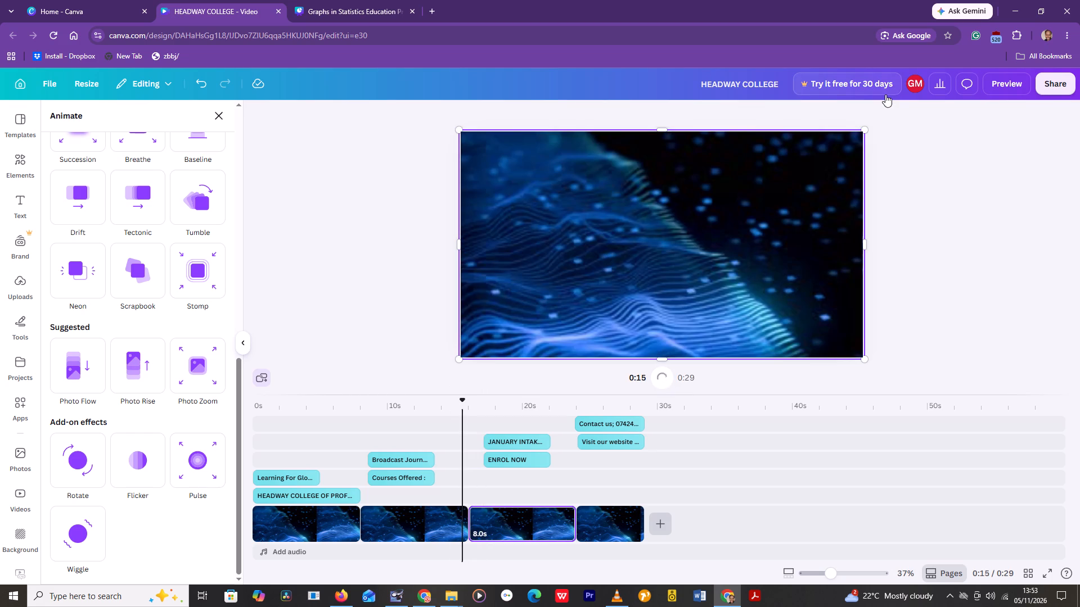
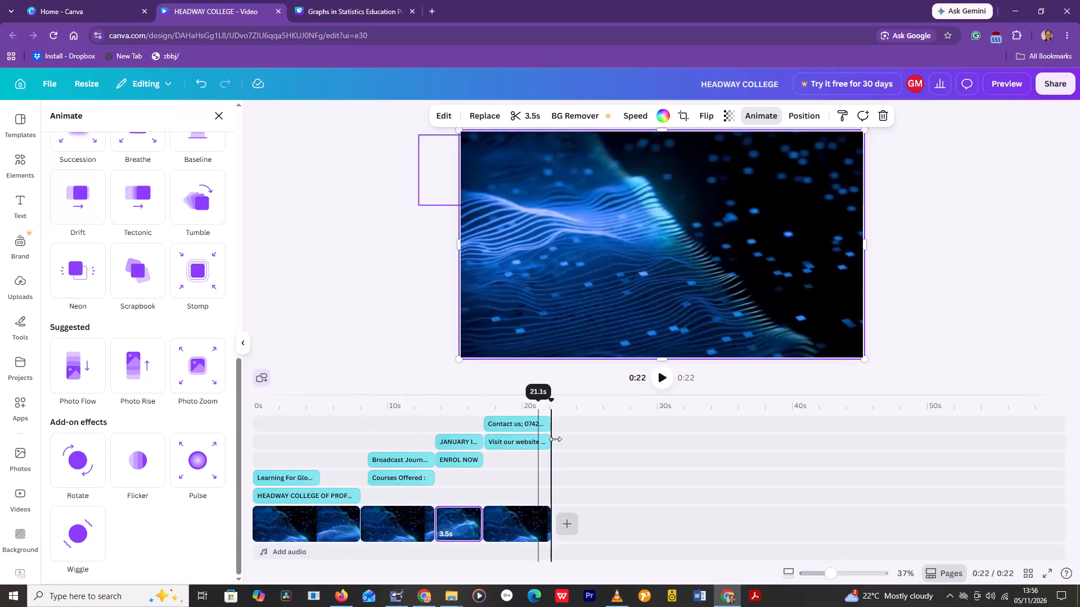
# Apply the Shift text animation to the "Learning For Global Relevance" tagline in the opening title scene.
pyautogui.moveTo(550, 407); pyautogui.dragTo(376, 423)
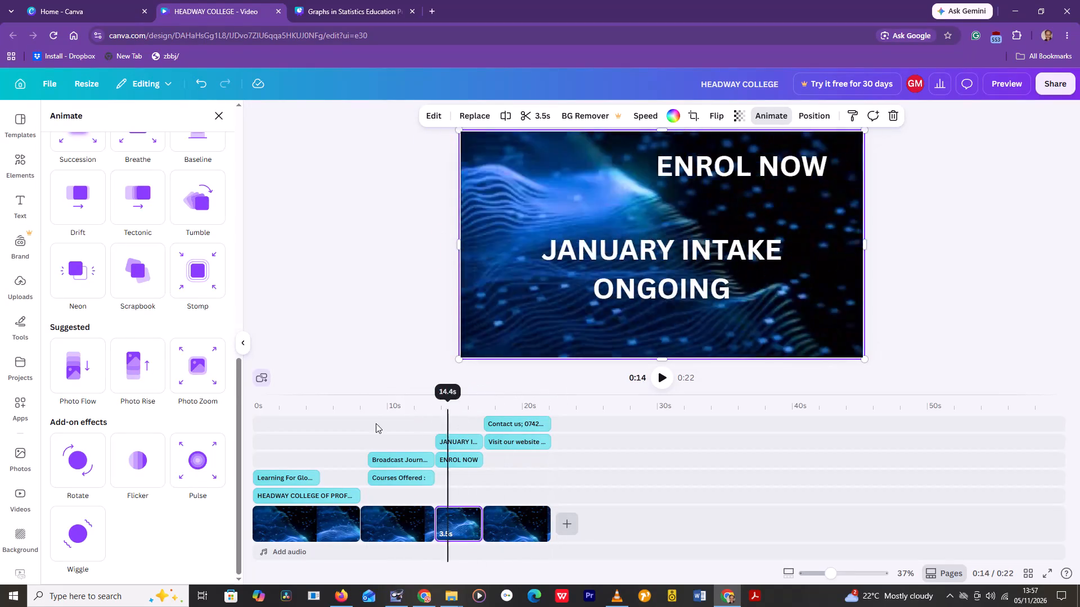
pyautogui.moveTo(376, 423); pyautogui.dragTo(249, 441)
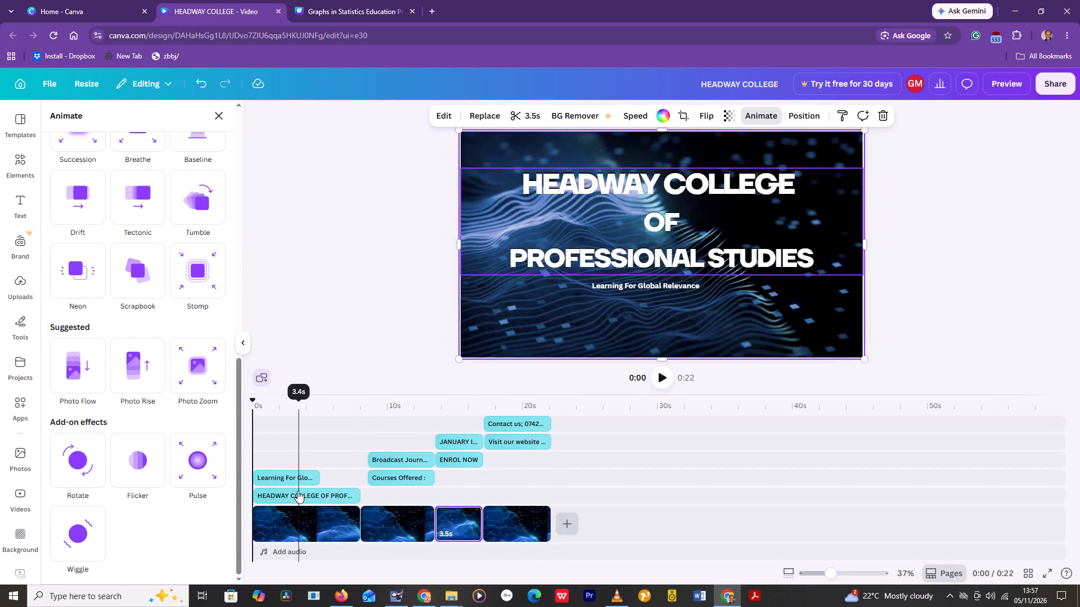
pyautogui.click(294, 474)
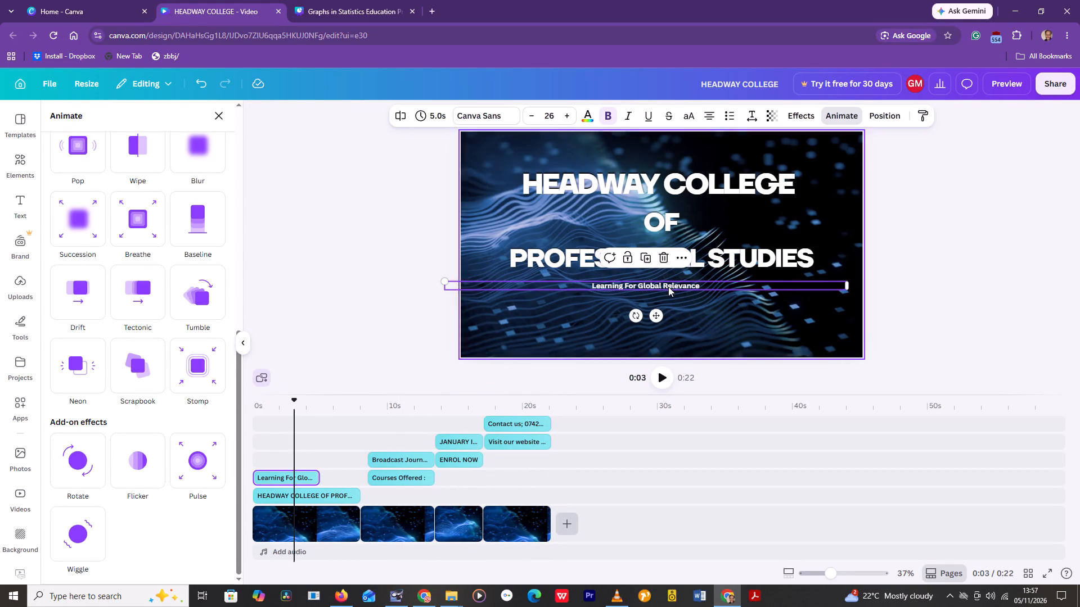
pyautogui.doubleClick(667, 284)
pyautogui.doubleClick(667, 284)
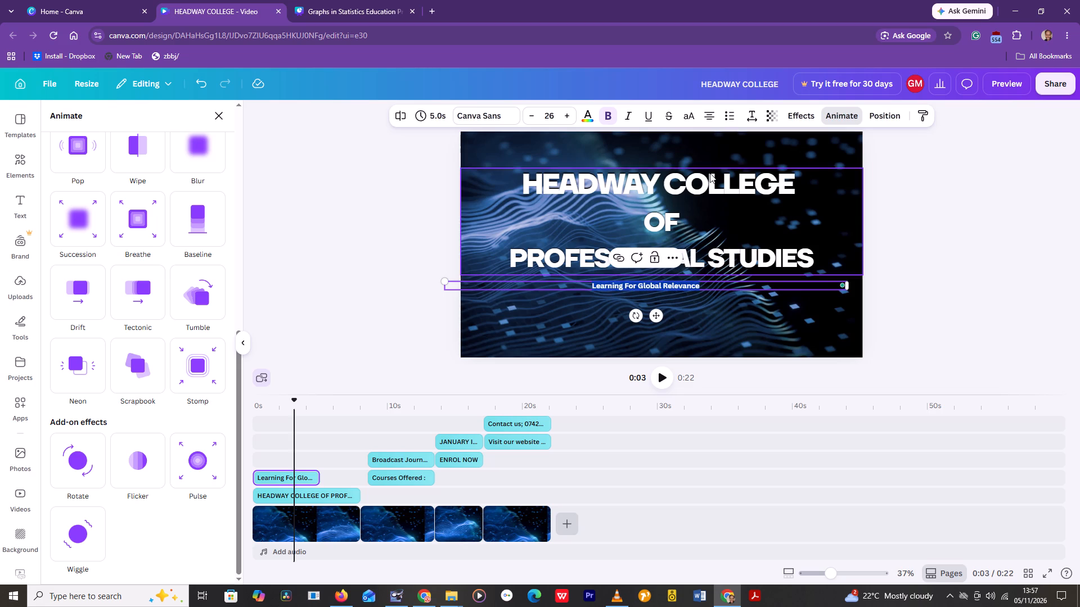
pyautogui.click(835, 114)
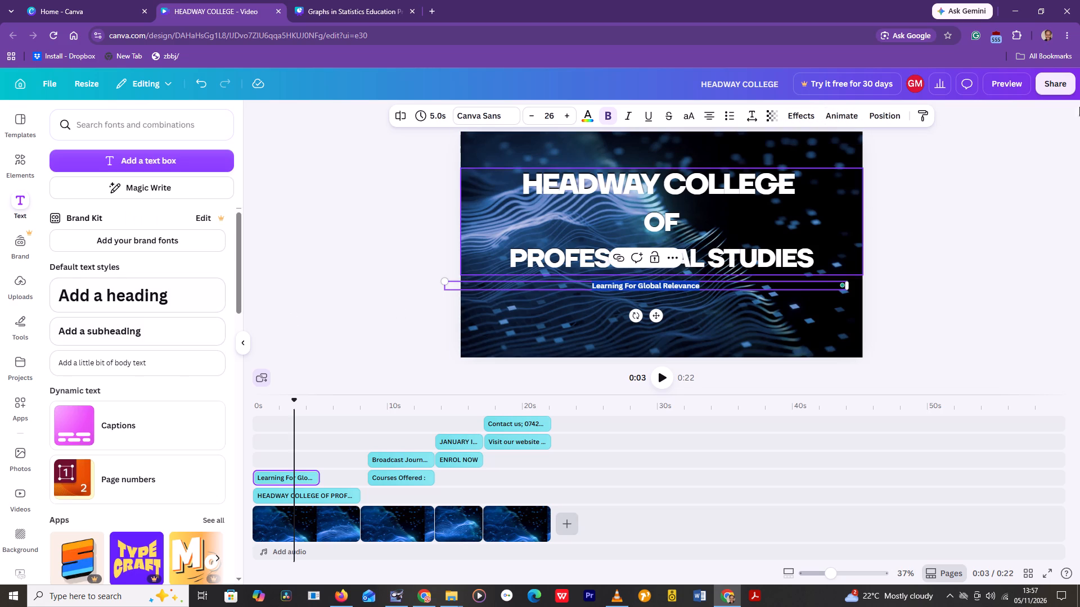
pyautogui.click(855, 113)
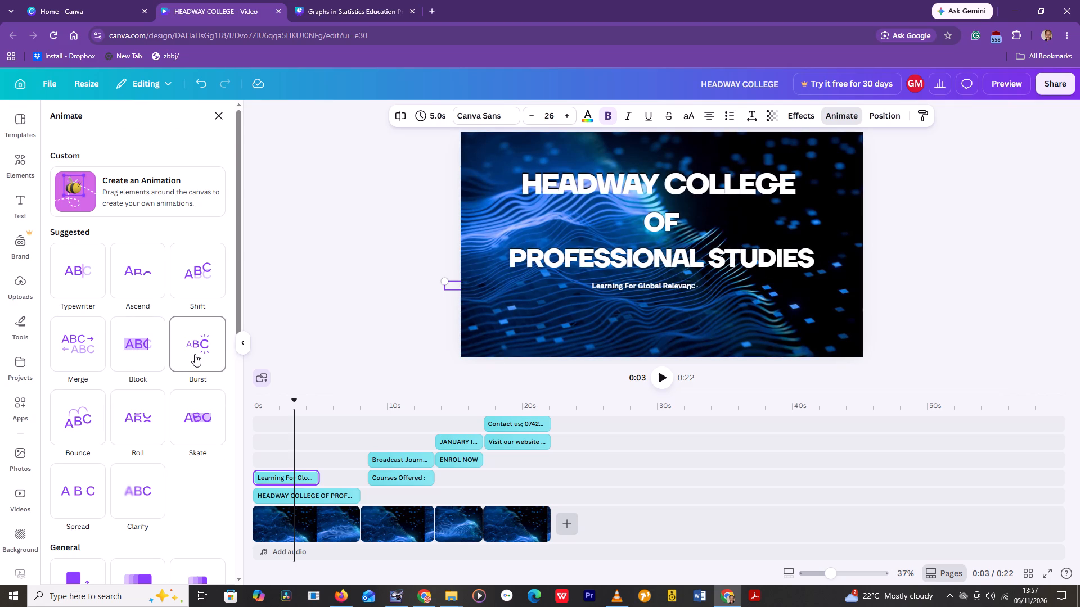
pyautogui.click(195, 280)
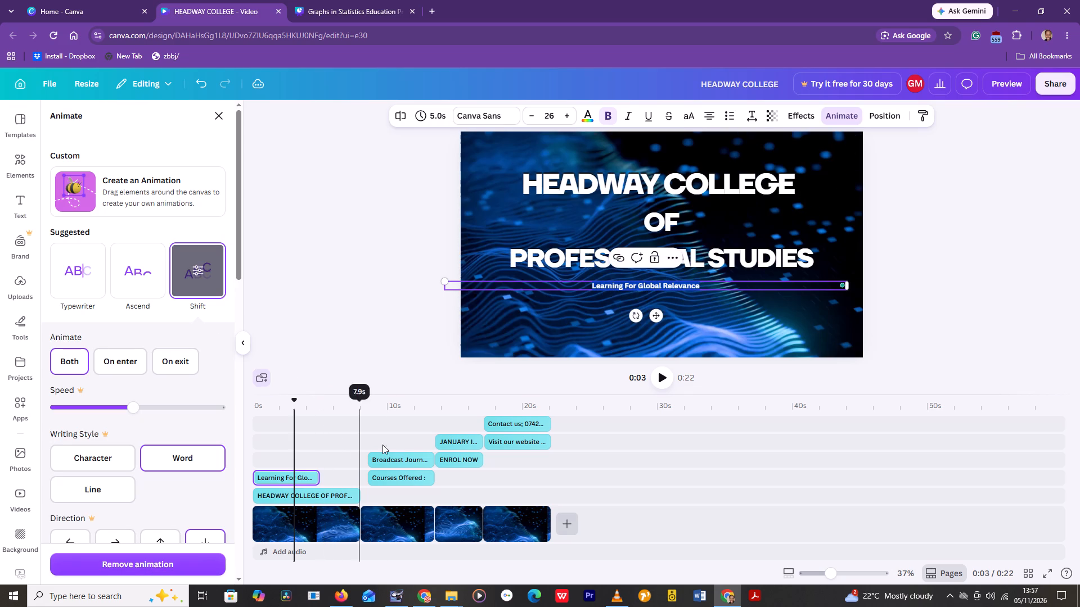
# Select the whole "HEADWAY COLLEGE OF PROFESSIONAL STUDIES" title and change its text animation to Spread.
pyautogui.click(619, 202)
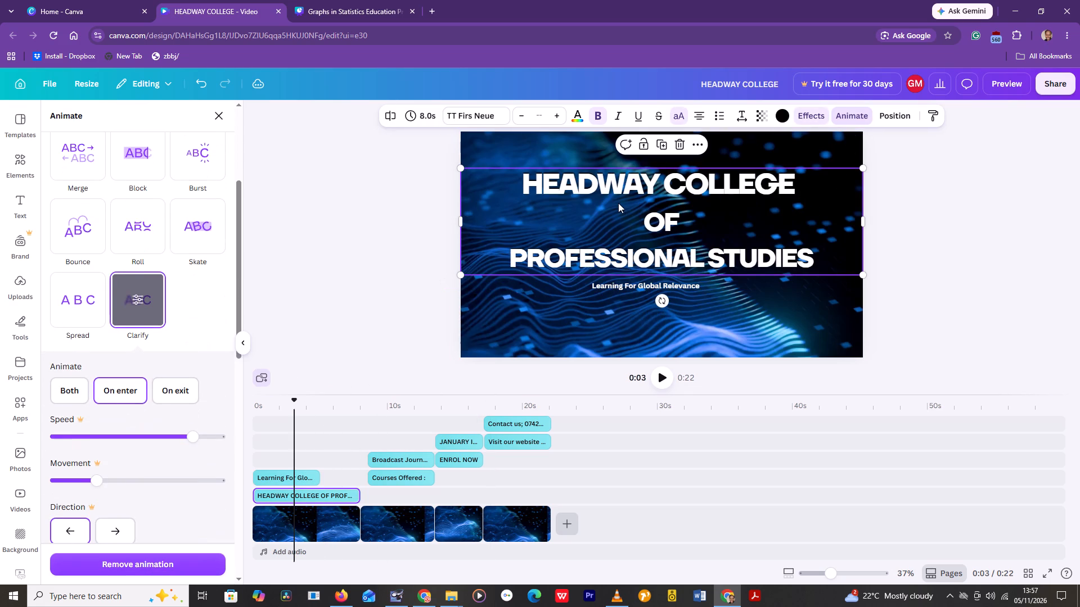
pyautogui.doubleClick(618, 203)
pyautogui.tripleClick(618, 203)
pyautogui.tripleClick(618, 203)
pyautogui.tripleClick(615, 210)
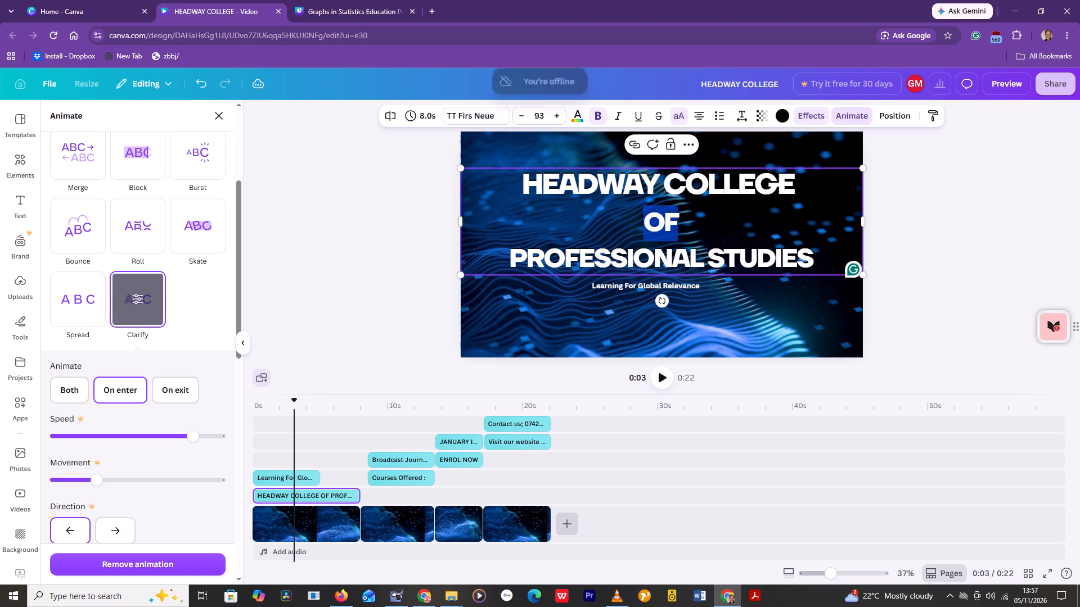
pyautogui.doubleClick(615, 210)
pyautogui.doubleClick(615, 210)
pyautogui.doubleClick(614, 211)
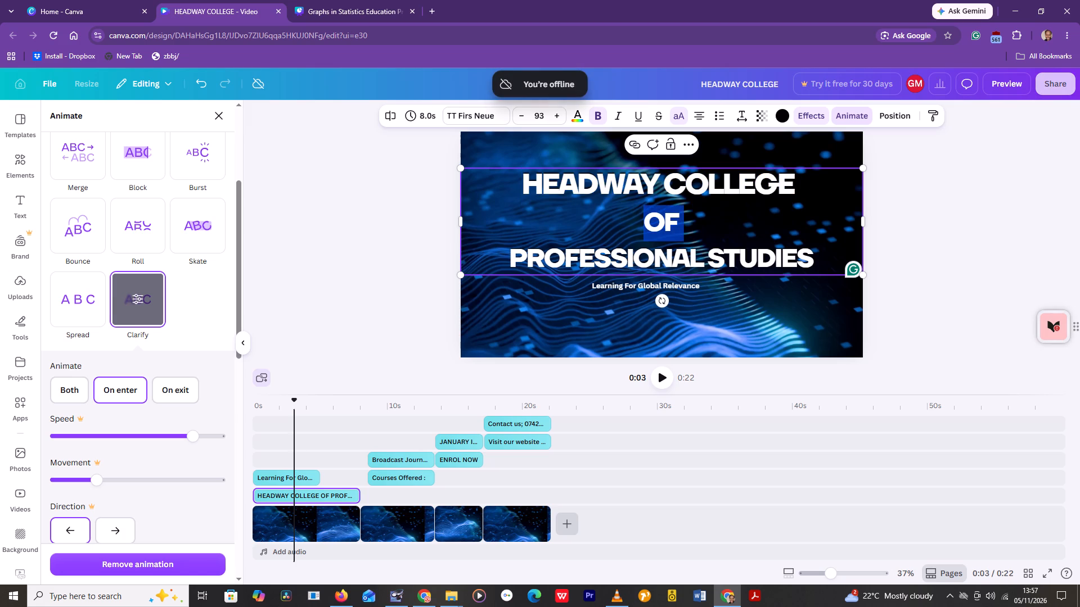
pyautogui.doubleClick(644, 222)
pyautogui.doubleClick(644, 222)
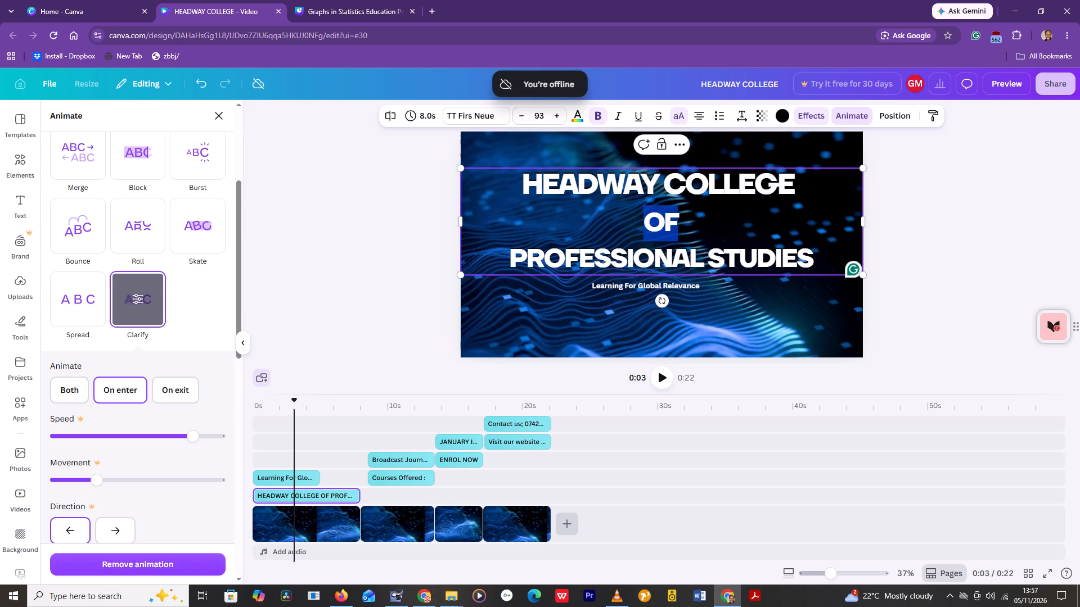
pyautogui.doubleClick(644, 222)
pyautogui.moveTo(514, 190); pyautogui.dragTo(731, 256)
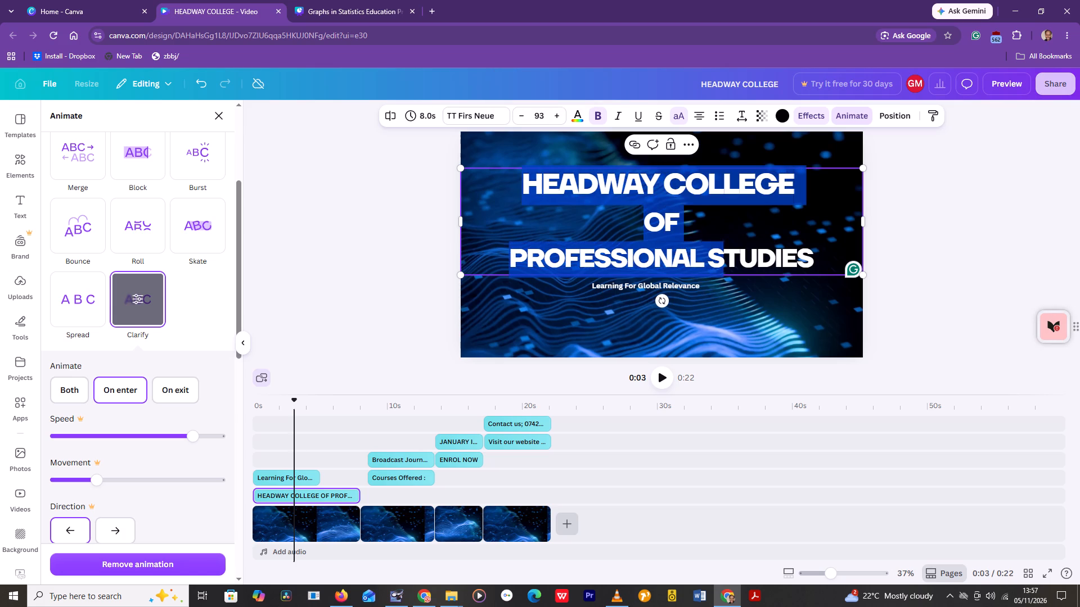
pyautogui.moveTo(731, 256); pyautogui.dragTo(816, 248)
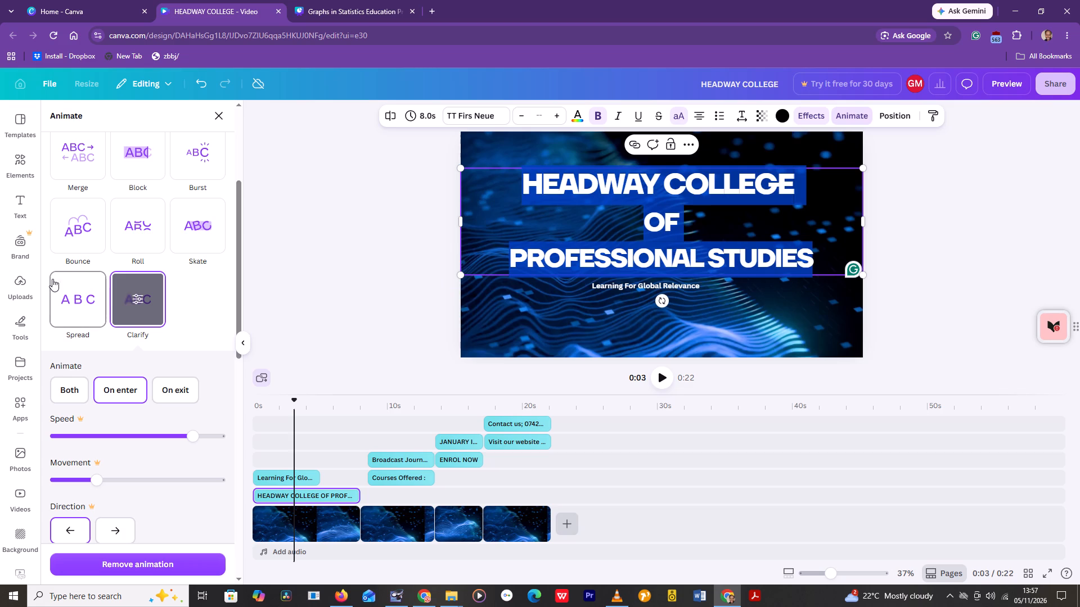
pyautogui.click(76, 299)
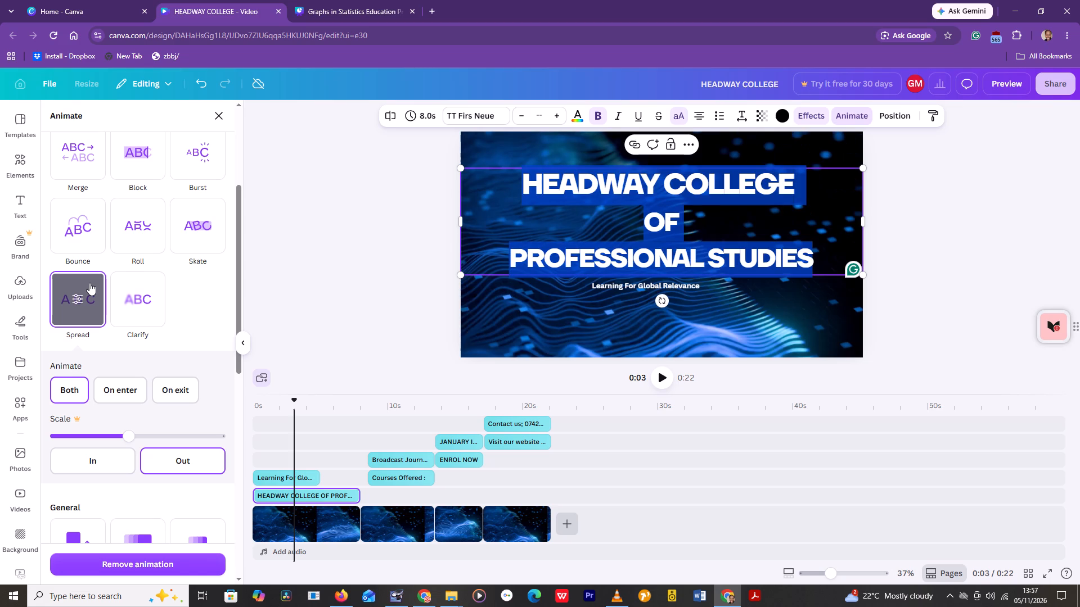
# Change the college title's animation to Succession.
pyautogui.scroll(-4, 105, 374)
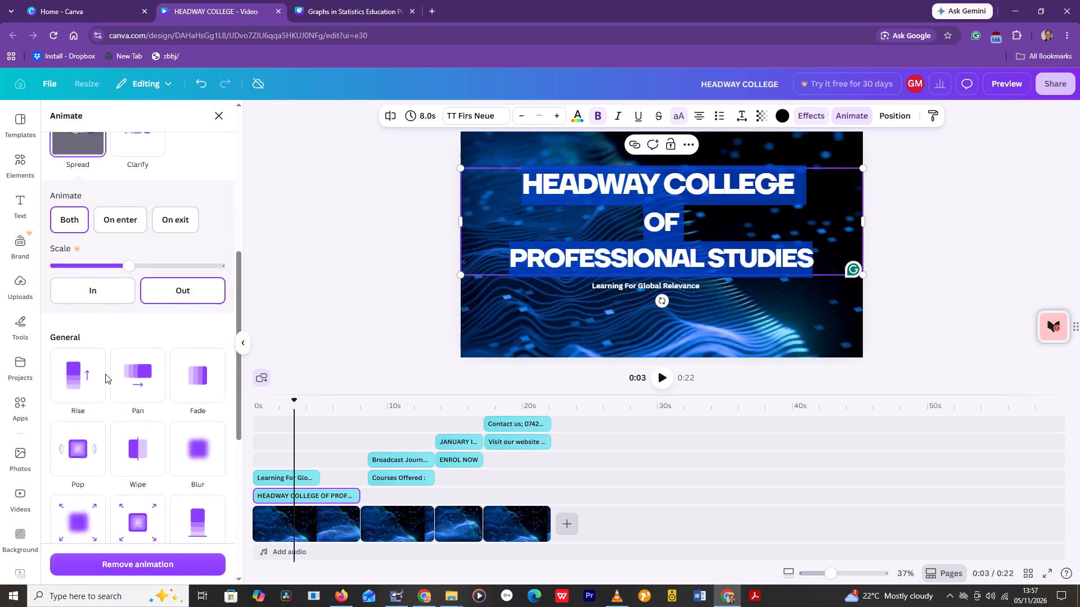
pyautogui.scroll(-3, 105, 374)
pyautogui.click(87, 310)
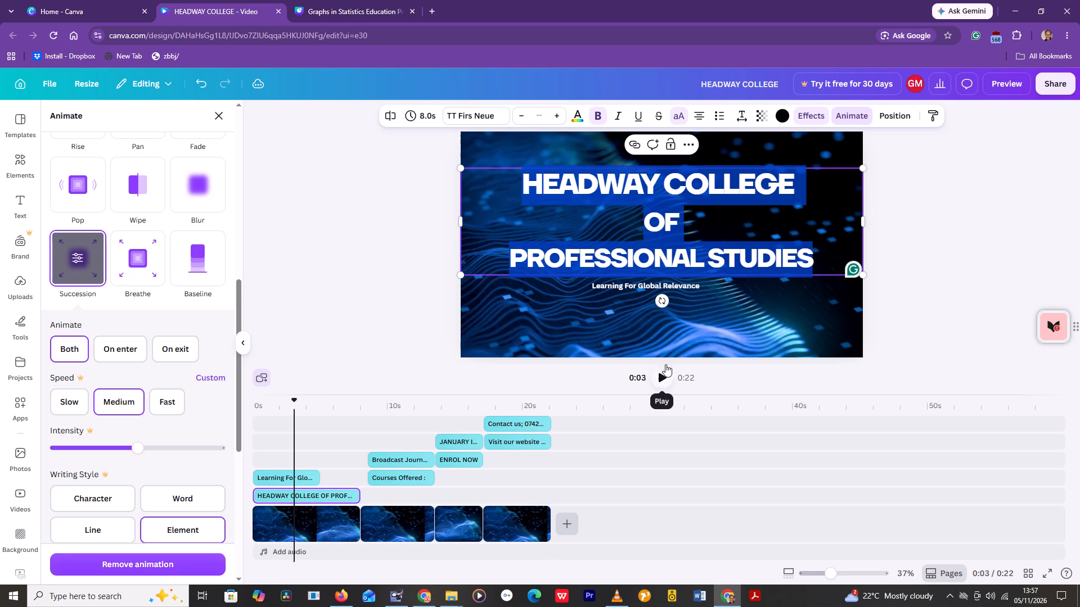
# Play the video from the start through the title scene into the courses scene to check the text animations.
pyautogui.click(662, 316)
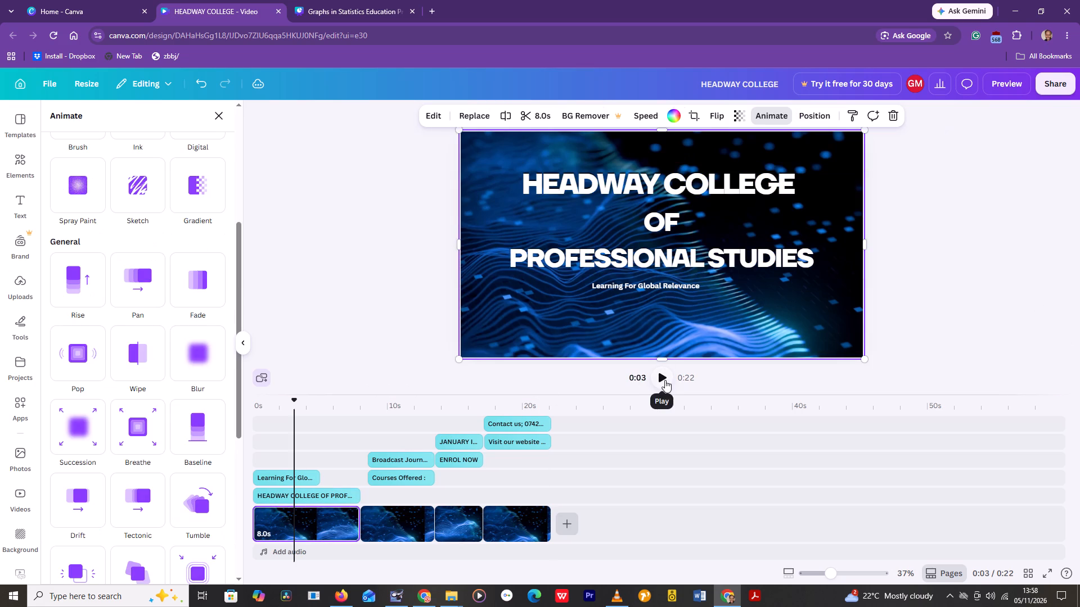
pyautogui.moveTo(290, 403); pyautogui.dragTo(254, 403)
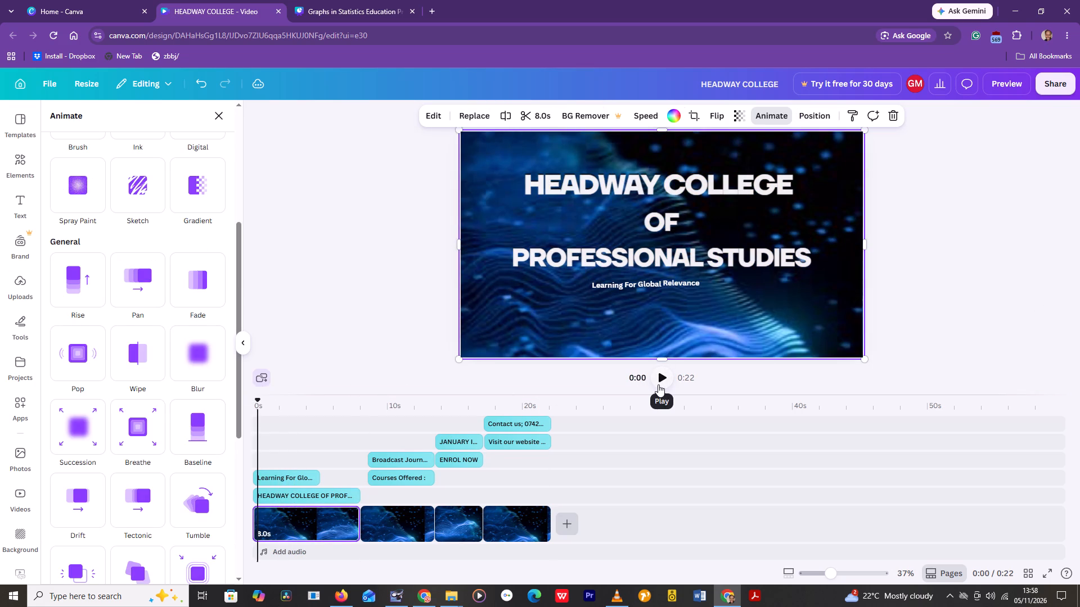
pyautogui.press('space')
pyautogui.press('space')
pyautogui.press('space')
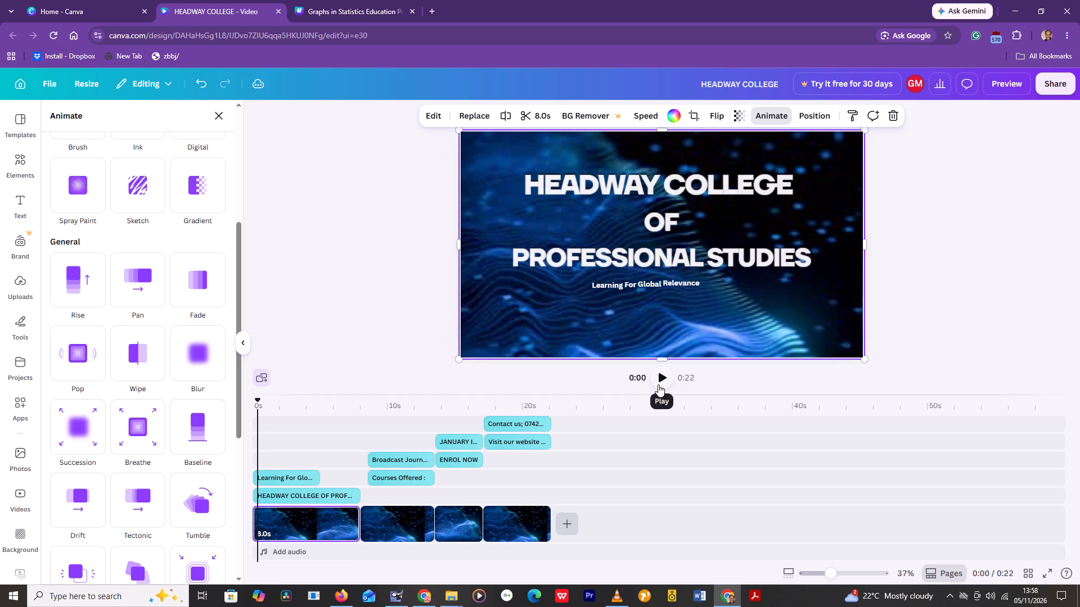
pyautogui.press('space')
pyautogui.click(657, 371)
pyautogui.press('space')
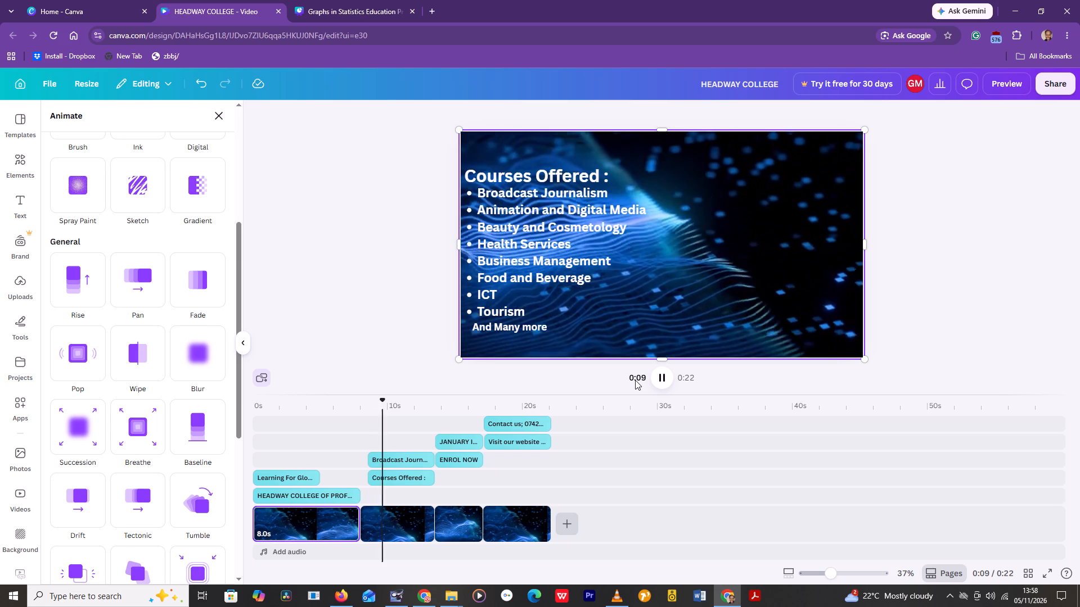
pyautogui.press('space')
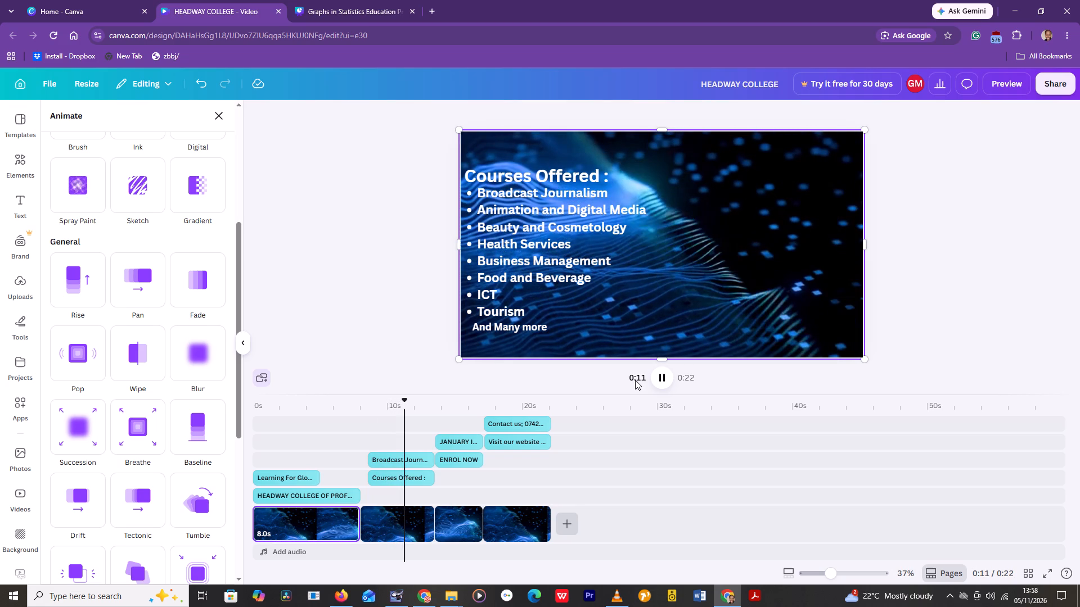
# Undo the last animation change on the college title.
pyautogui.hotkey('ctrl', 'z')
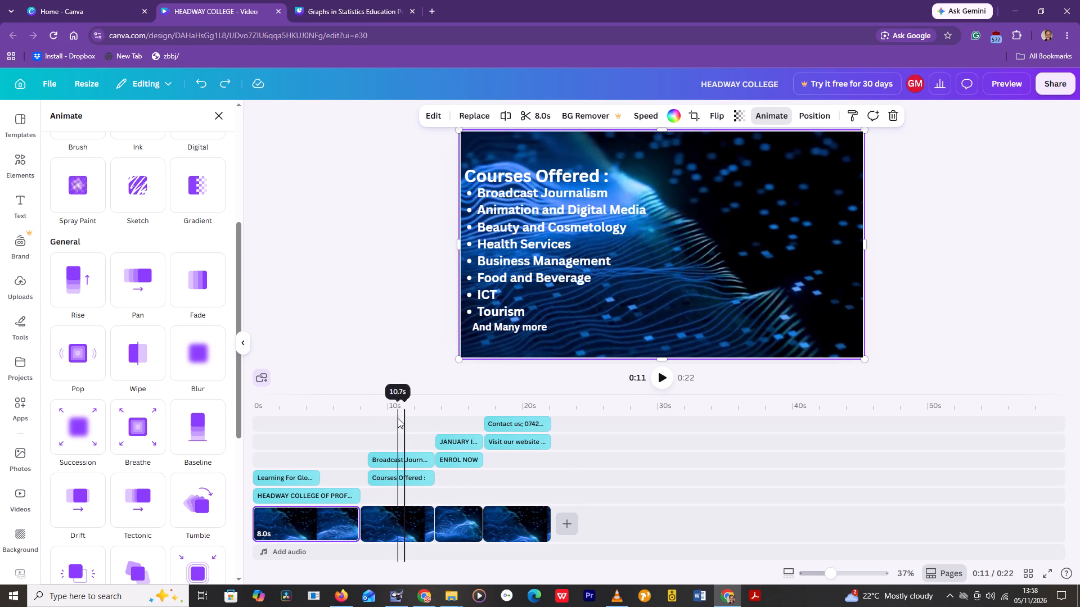
# Replay the video from 0:00 to check the title scene's text animations.
pyautogui.moveTo(402, 405); pyautogui.dragTo(237, 431)
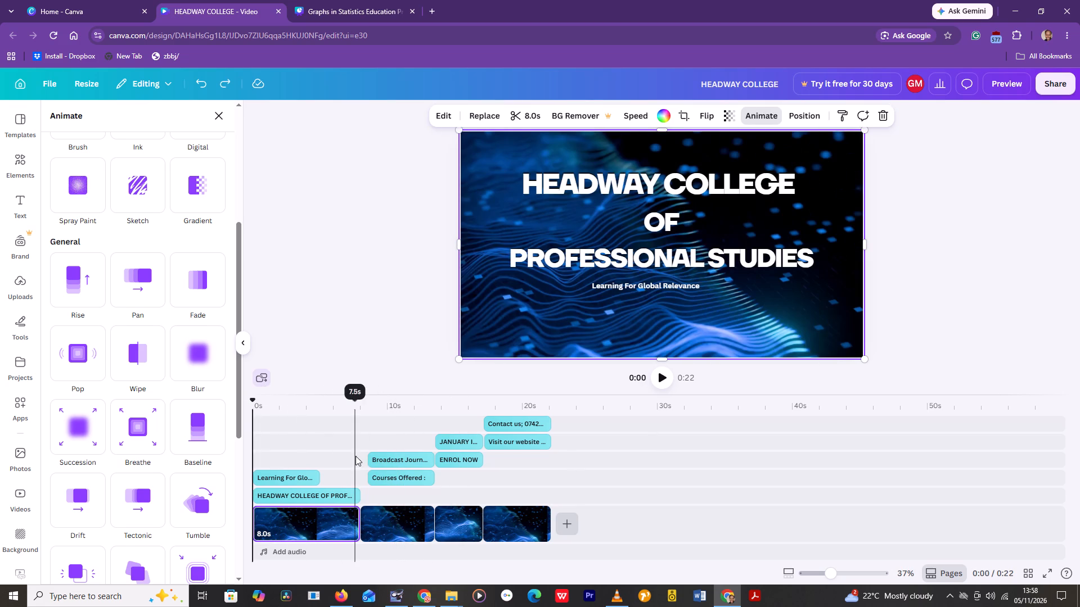
pyautogui.press('space')
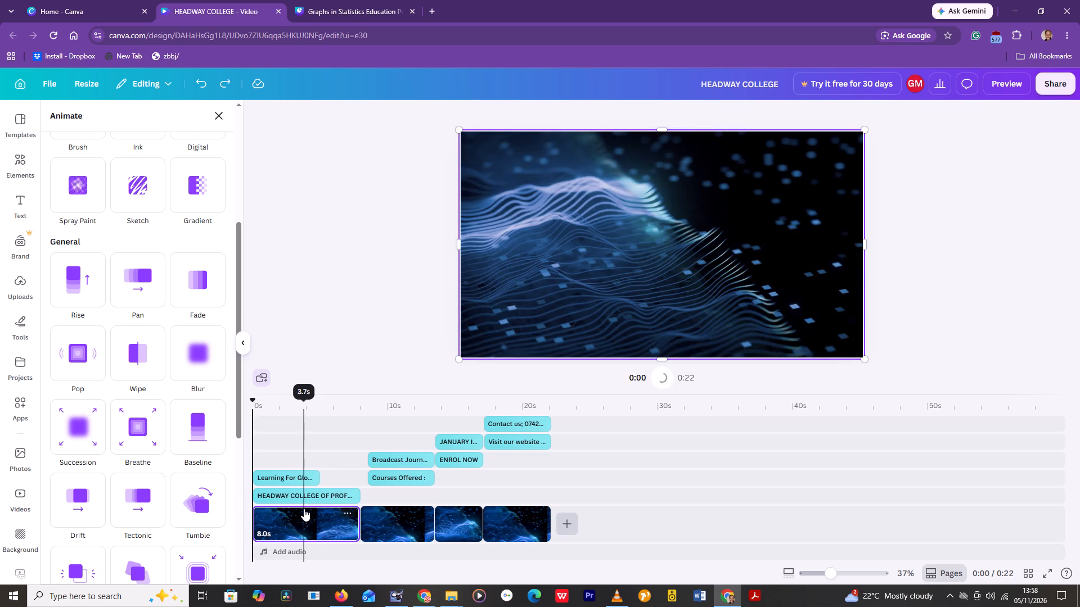
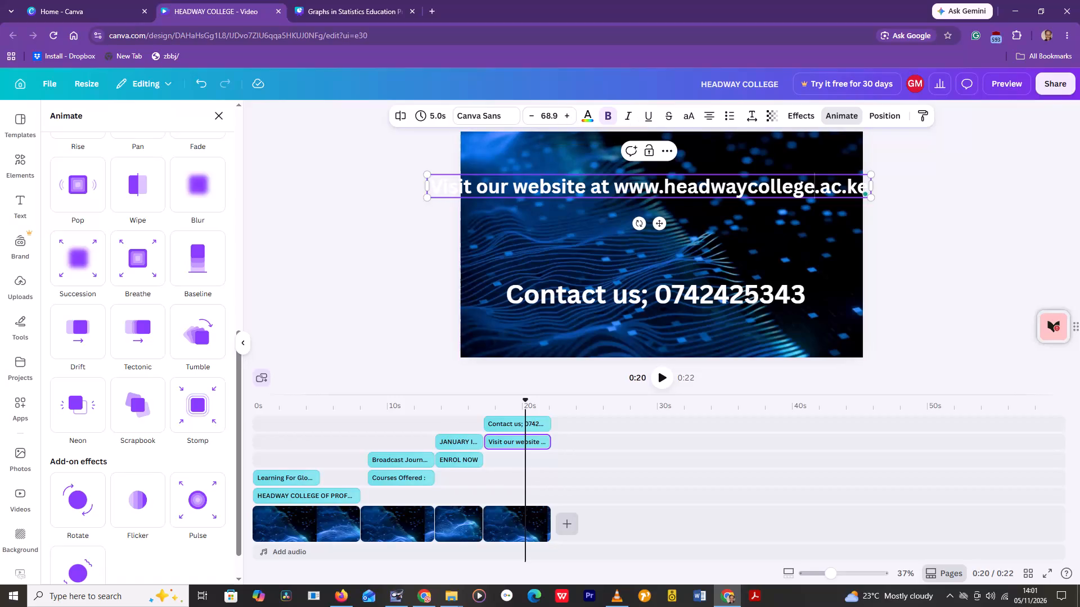
# Set the website line's font size to 69.9 and move it down closer to the contact line in the last scene.
pyautogui.click(567, 116)
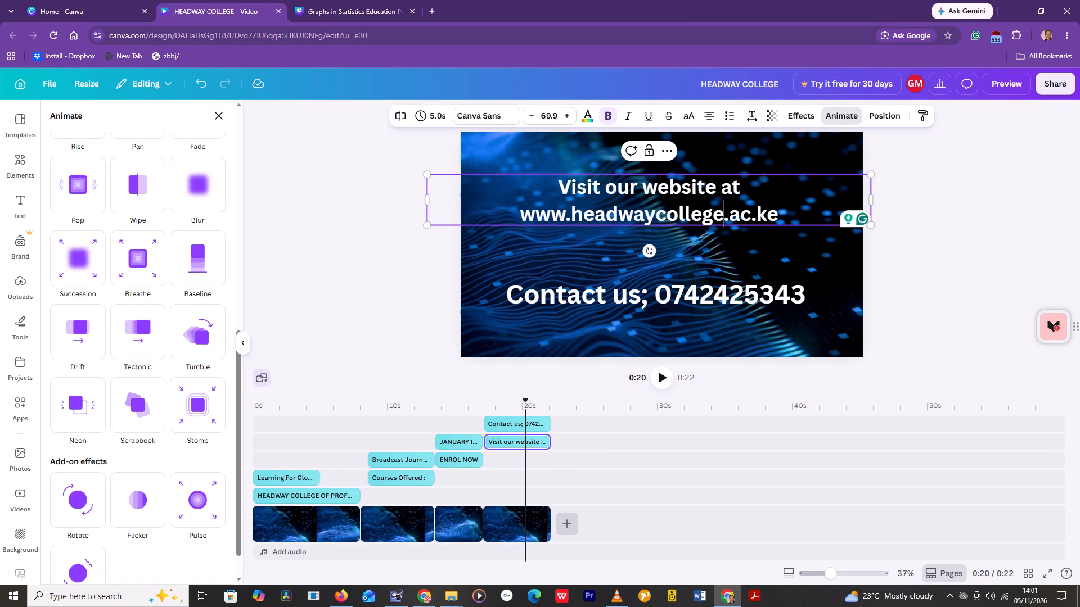
pyautogui.click(664, 212)
pyautogui.click(820, 215)
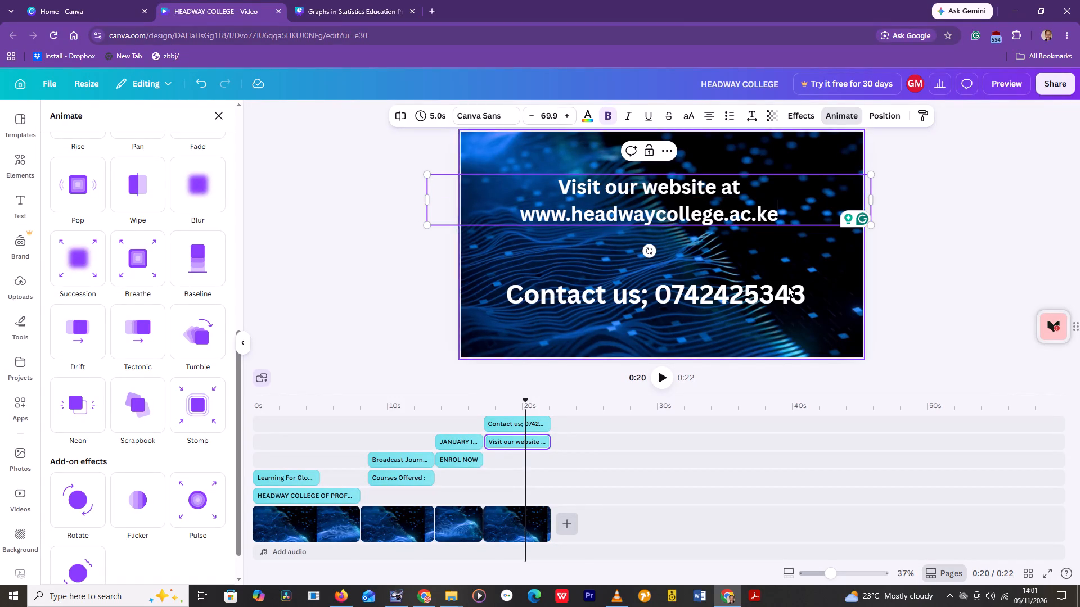
pyautogui.click(792, 297)
pyautogui.click(767, 215)
pyautogui.moveTo(767, 215); pyautogui.dragTo(768, 237)
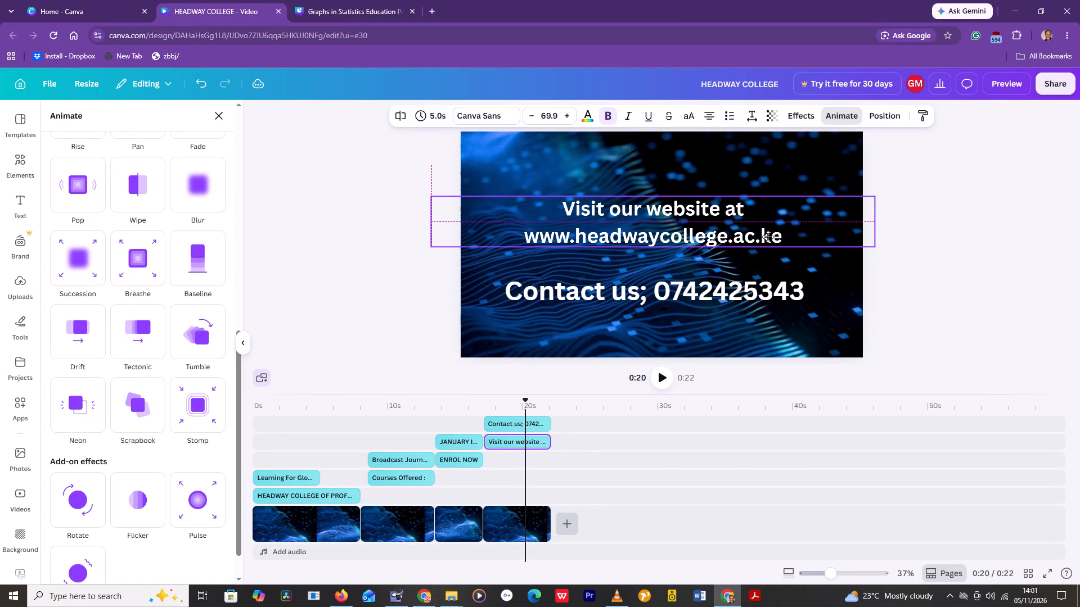
pyautogui.moveTo(768, 237); pyautogui.dragTo(768, 239)
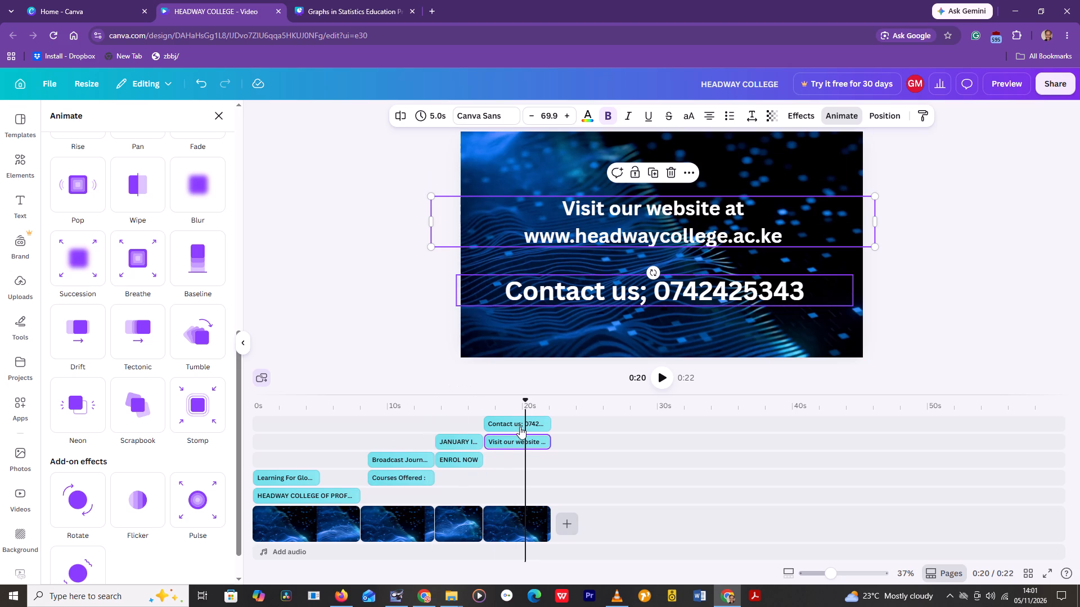
# Correct the heading in the January intake scene to read ENROLL NOW.
pyautogui.click(467, 442)
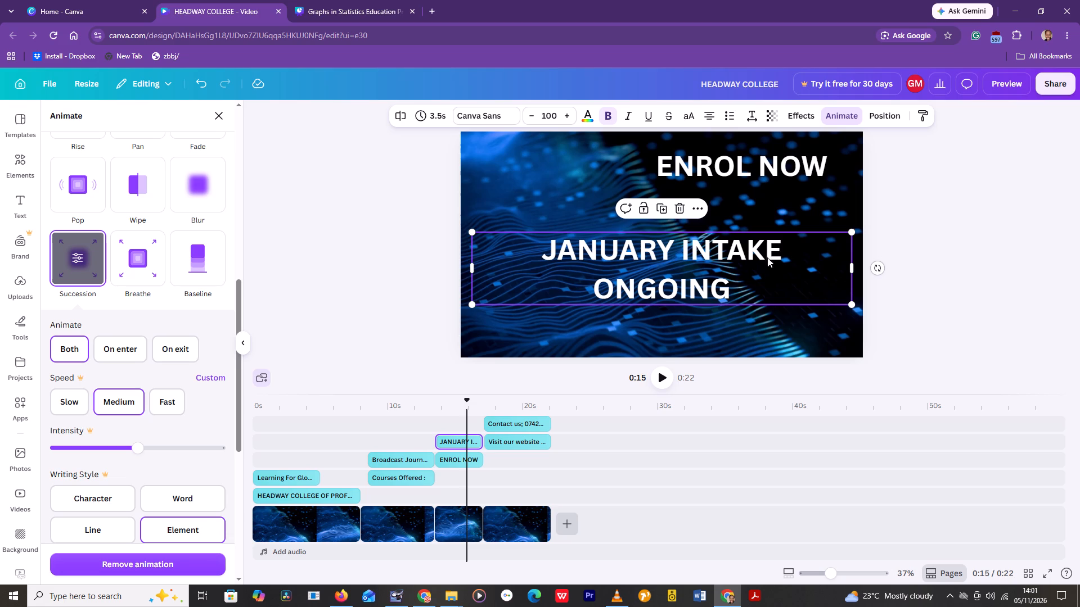
pyautogui.click(775, 158)
pyautogui.click(754, 164)
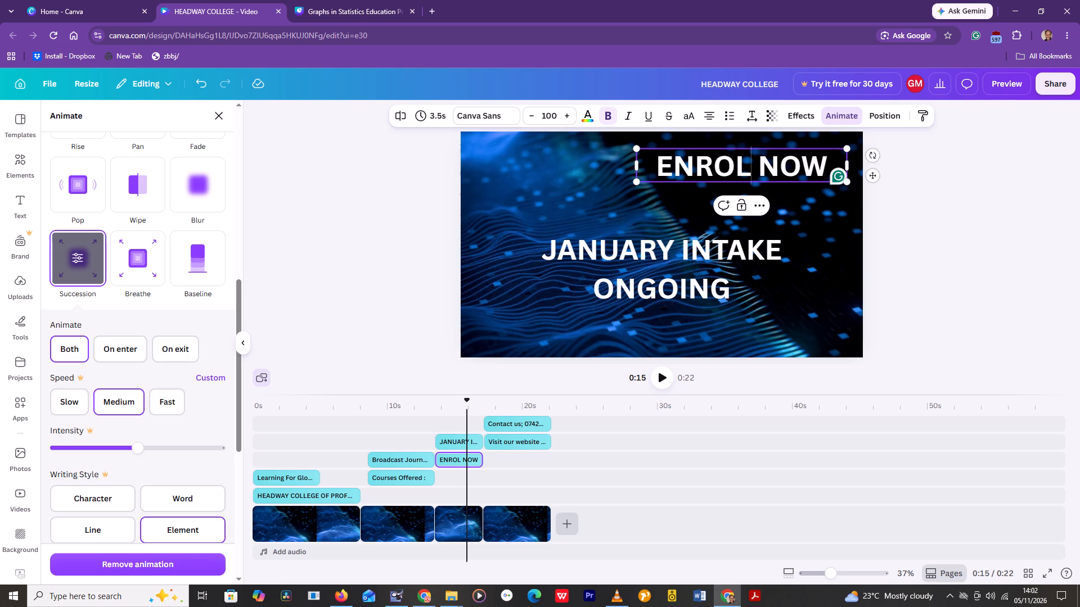
pyautogui.press('l')
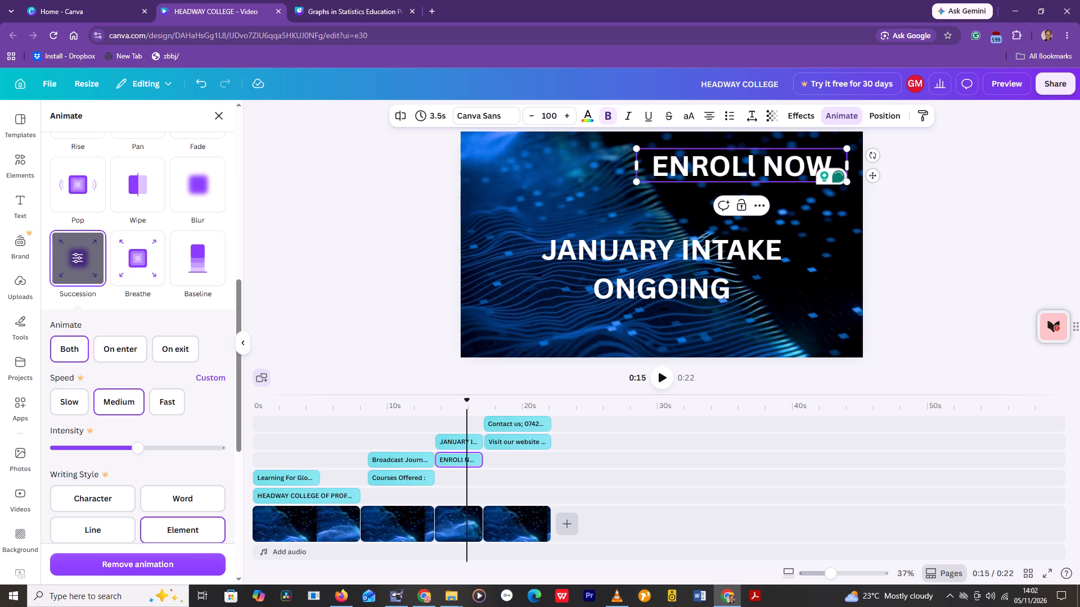
pyautogui.press('BackSpace')
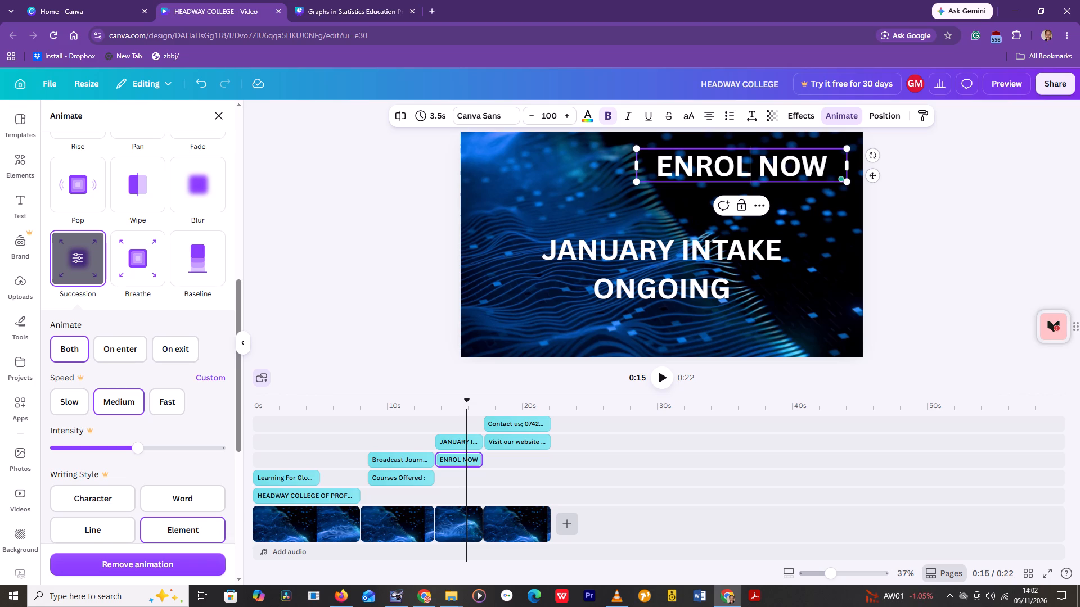
pyautogui.press('l')
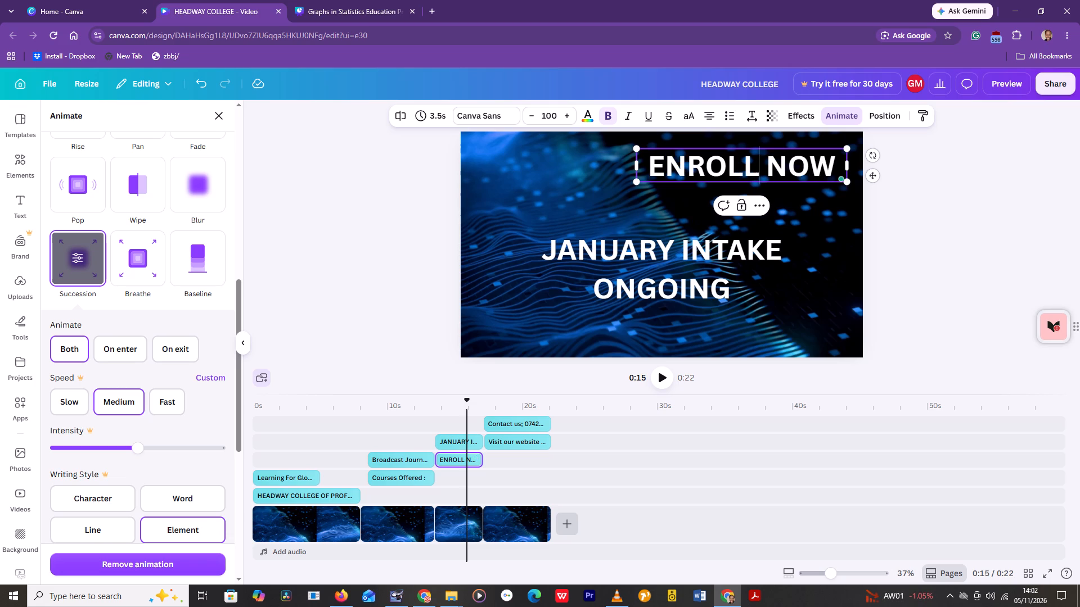
# Move the JANUARY INTAKE ONGOING text slightly lower in its scene.
pyautogui.click(718, 280)
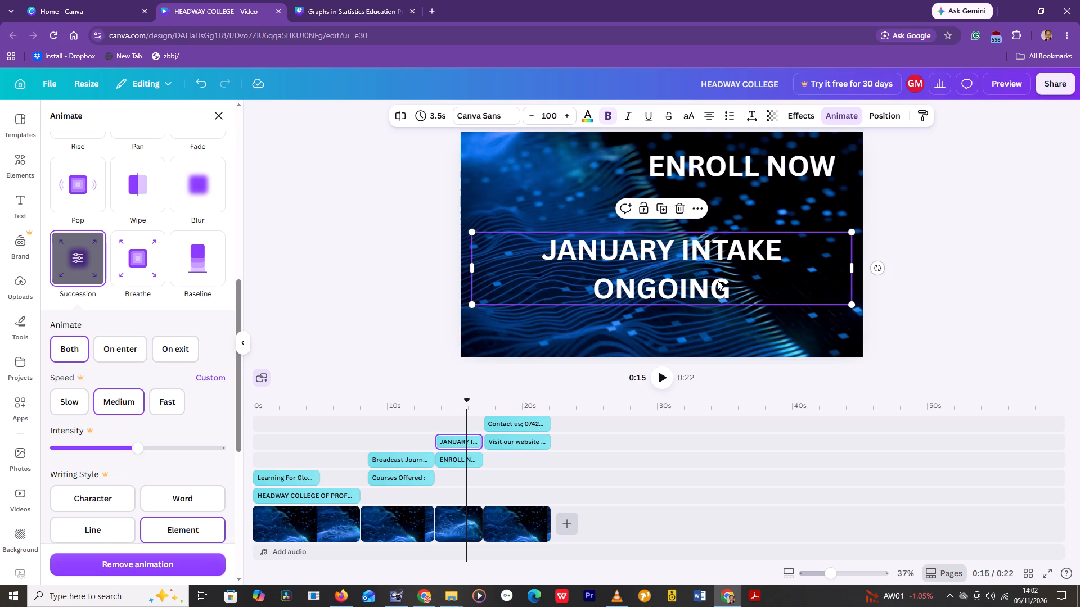
pyautogui.click(733, 283)
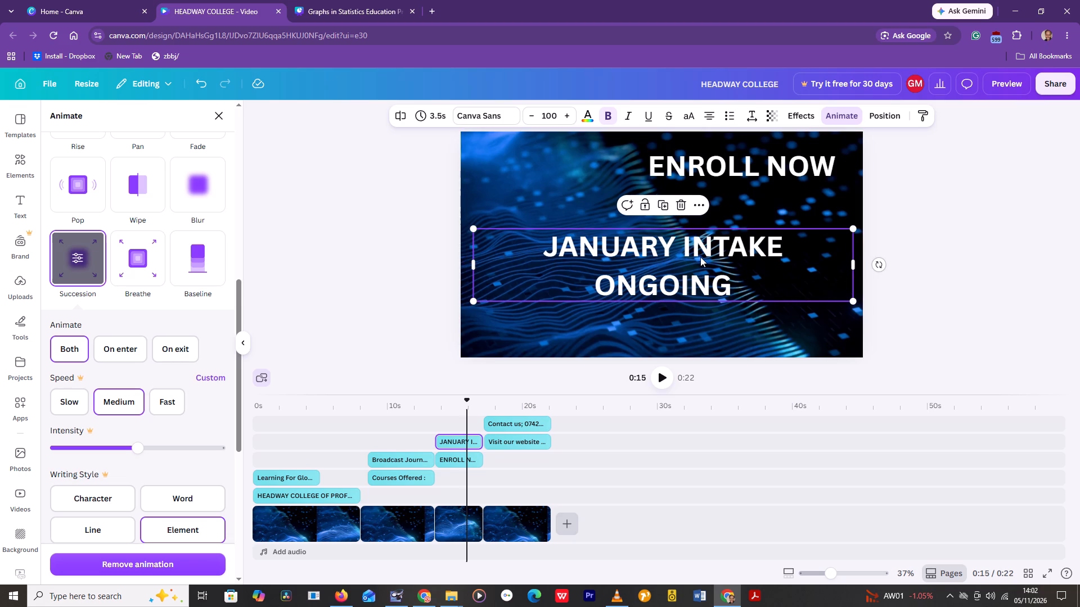
pyautogui.moveTo(700, 257); pyautogui.dragTo(699, 265)
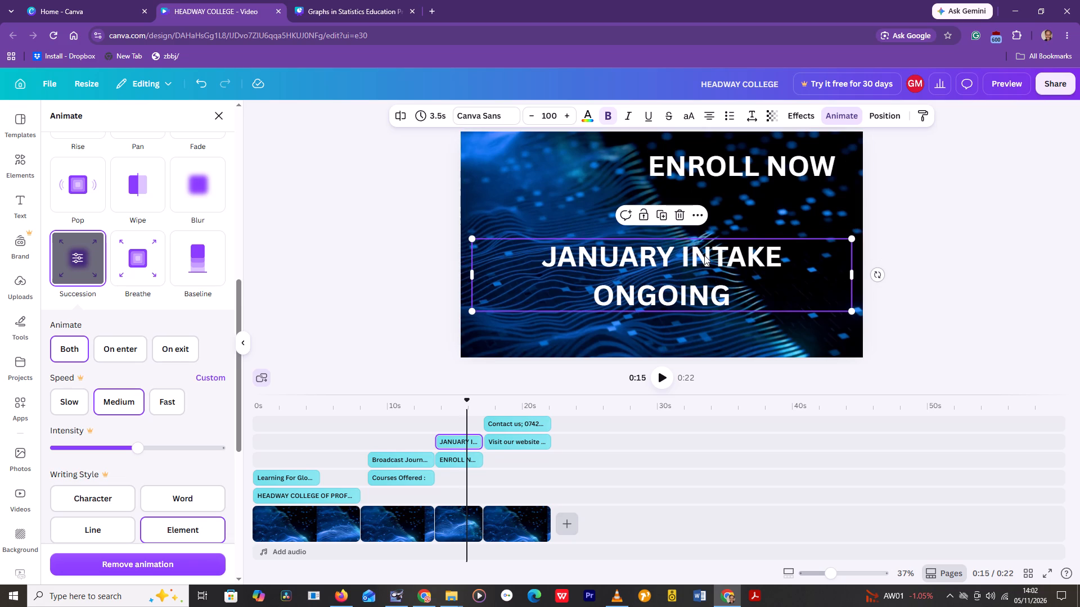
# Apply the purple-to-yellow gradient text color to the ENROLL NOW heading and save the design.
pyautogui.click(753, 178)
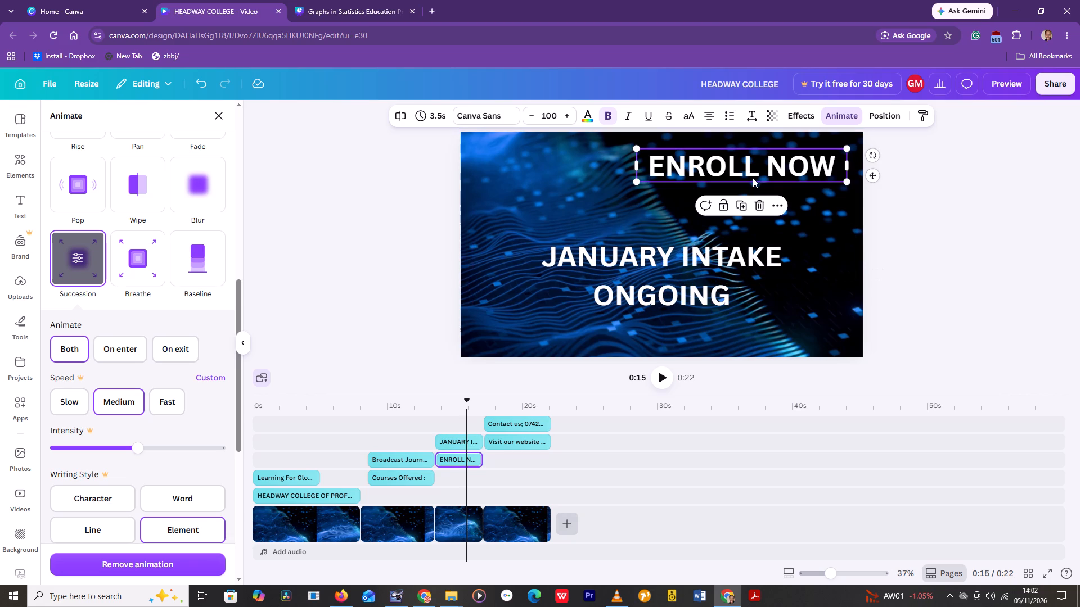
pyautogui.doubleClick(778, 169)
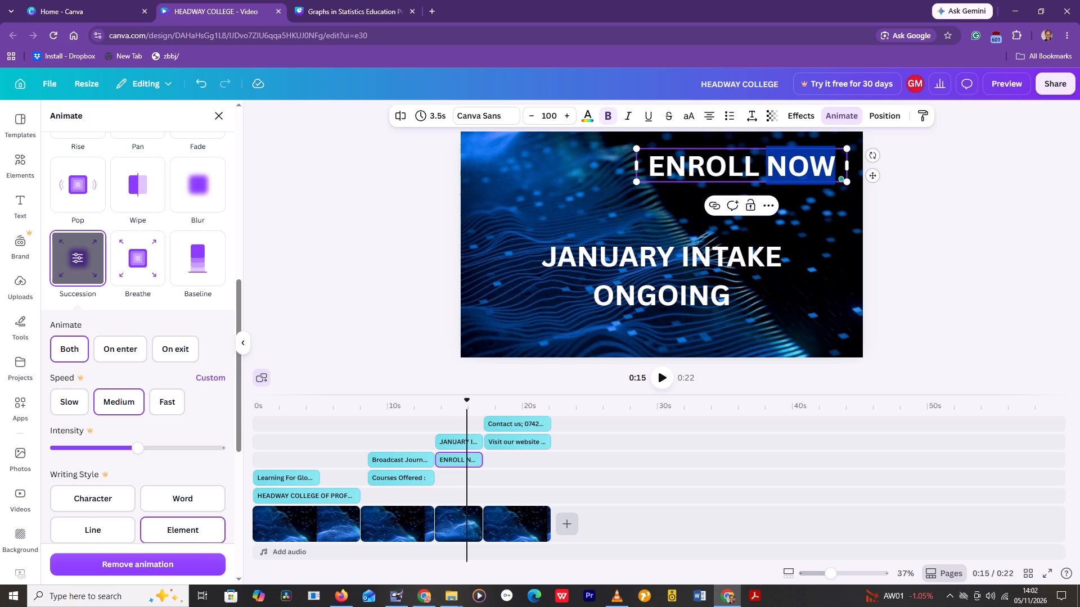
pyautogui.doubleClick(778, 169)
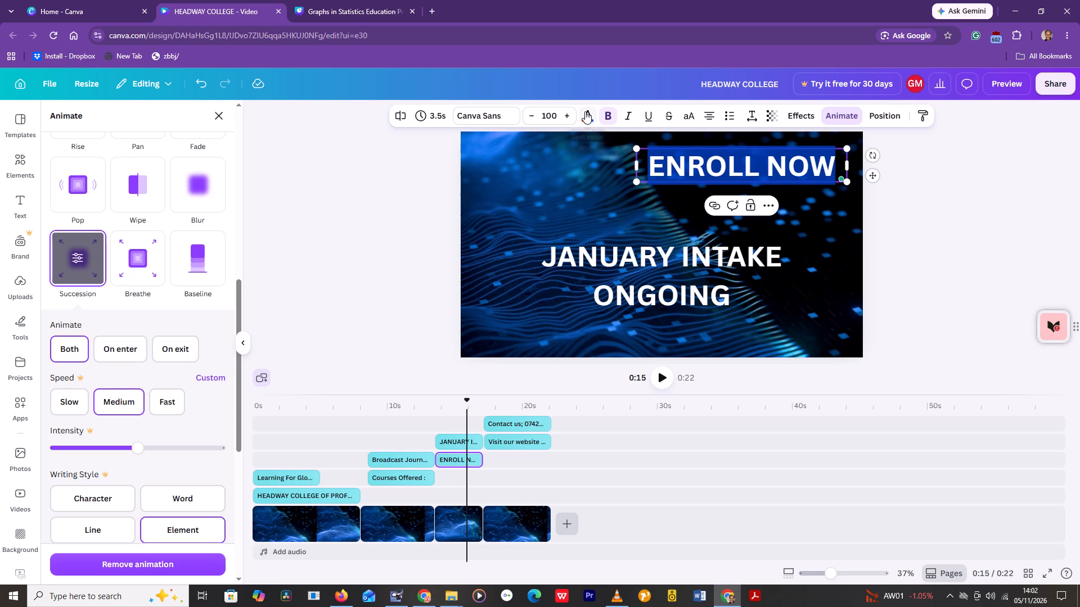
pyautogui.click(585, 111)
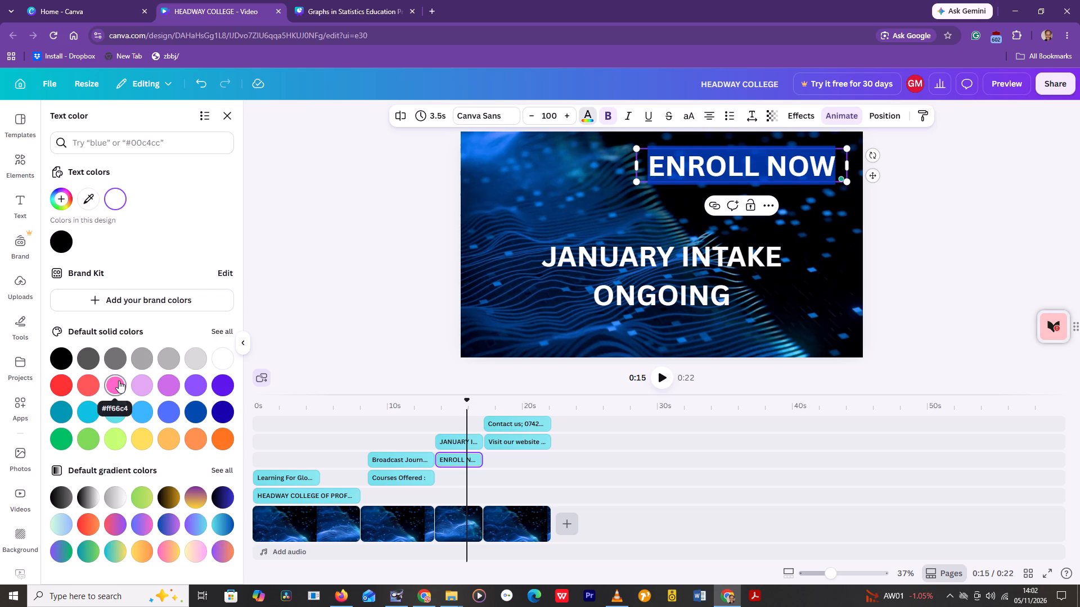
pyautogui.scroll(-2, 123, 381)
pyautogui.click(197, 497)
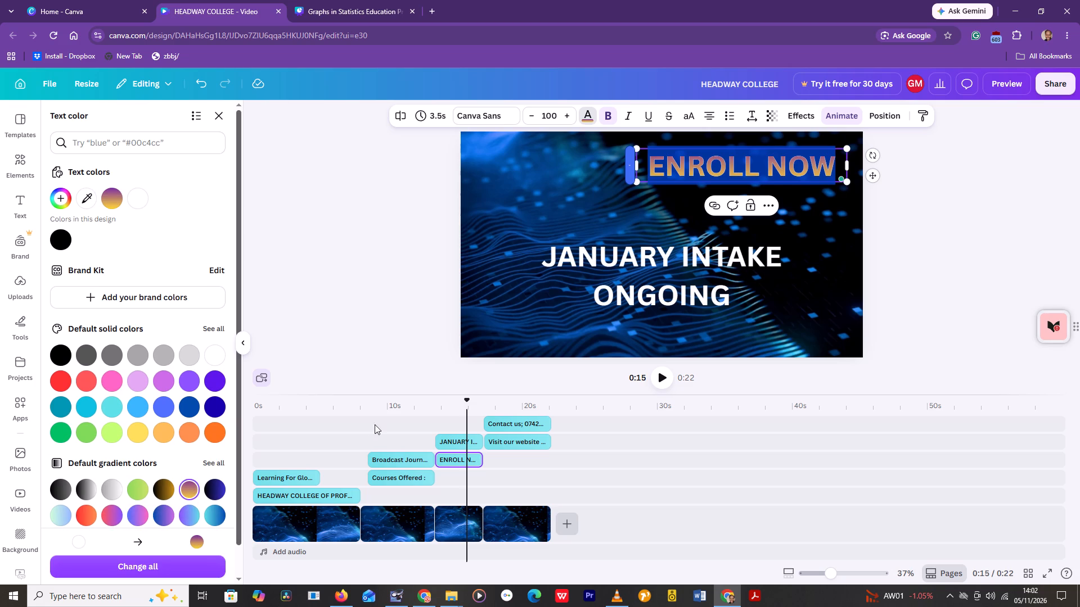
pyautogui.click(620, 292)
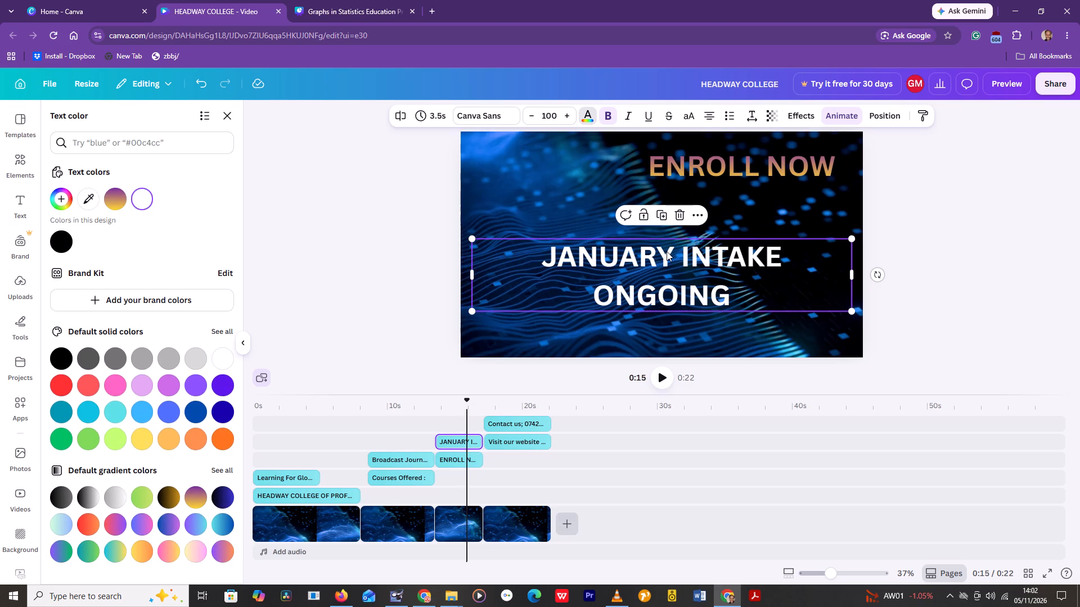
pyautogui.hotkey('ctrl', 's')
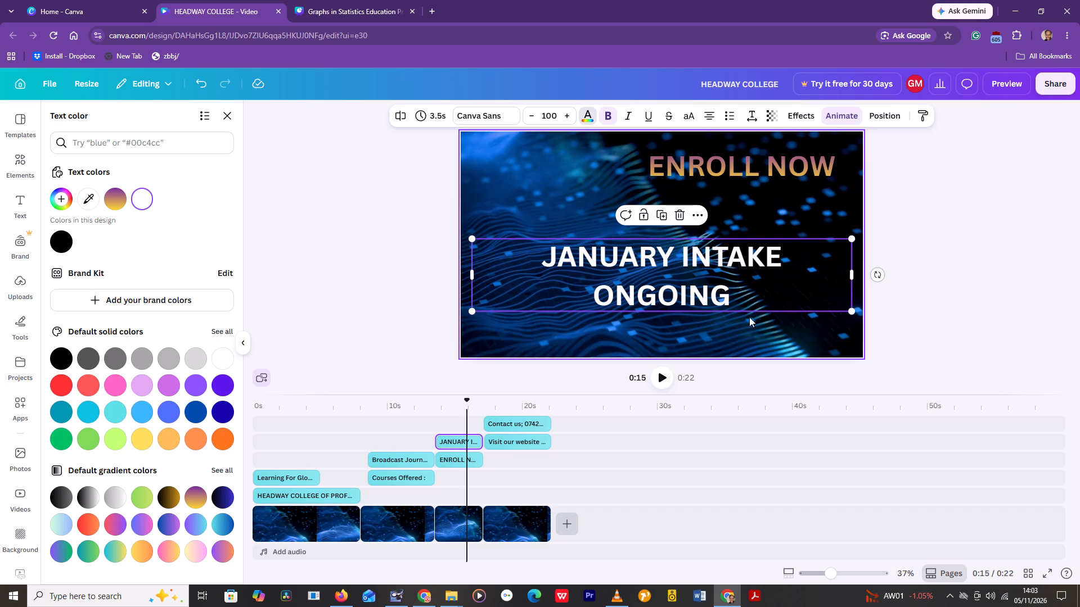
# Play the January intake scene from 0:15 to its end to check the text animations.
pyautogui.press('space')
pyautogui.press('space')
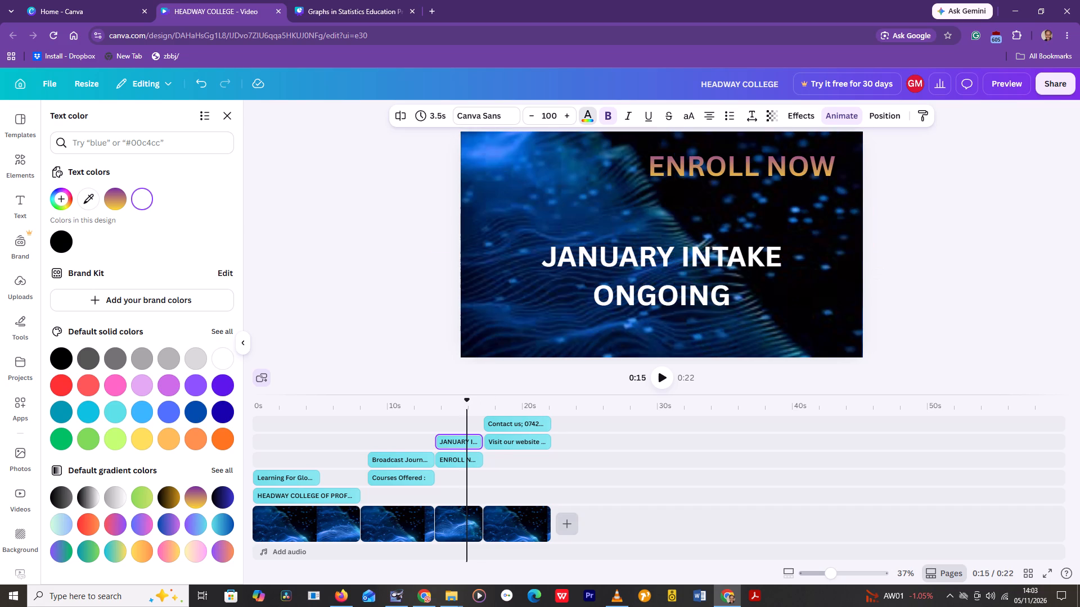
pyautogui.press('space')
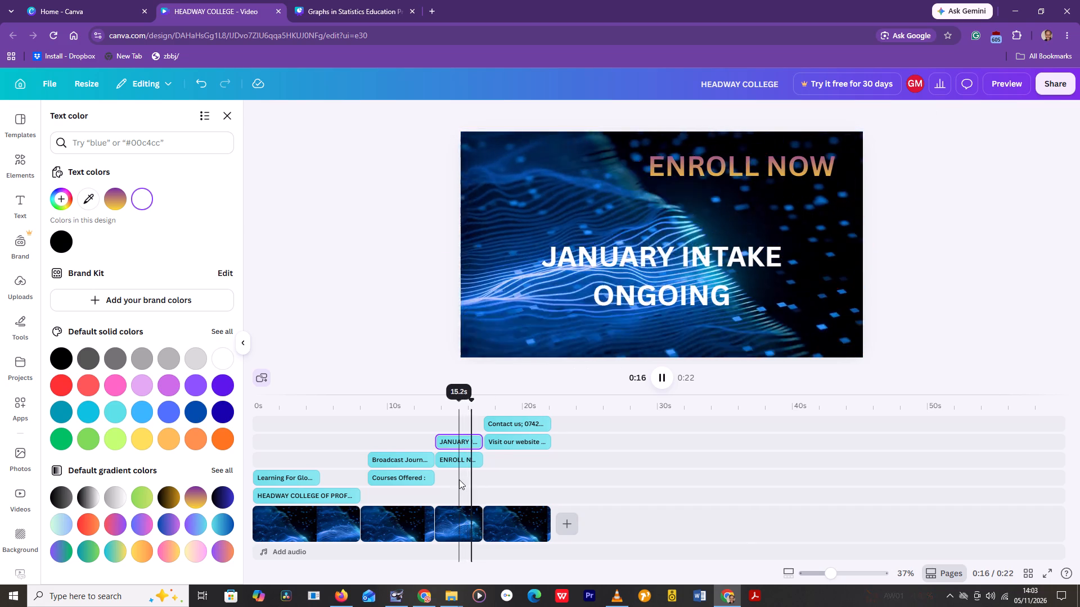
pyautogui.press('space')
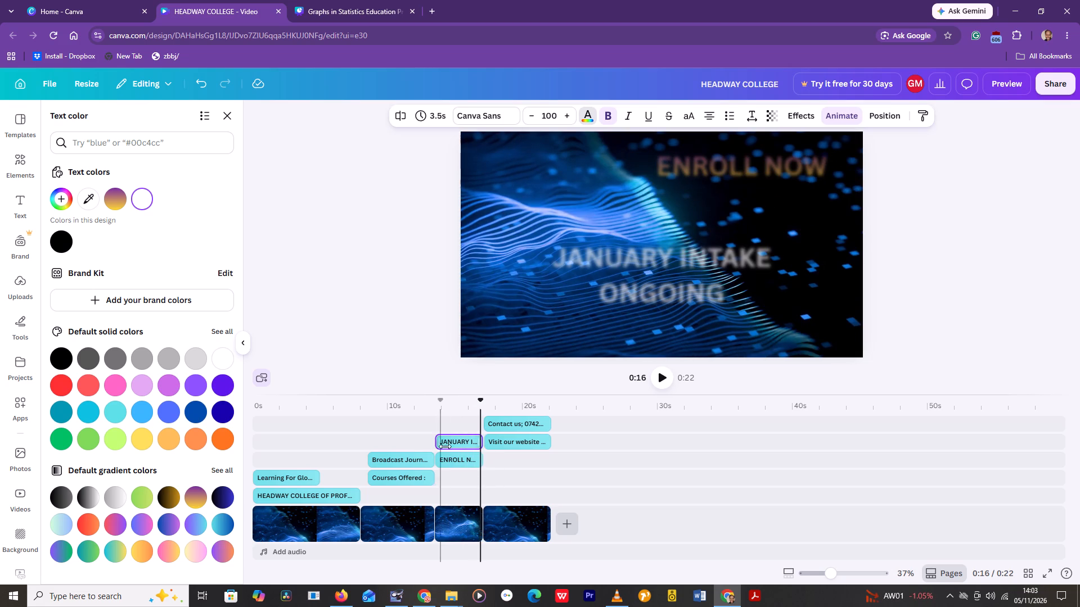
# Trim the end of the JANUARY INTAKE ONGOING text's timing to a 3.3-second duration.
pyautogui.click(479, 438)
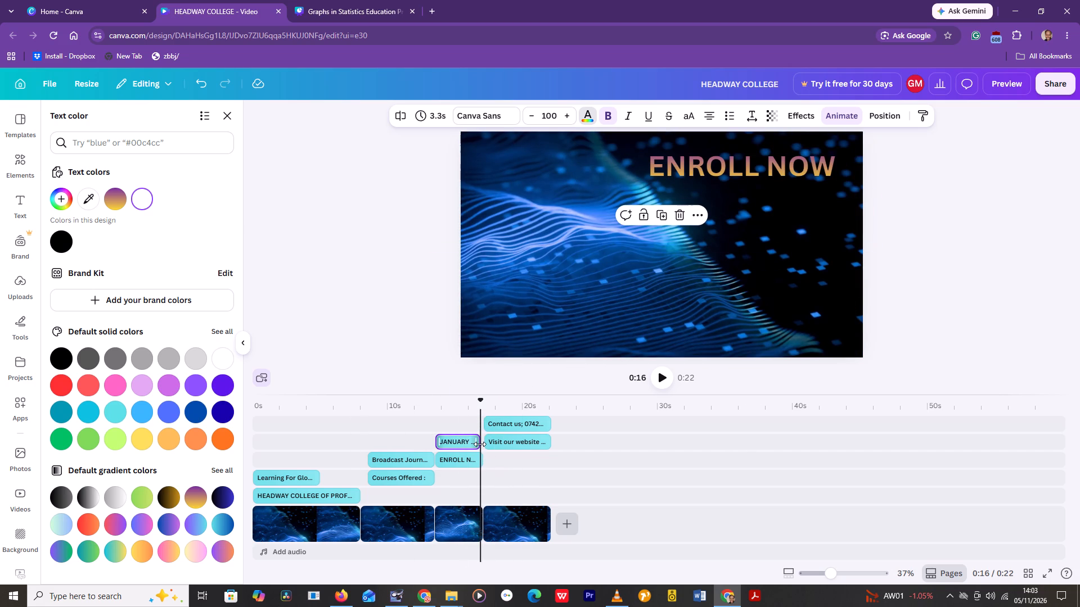
pyautogui.click(480, 444)
# Play the courses scene from about 8.5 s to check how the course list appears.
pyautogui.moveTo(478, 413); pyautogui.dragTo(454, 415)
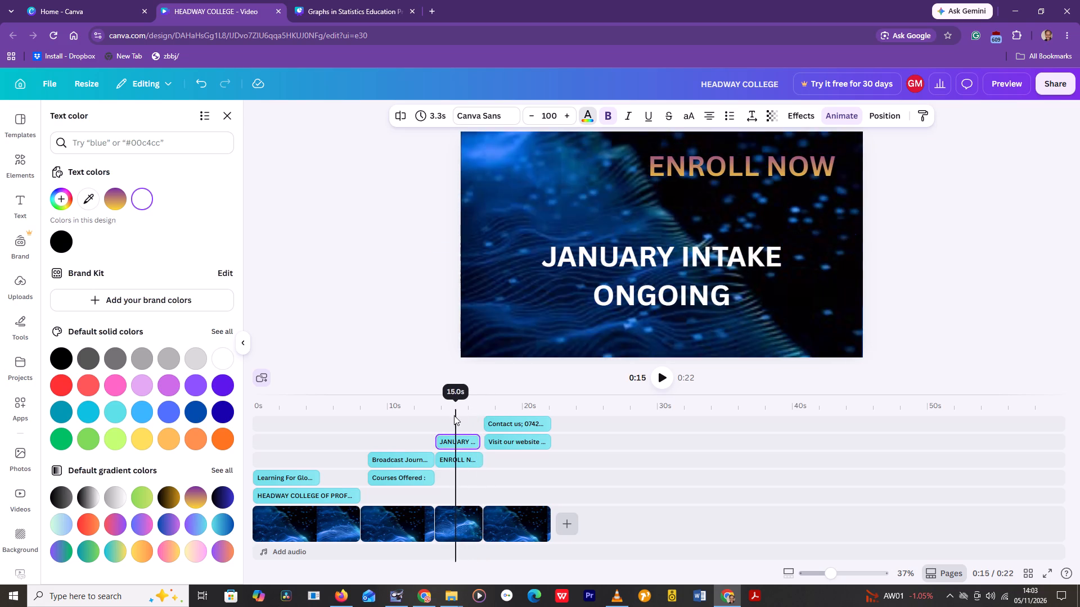
pyautogui.moveTo(454, 415); pyautogui.dragTo(368, 420)
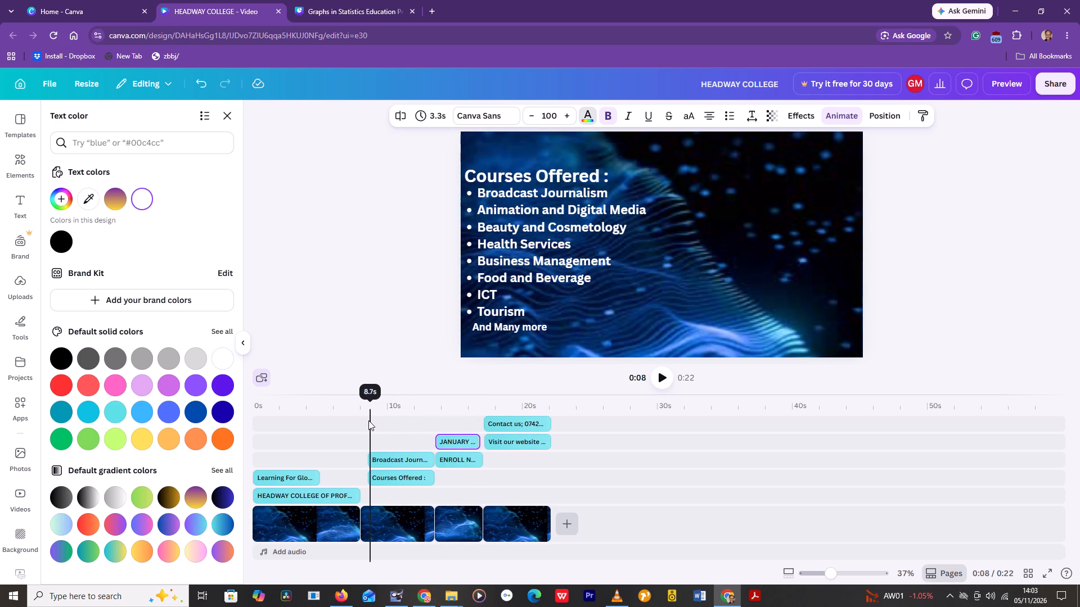
pyautogui.moveTo(368, 420); pyautogui.dragTo(366, 420)
pyautogui.press('space')
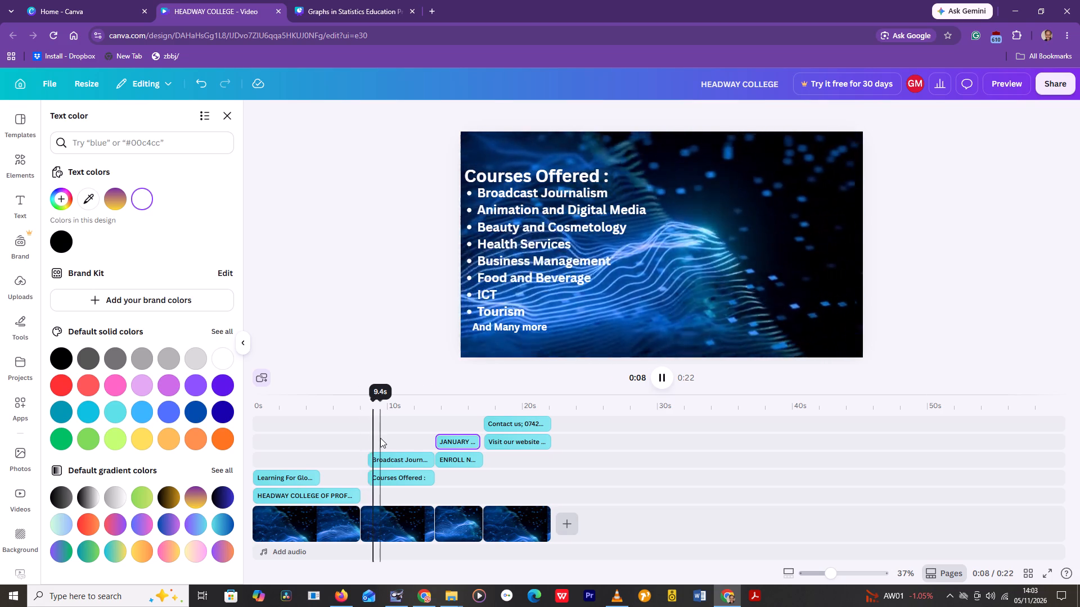
pyautogui.press('space')
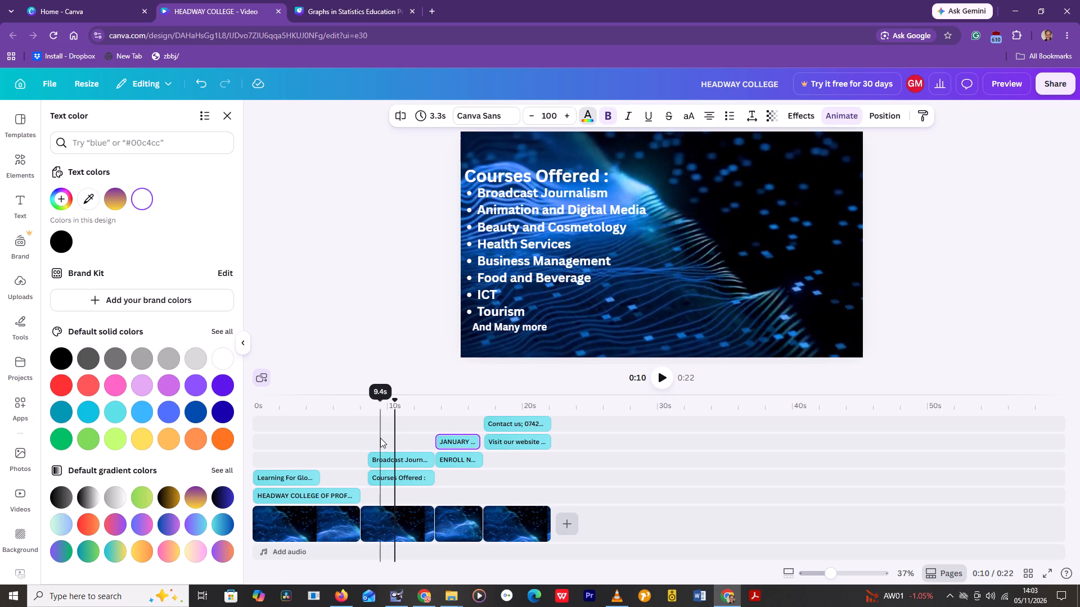
# Apply the Ascend animation to the full bulleted course list, including the And Many more line.
pyautogui.click(551, 328)
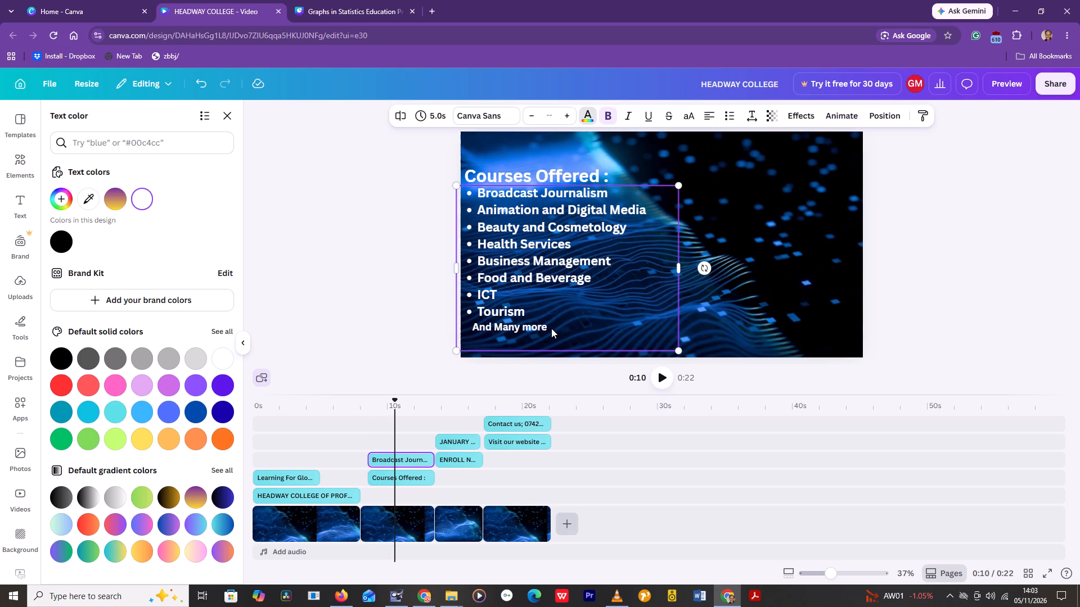
pyautogui.click(549, 328)
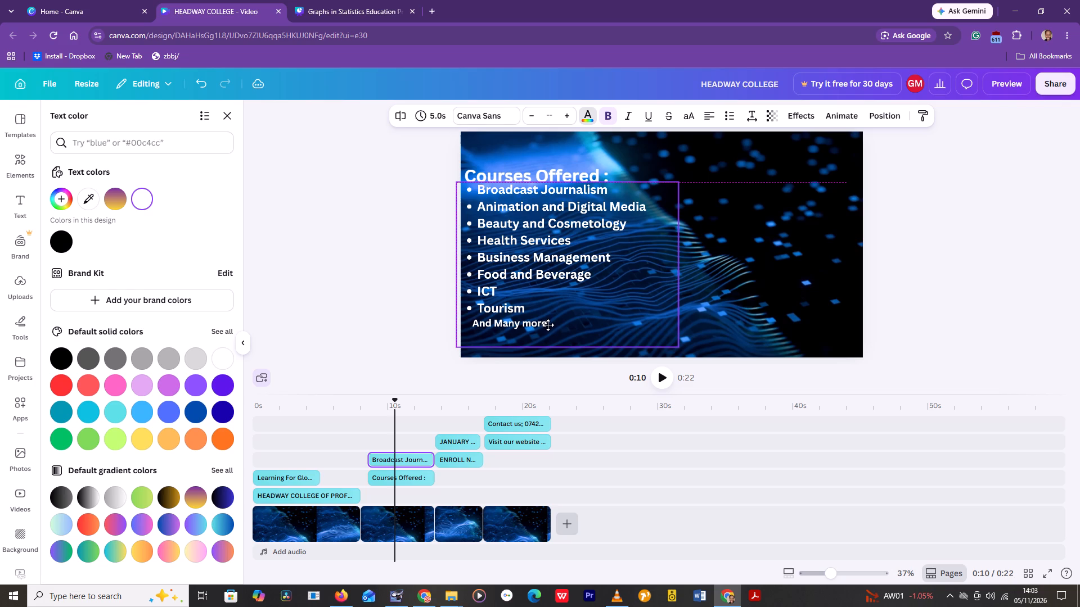
pyautogui.click(546, 328)
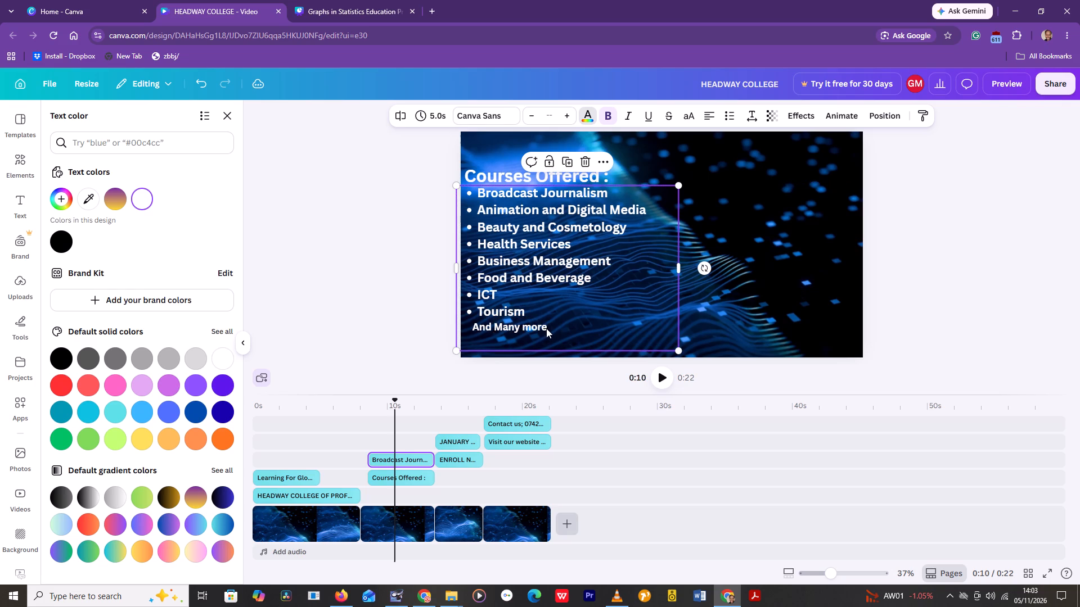
pyautogui.moveTo(545, 329); pyautogui.dragTo(500, 322)
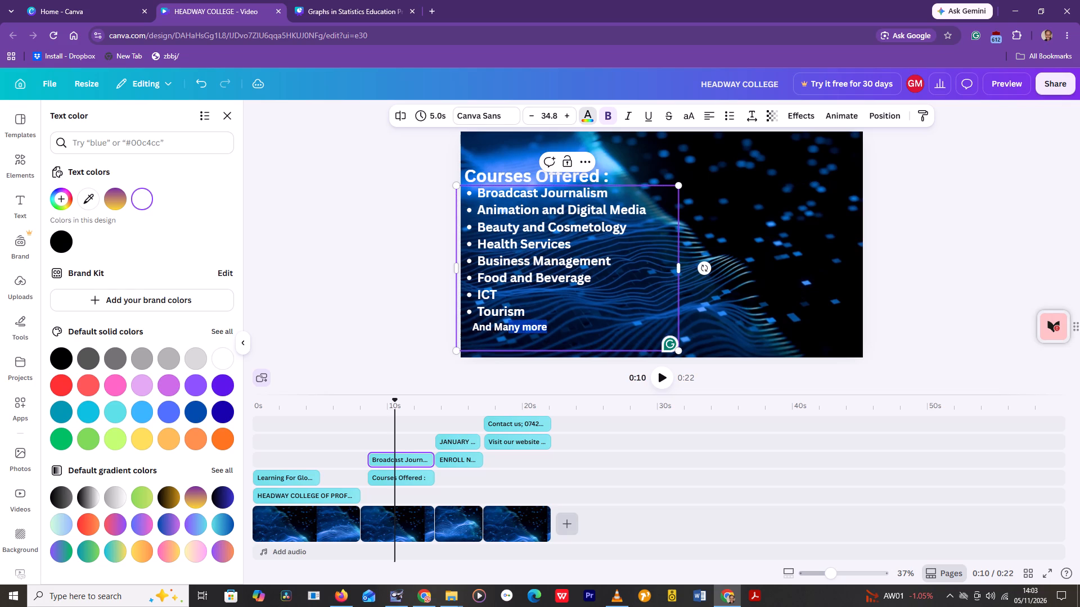
pyautogui.moveTo(500, 322); pyautogui.dragTo(476, 199)
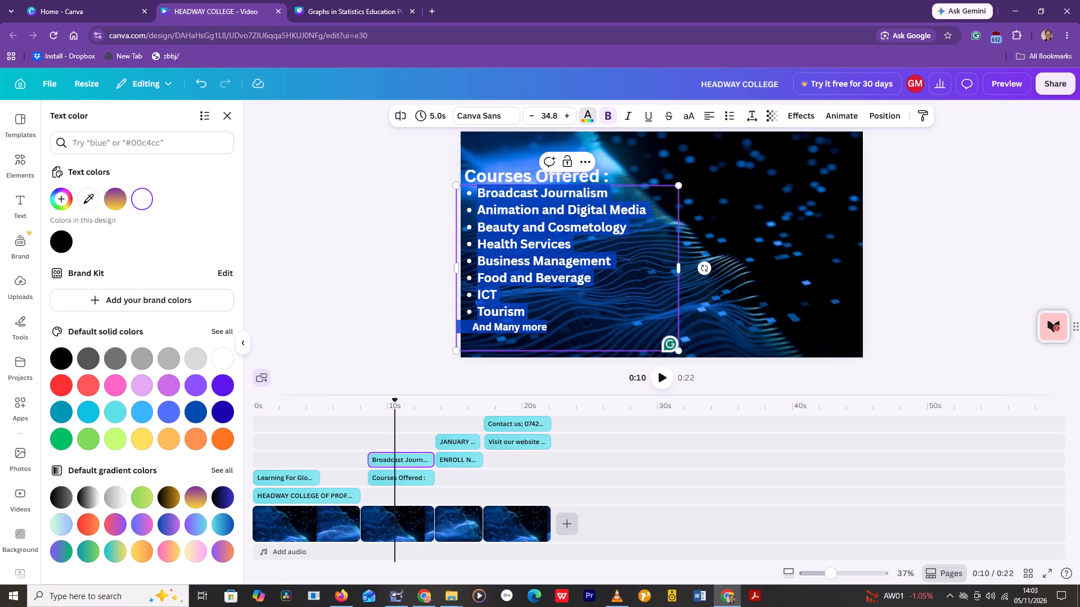
pyautogui.moveTo(476, 199); pyautogui.dragTo(476, 197)
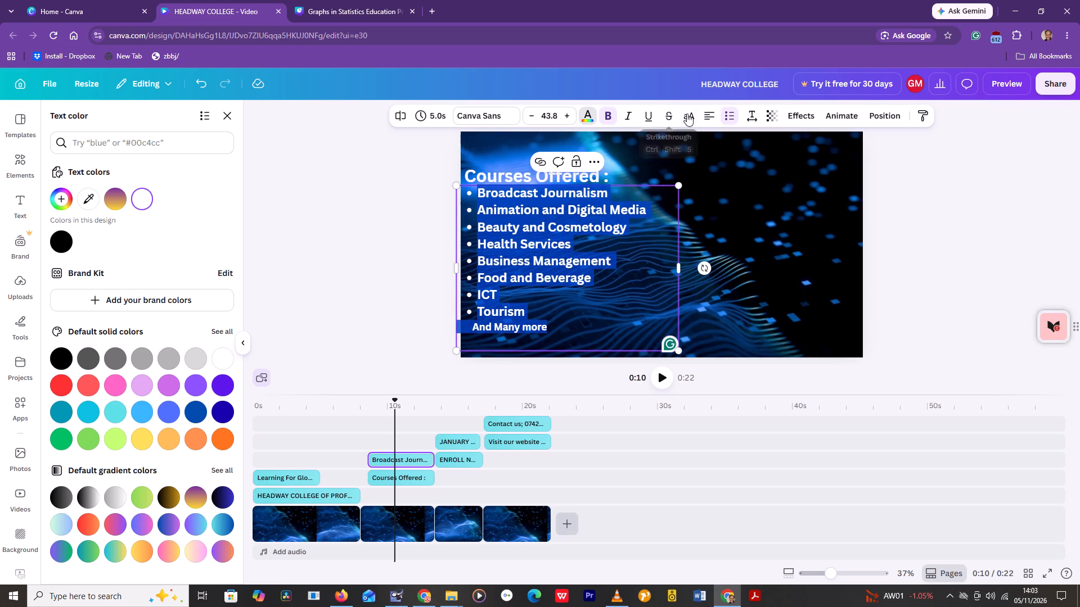
pyautogui.click(832, 116)
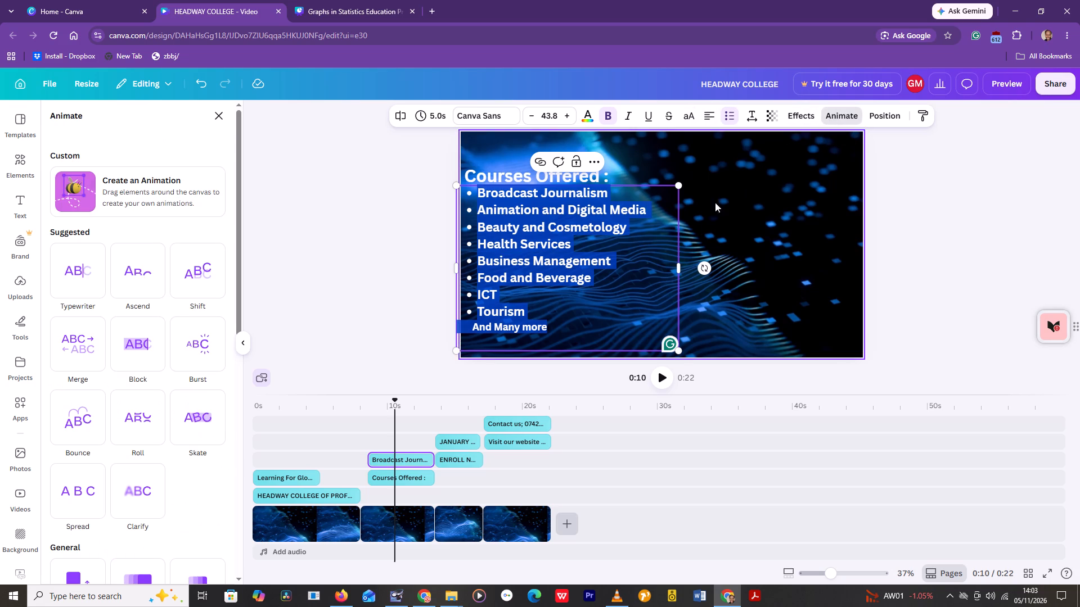
pyautogui.click(132, 282)
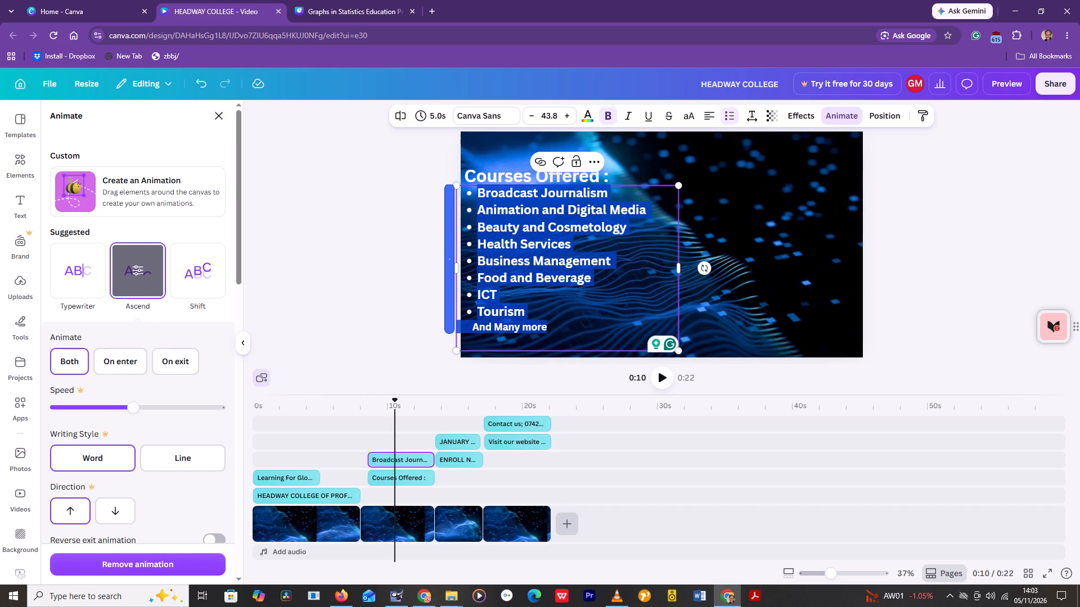
# Scrub the timeline back through the title scene to the first second of the video to review it.
pyautogui.moveTo(394, 410); pyautogui.dragTo(323, 412)
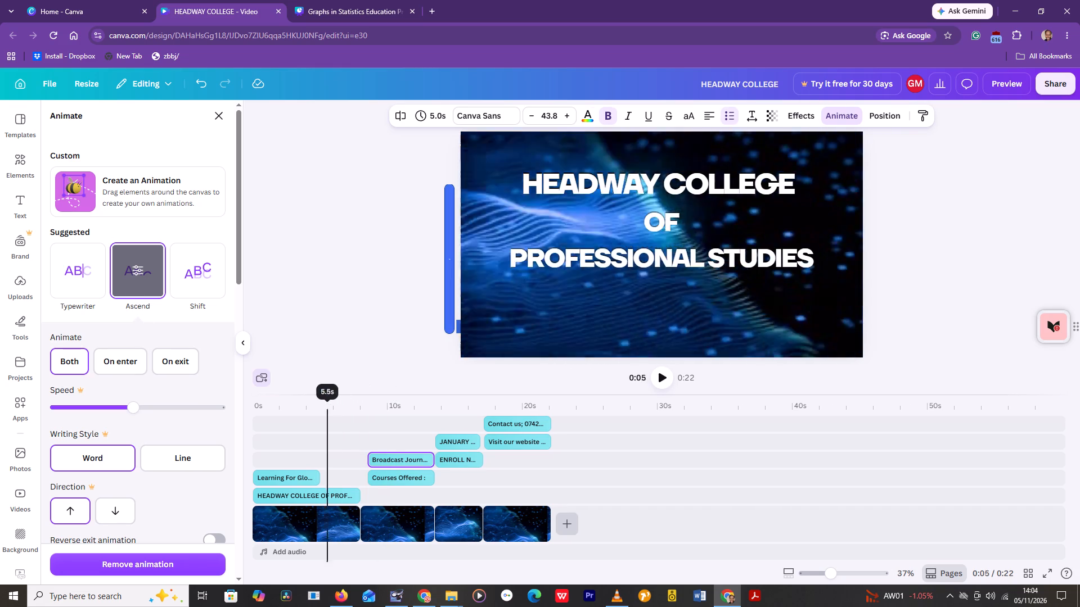
pyautogui.moveTo(323, 412); pyautogui.dragTo(253, 425)
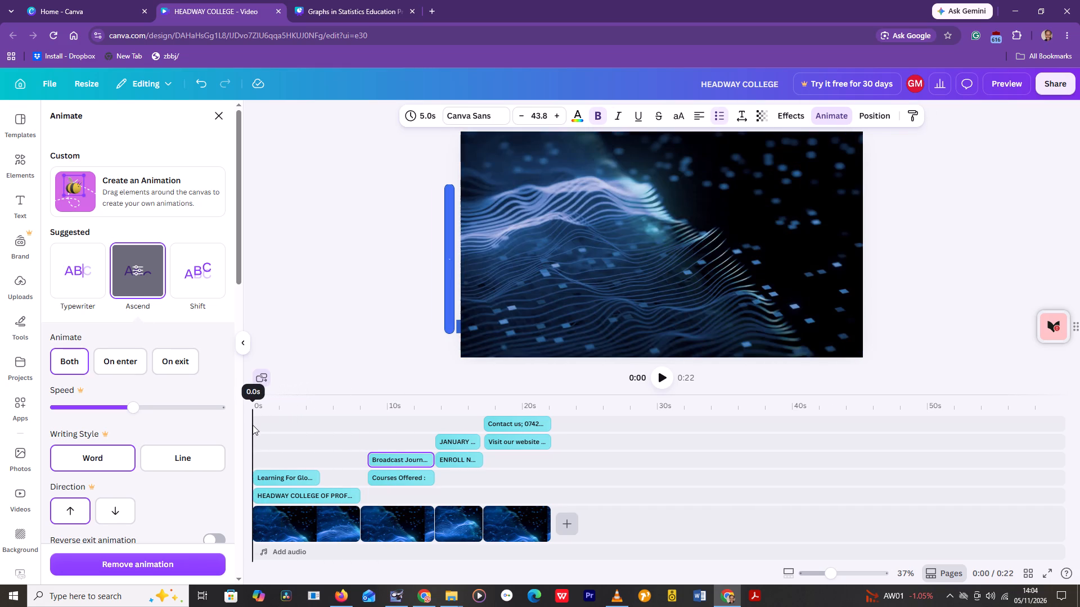
pyautogui.moveTo(253, 425); pyautogui.dragTo(262, 427)
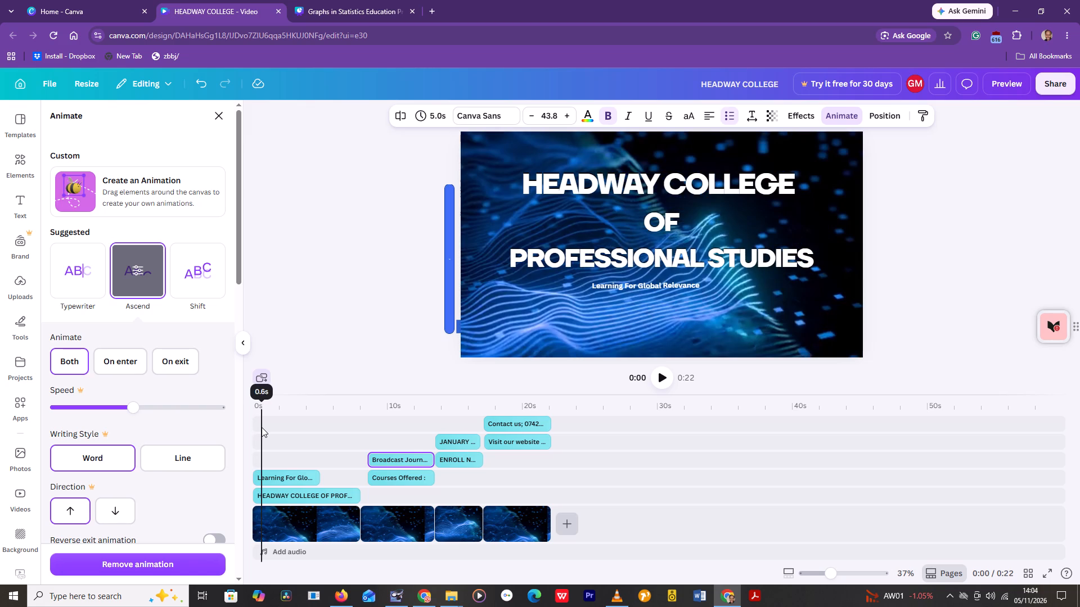
pyautogui.moveTo(262, 427); pyautogui.dragTo(263, 427)
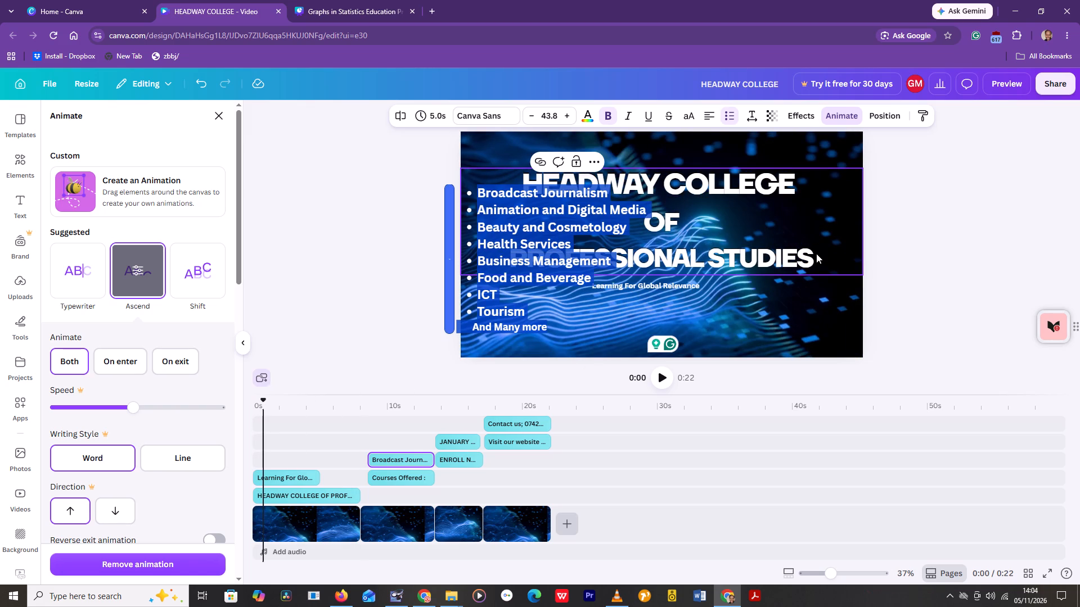
pyautogui.click(261, 413)
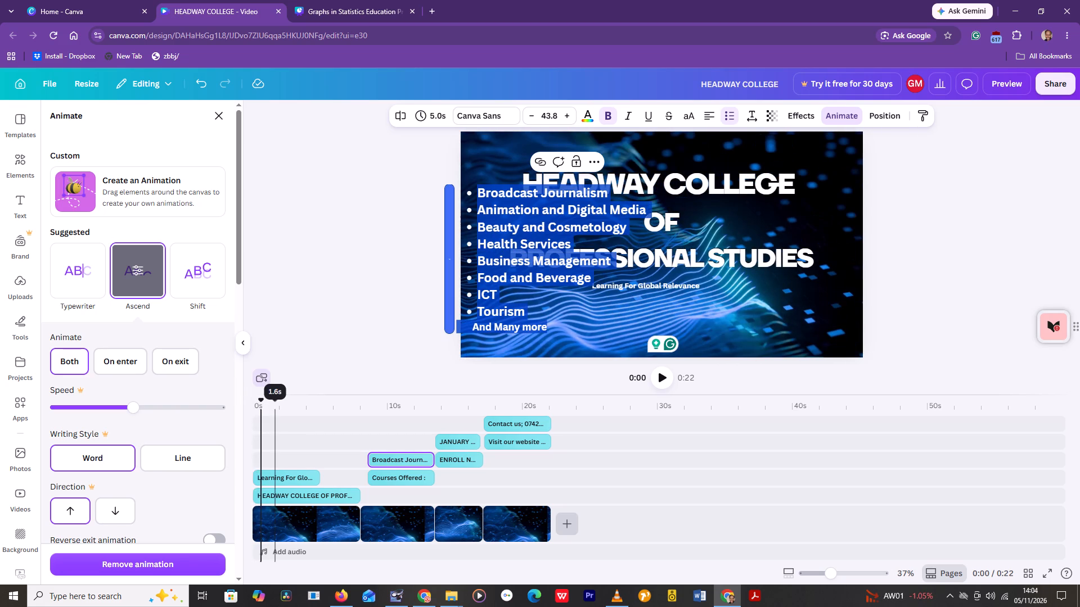
# Apply the Ascend animation to the Courses Offered heading in the courses scene.
pyautogui.click(393, 481)
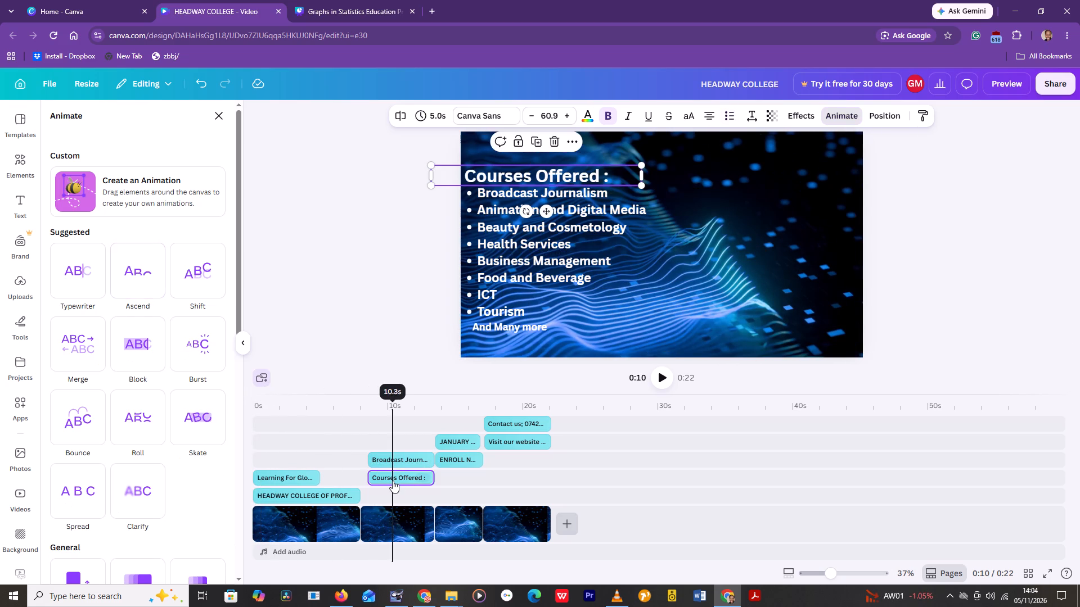
pyautogui.click(605, 175)
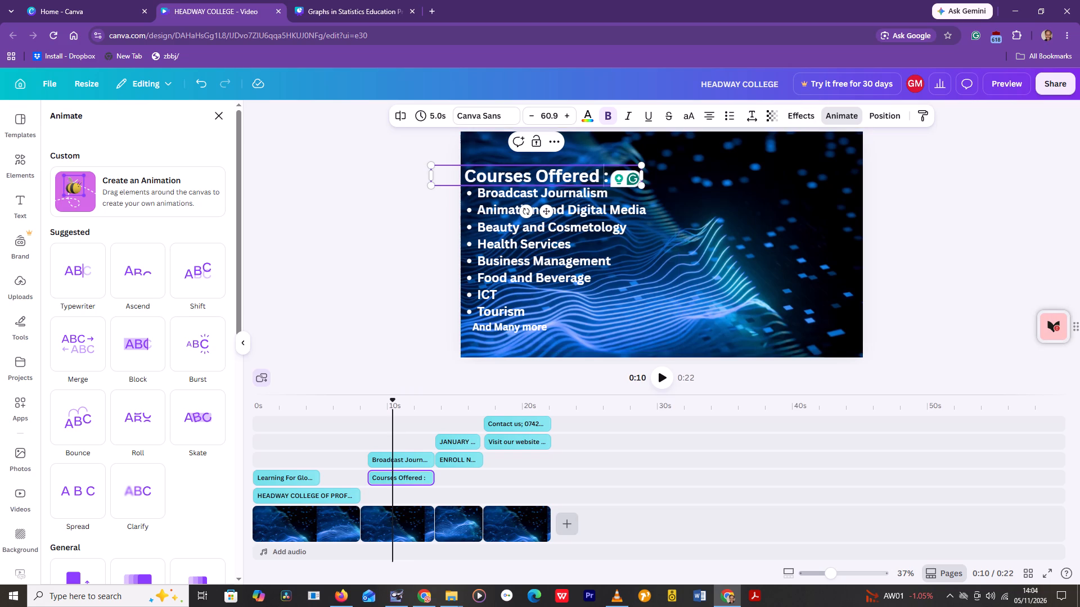
pyautogui.moveTo(603, 177); pyautogui.dragTo(516, 186)
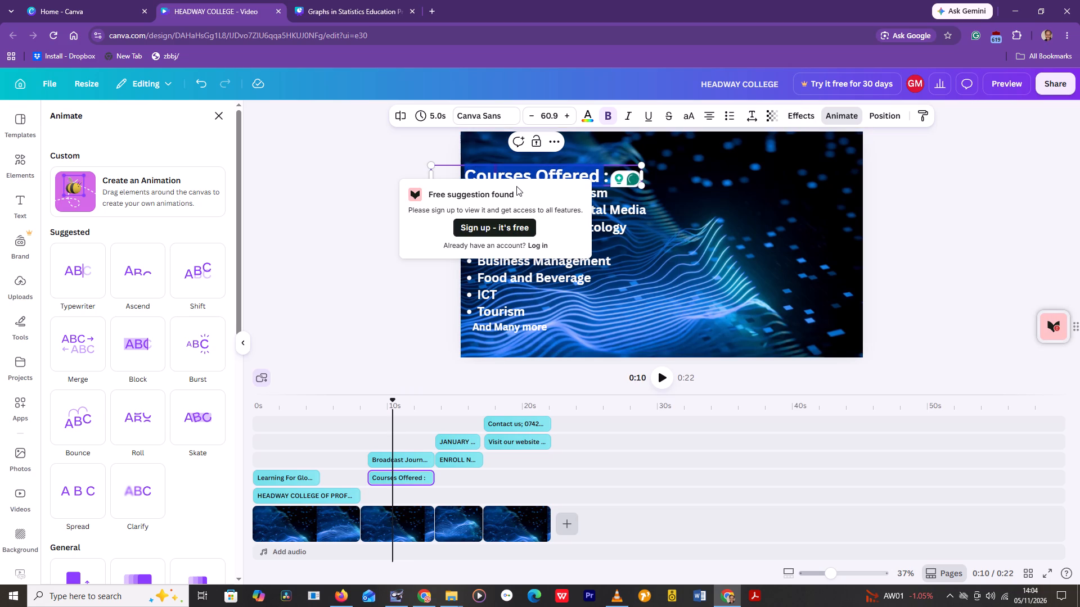
pyautogui.moveTo(516, 186); pyautogui.dragTo(491, 177)
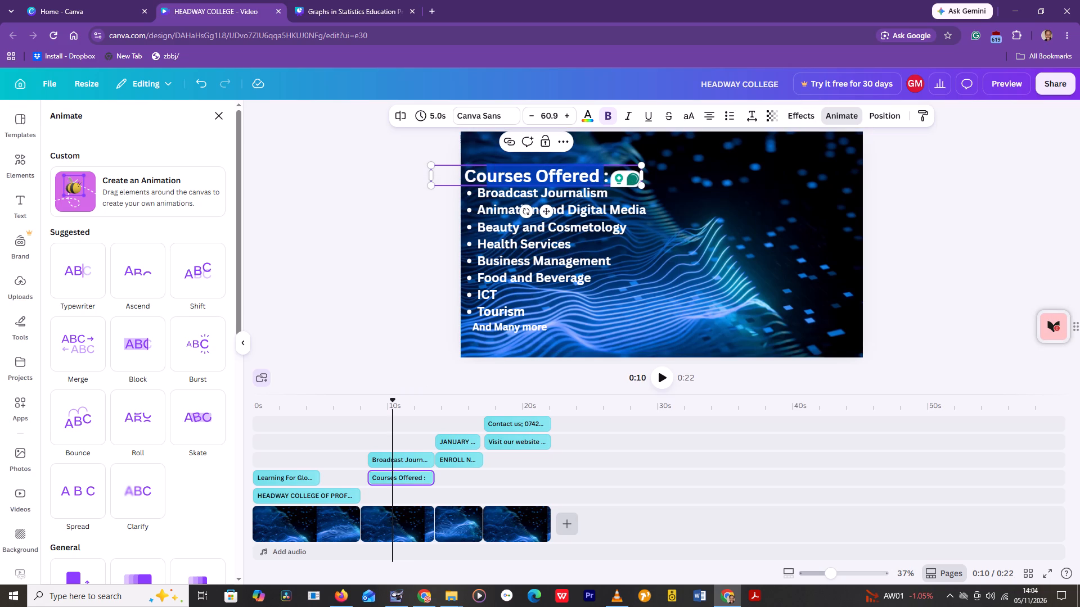
pyautogui.moveTo(494, 179); pyautogui.dragTo(479, 179)
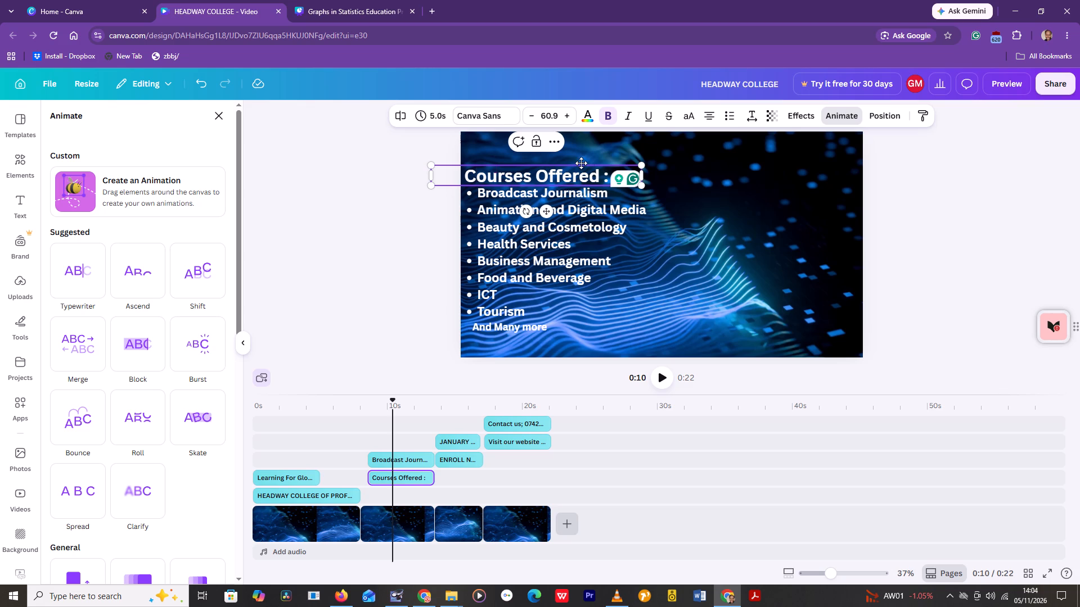
pyautogui.moveTo(598, 175); pyautogui.dragTo(478, 169)
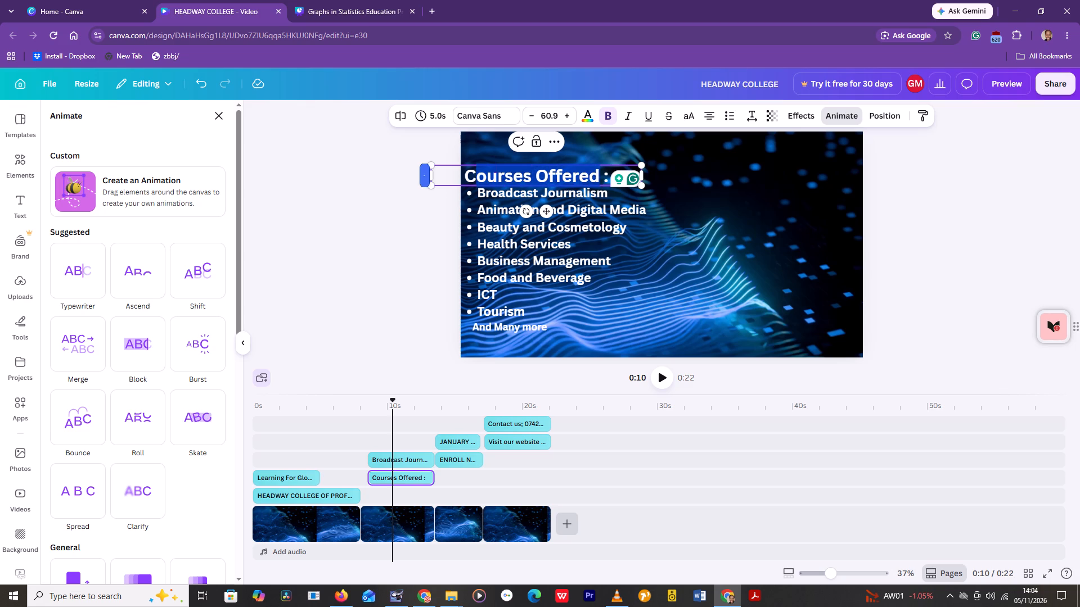
pyautogui.moveTo(478, 169); pyautogui.dragTo(460, 170)
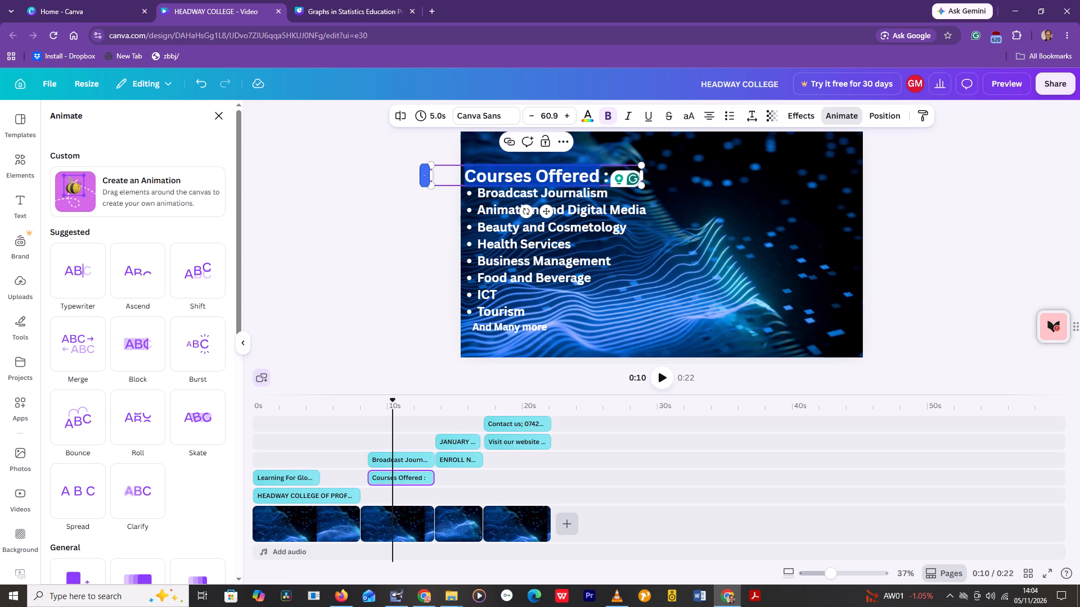
pyautogui.click(831, 117)
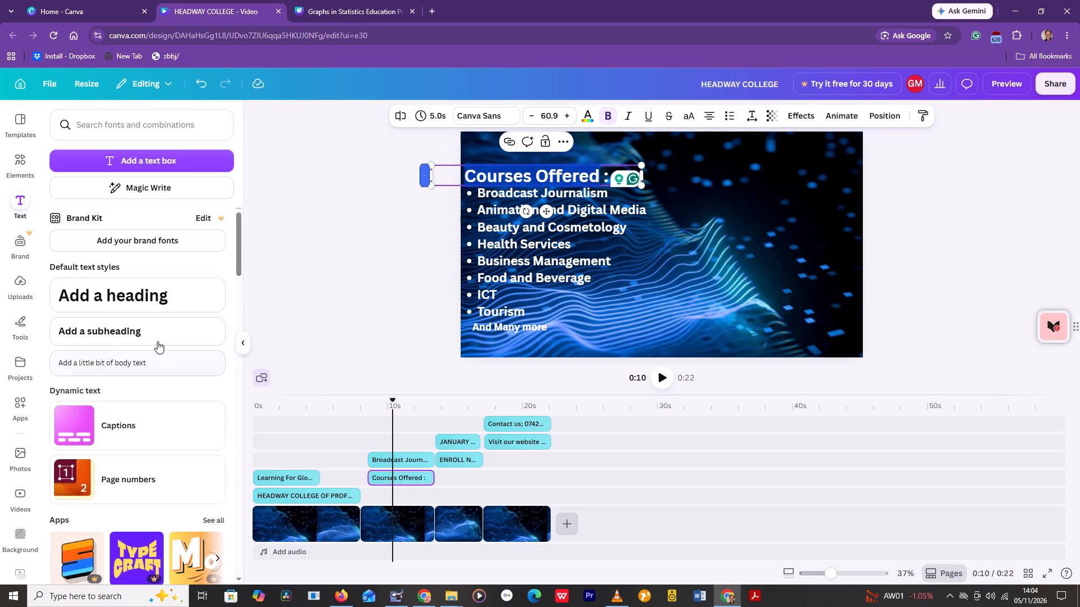
pyautogui.click(845, 117)
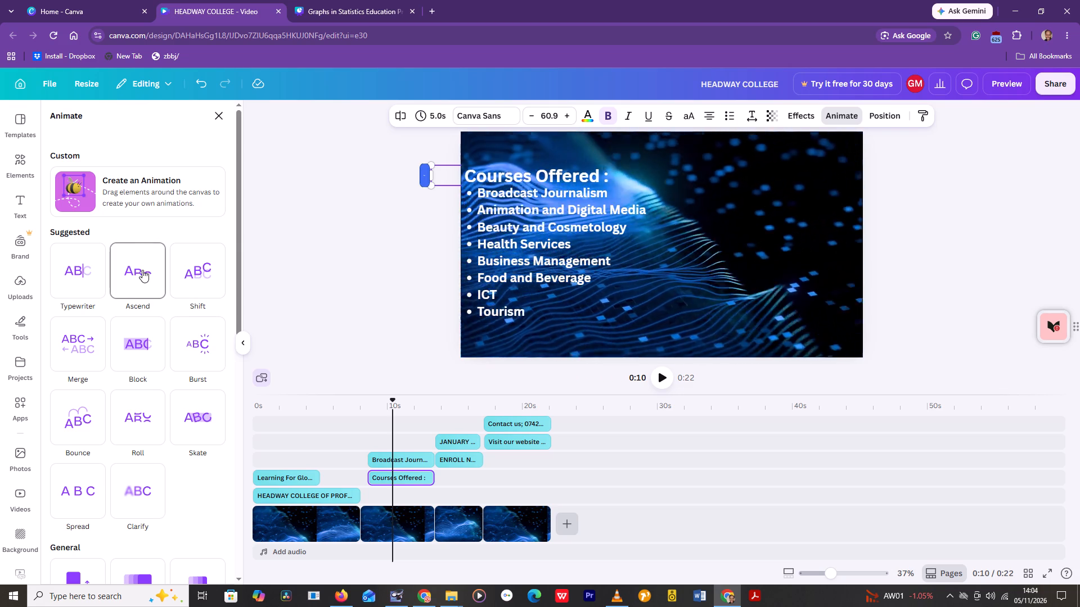
pyautogui.click(142, 270)
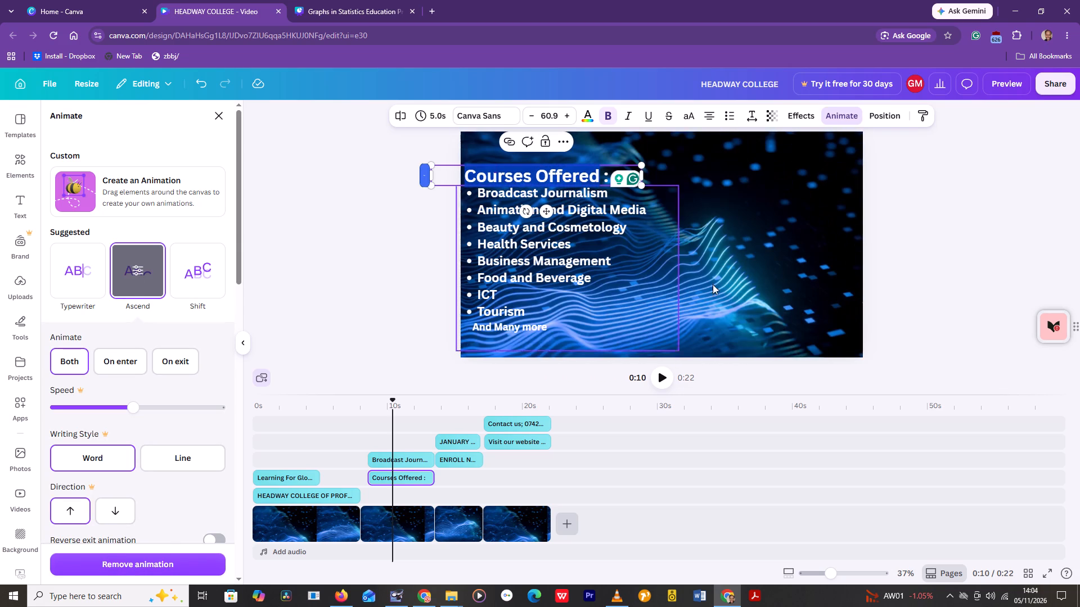
pyautogui.click(899, 256)
pyautogui.click(960, 253)
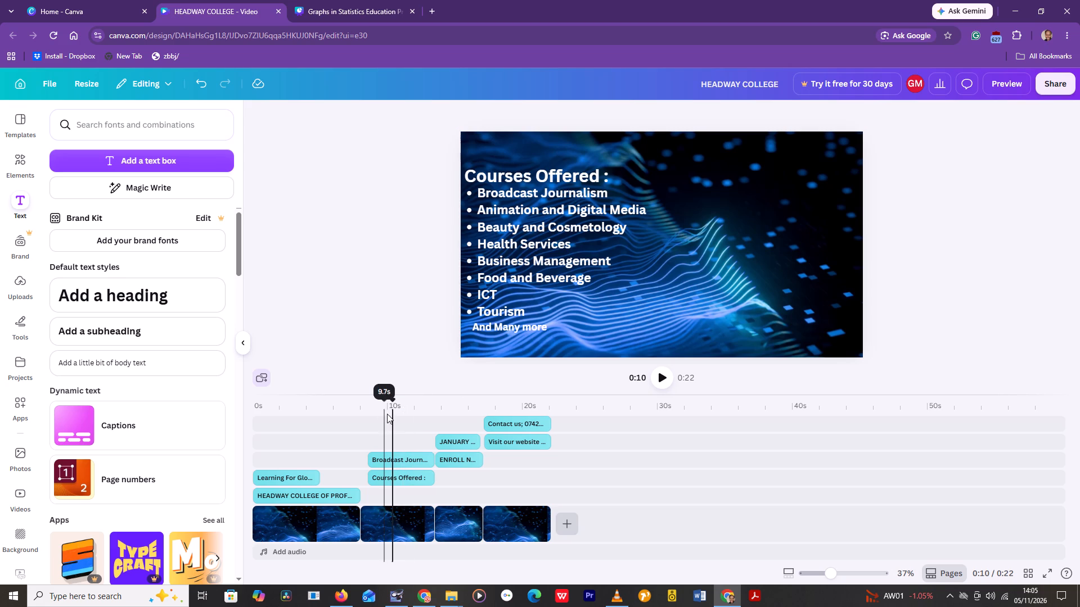
# Change the animation of the HEADWAY COLLEGE OF PROFESSIONAL STUDIES title in the opening scene to Wipe.
pyautogui.click(266, 455)
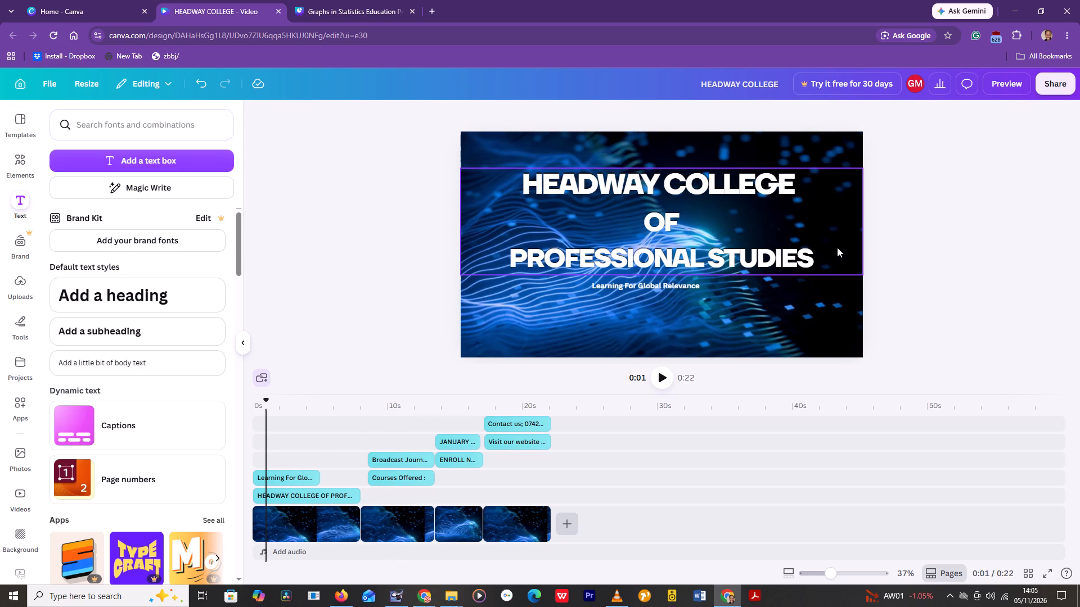
pyautogui.click(816, 255)
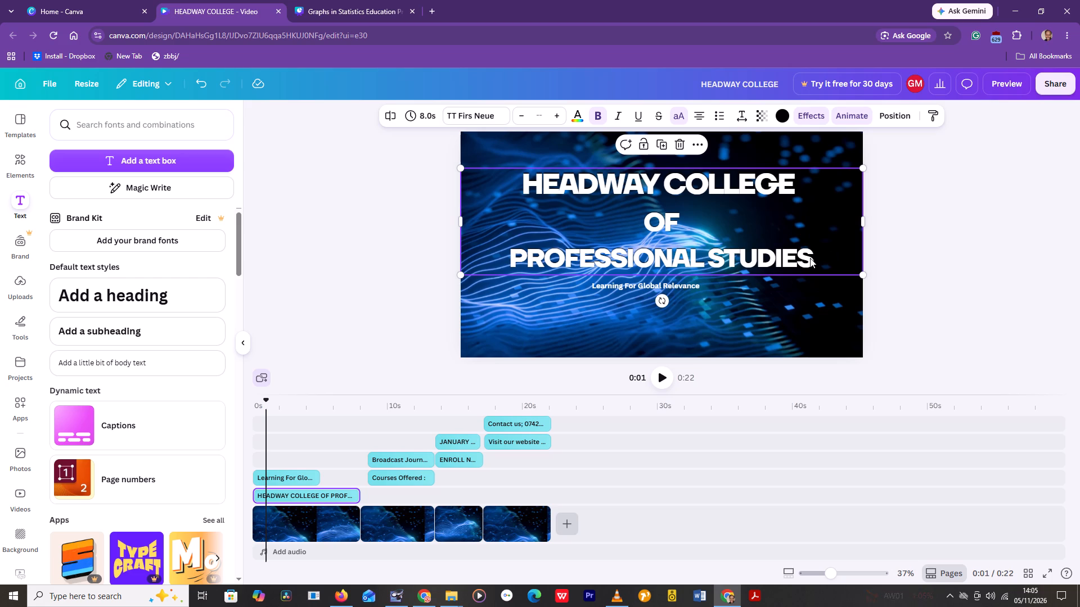
pyautogui.click(813, 256)
pyautogui.moveTo(813, 256); pyautogui.dragTo(531, 208)
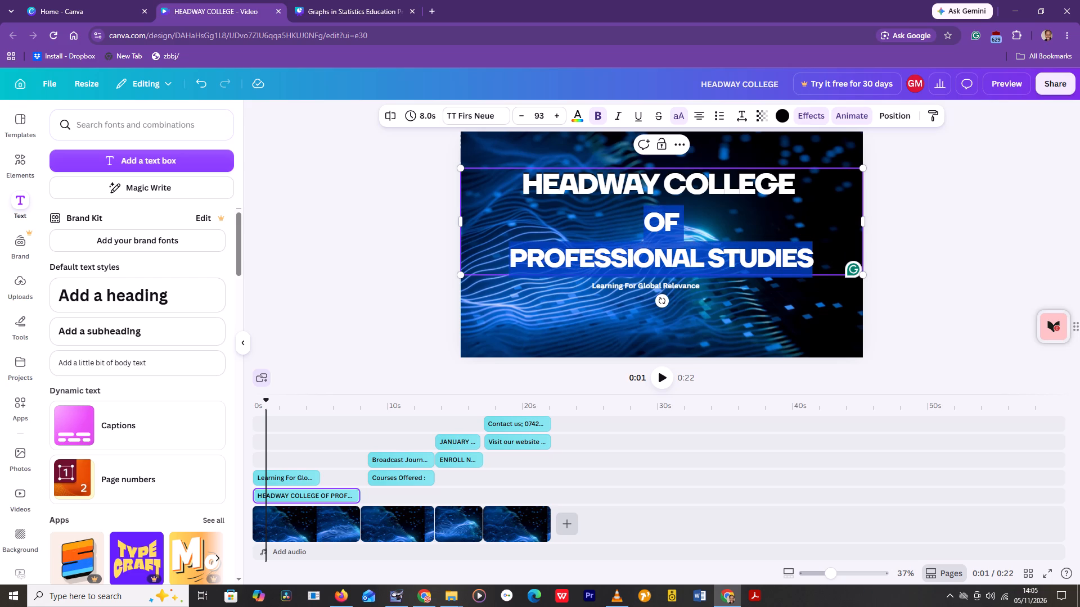
pyautogui.moveTo(531, 208); pyautogui.dragTo(520, 190)
pyautogui.click(854, 119)
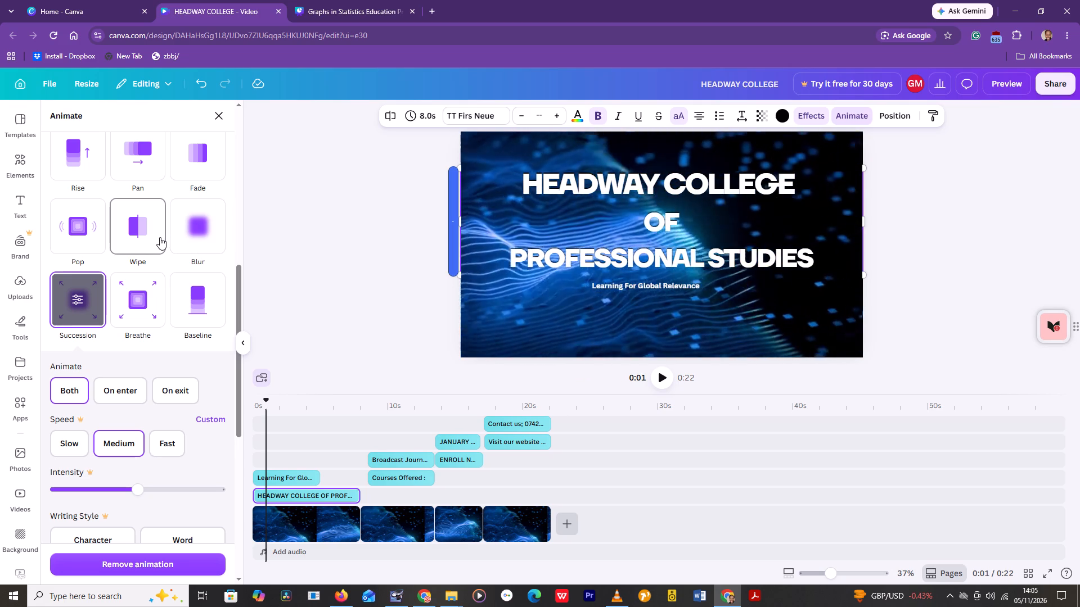
pyautogui.scroll(1, 160, 237)
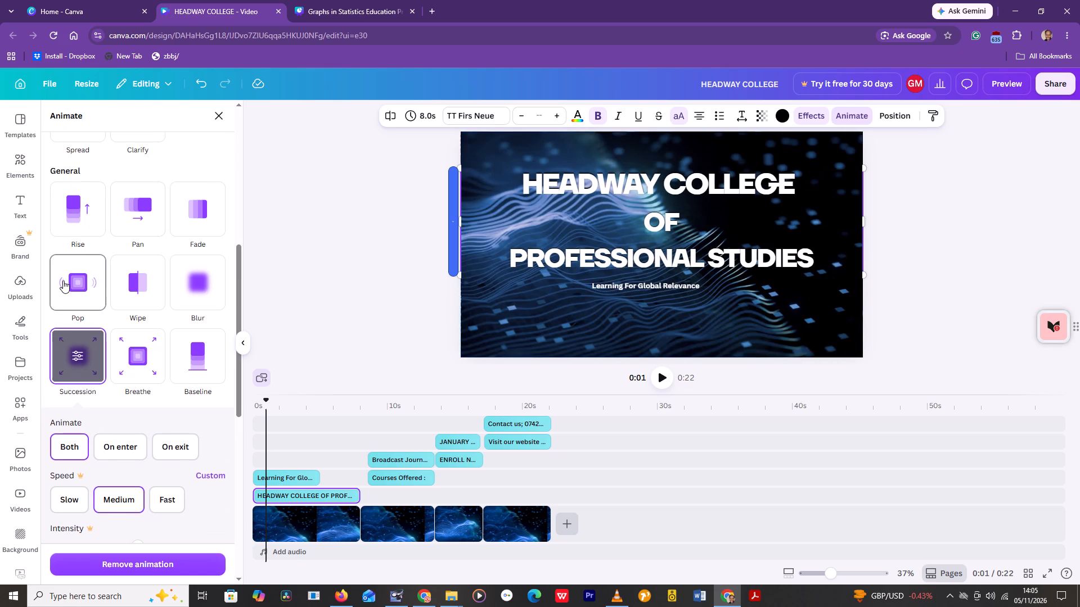
pyautogui.click(132, 289)
pyautogui.click(965, 282)
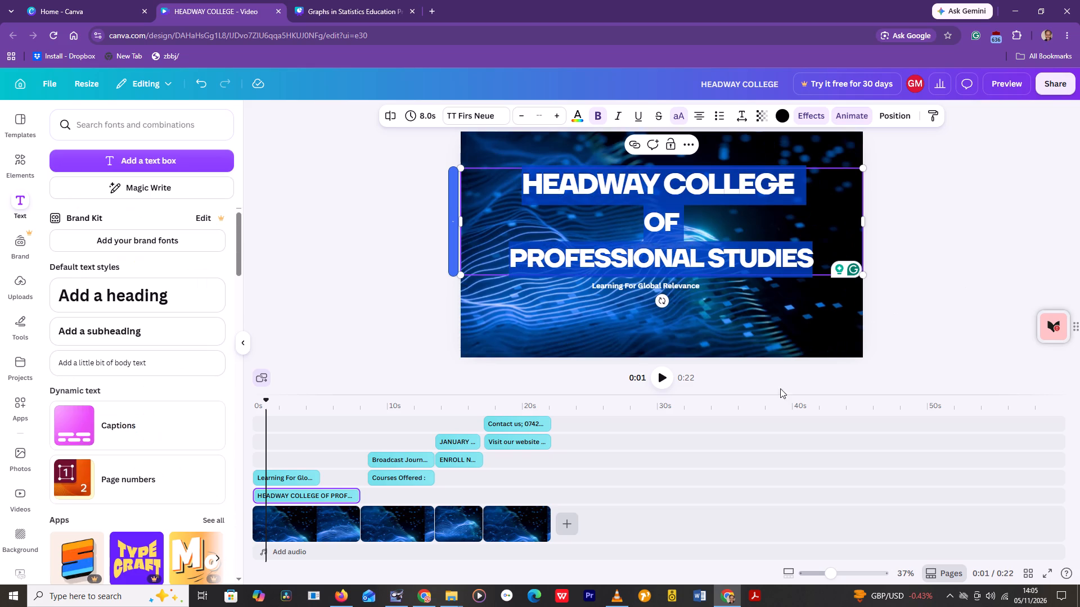
# Apply the Ascend animation to the Contact us phone line in the closing contact scene.
pyautogui.click(515, 435)
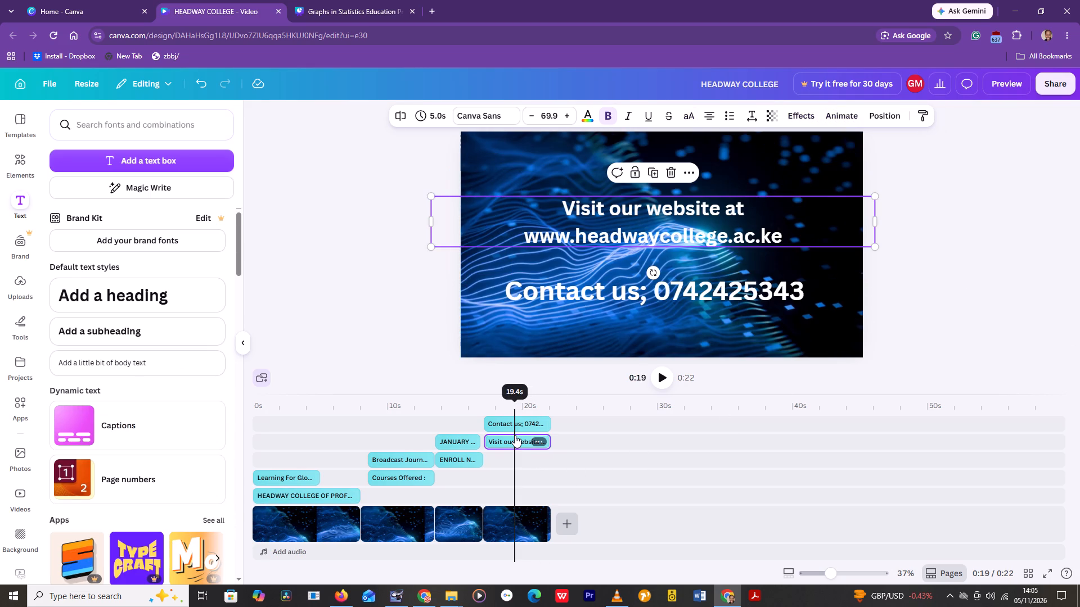
pyautogui.click(814, 289)
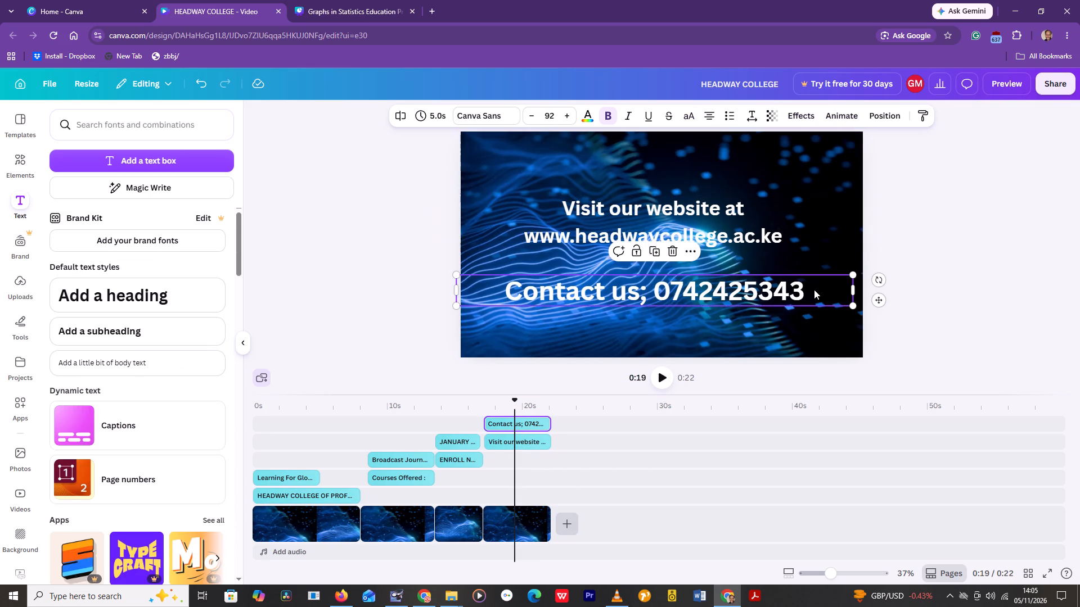
pyautogui.tripleClick(772, 292)
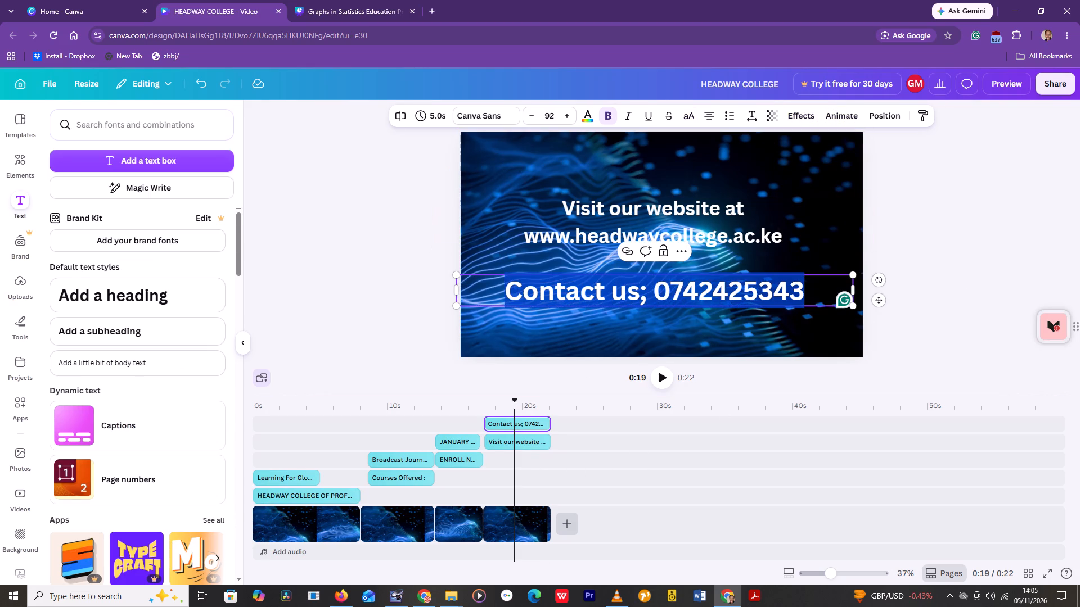
pyautogui.click(838, 116)
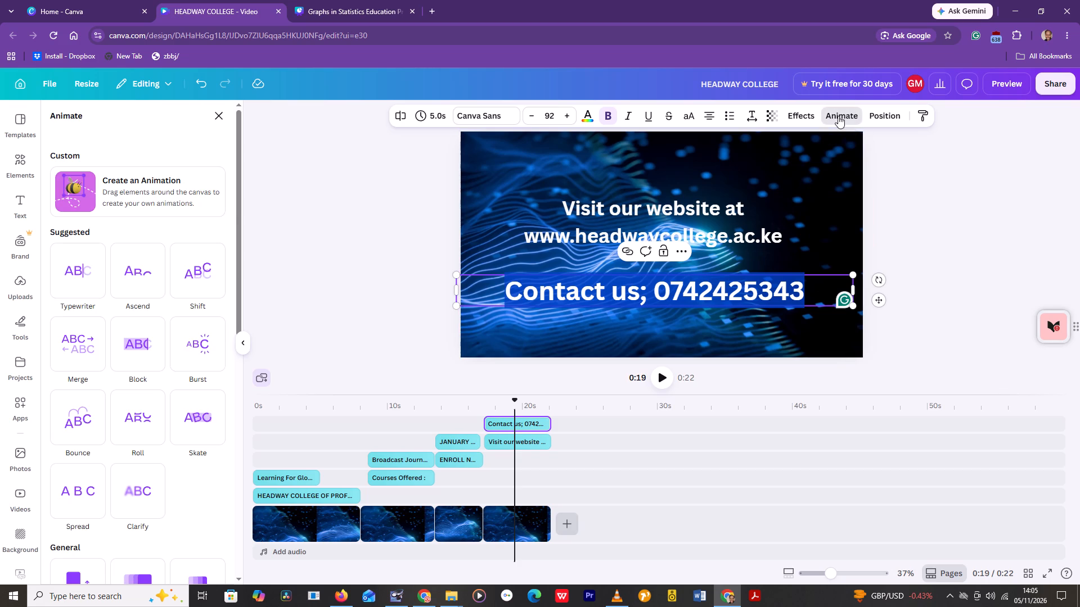
pyautogui.click(149, 280)
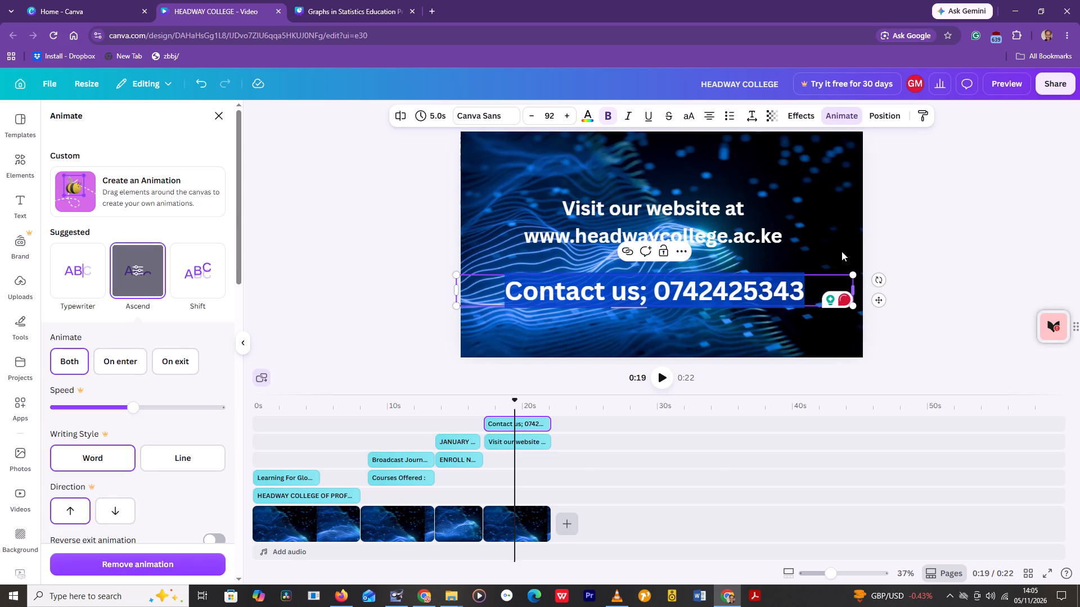
# Apply the Roll animation to the "Visit our website at" text in the closing contact scene.
pyautogui.click(774, 234)
pyautogui.doubleClick(780, 234)
pyautogui.moveTo(780, 234); pyautogui.dragTo(773, 236)
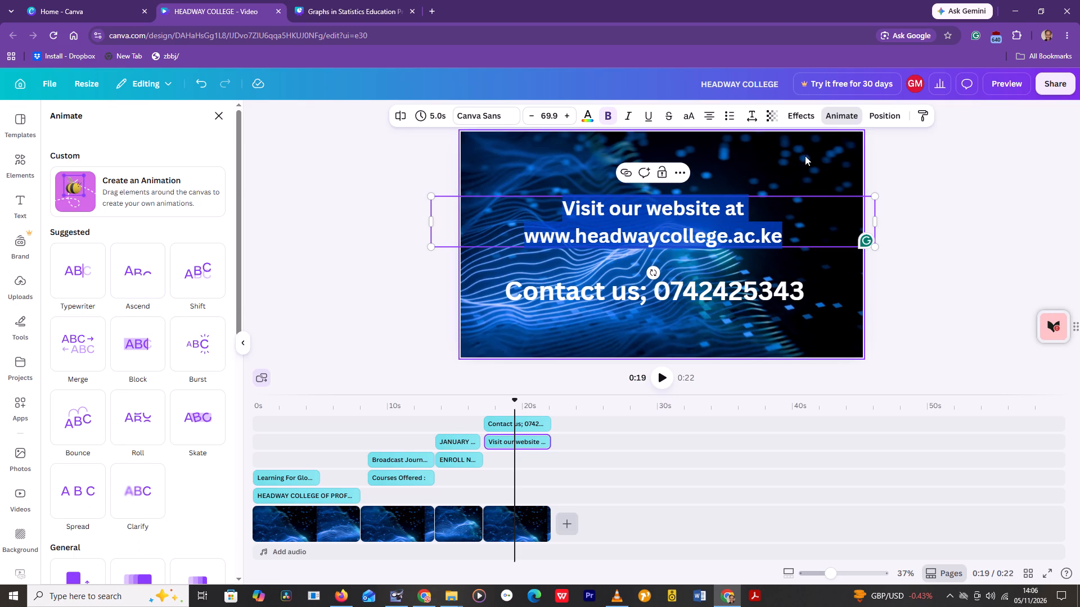
pyautogui.click(843, 119)
pyautogui.click(843, 119)
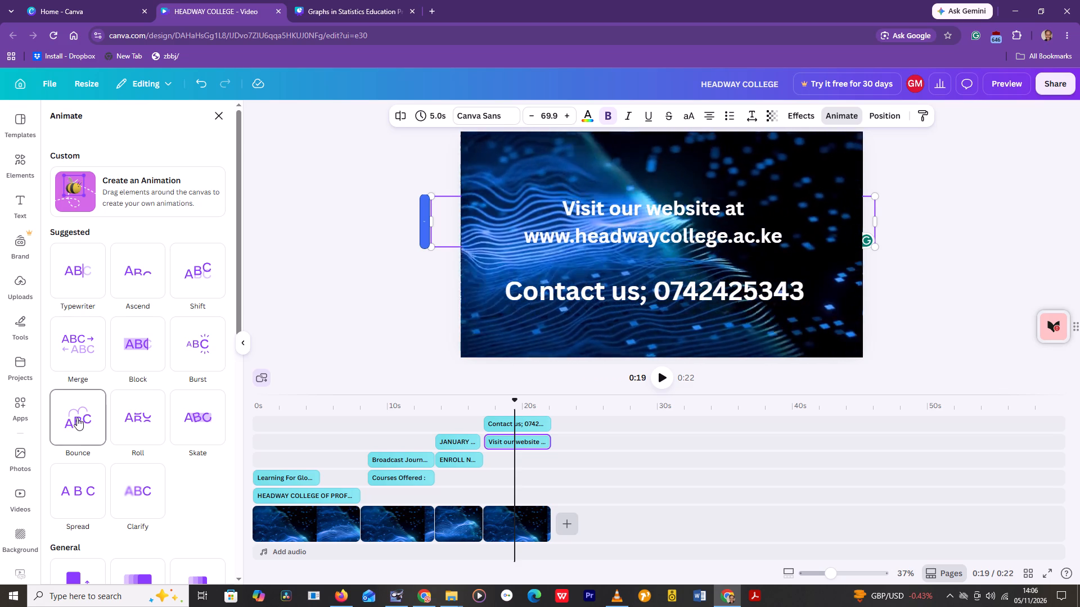
pyautogui.click(139, 423)
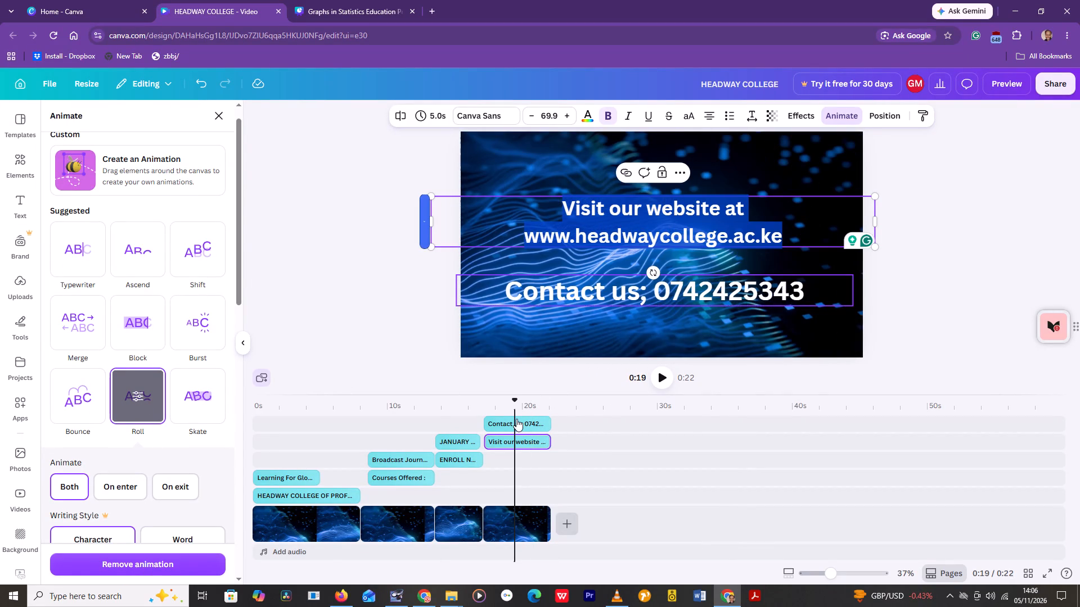
# Return the playhead to the start of the video and play it back to review the scenes and animations.
pyautogui.moveTo(514, 411); pyautogui.dragTo(273, 426)
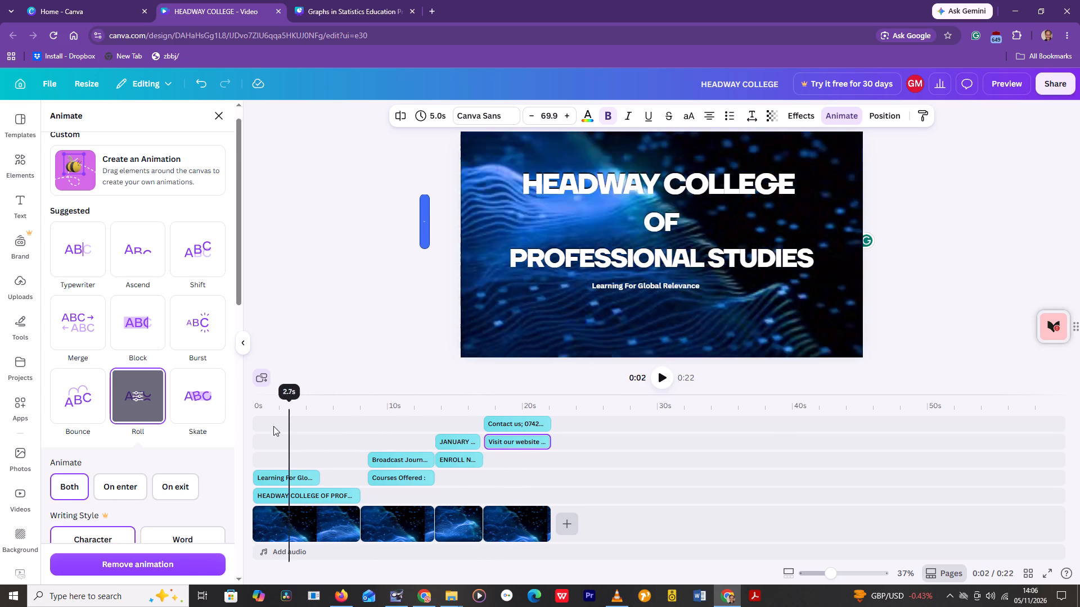
pyautogui.moveTo(273, 426); pyautogui.dragTo(247, 423)
pyautogui.press('space')
pyautogui.press('space')
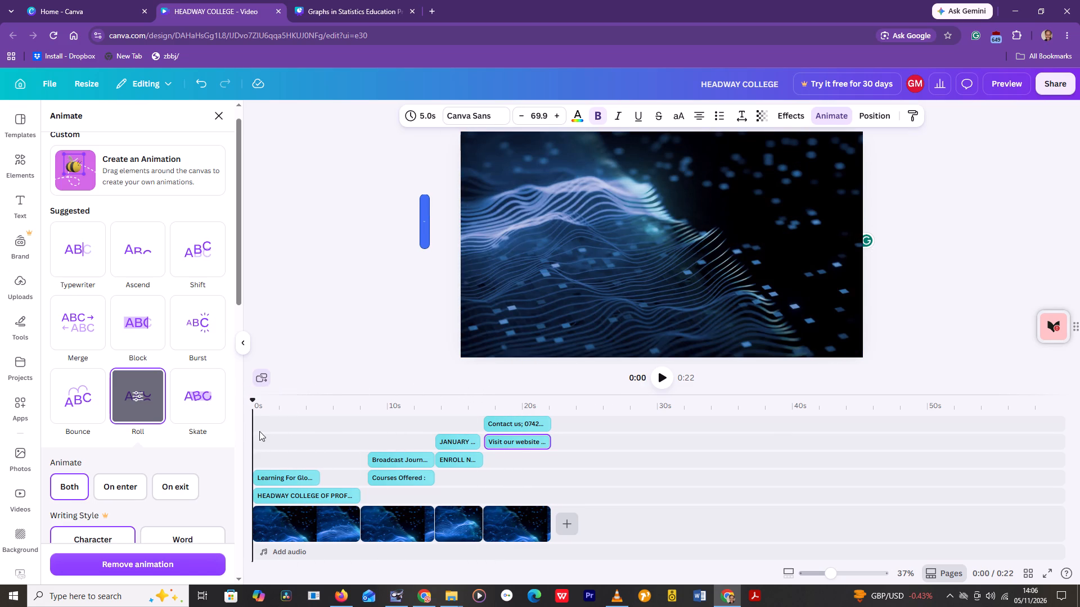
pyautogui.click(664, 383)
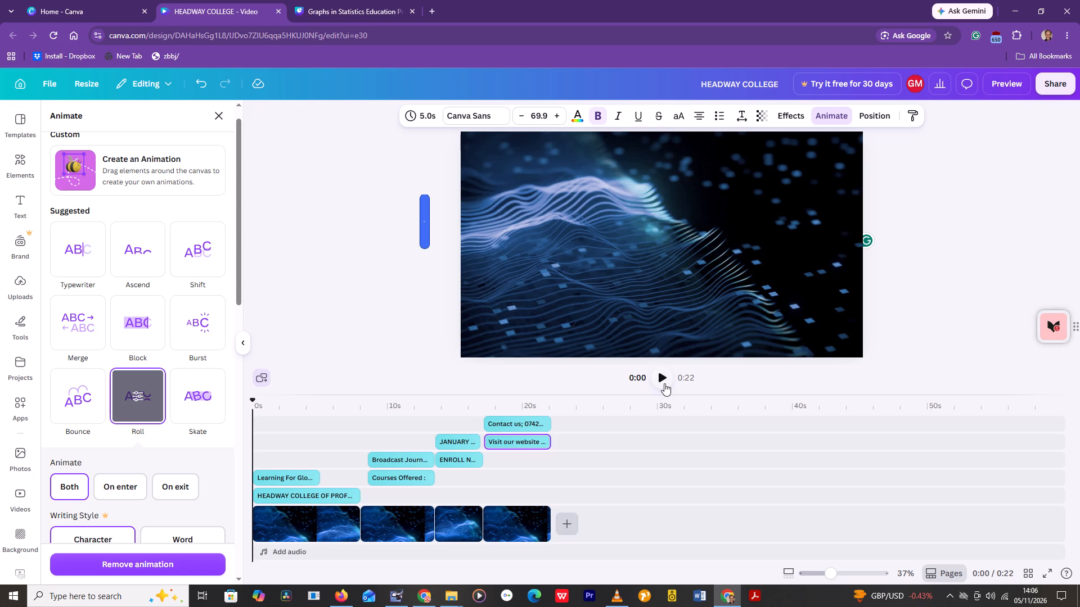
pyautogui.click(664, 383)
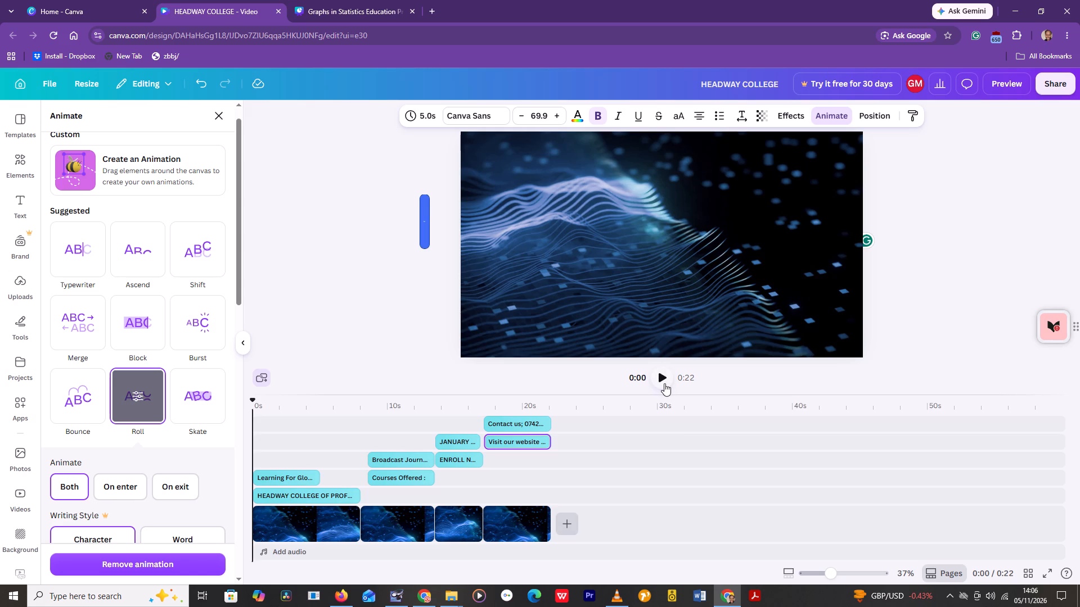
pyautogui.click(664, 381)
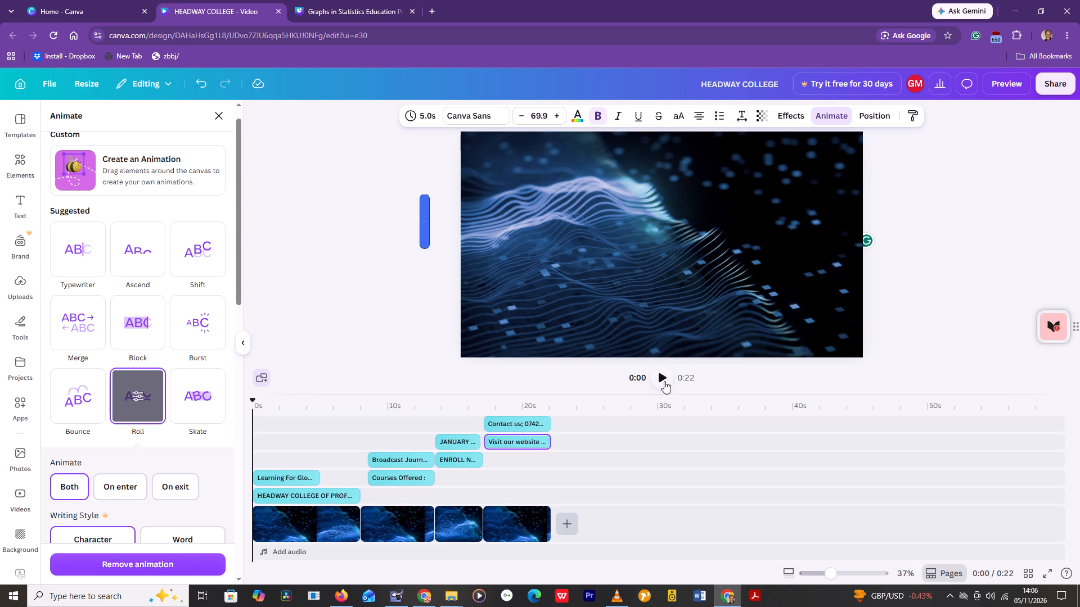
pyautogui.click(664, 381)
pyautogui.doubleClick(664, 381)
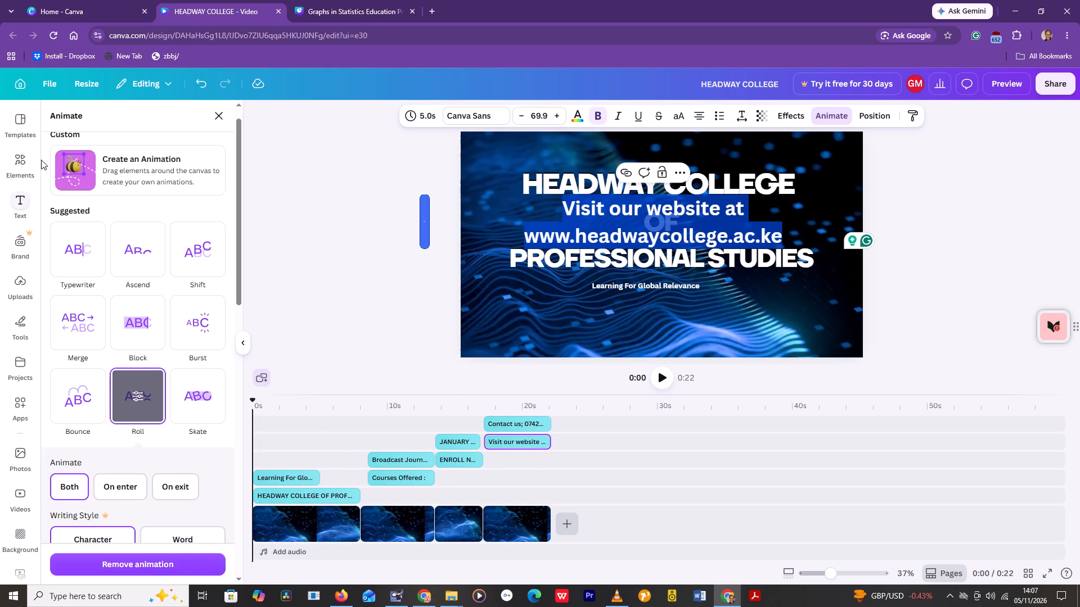
# Browse the video templates for a closing design to end the video with.
pyautogui.click(21, 127)
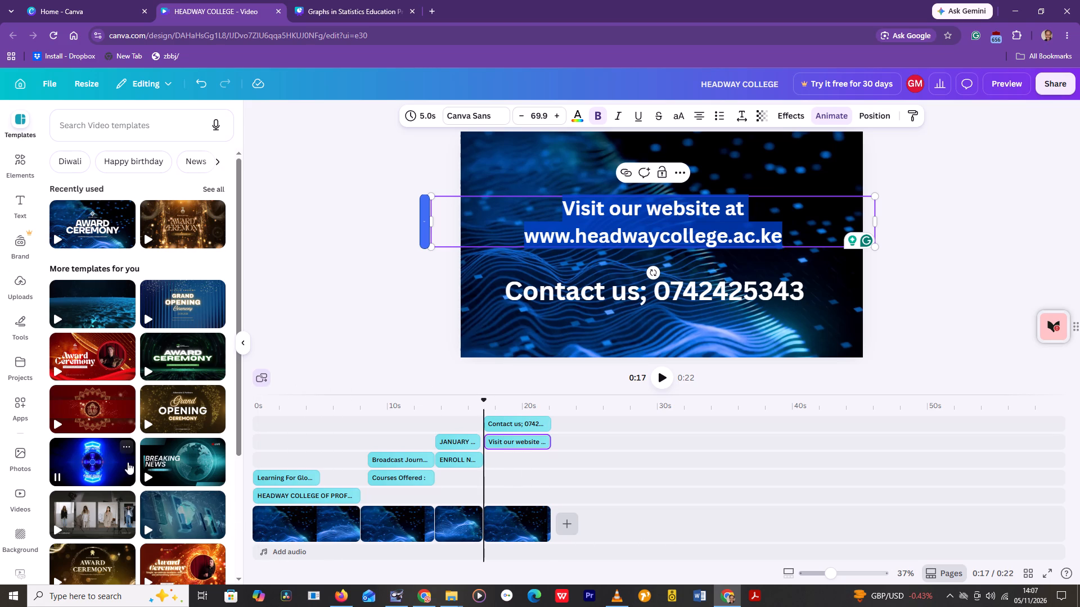
pyautogui.scroll(-4, 128, 453)
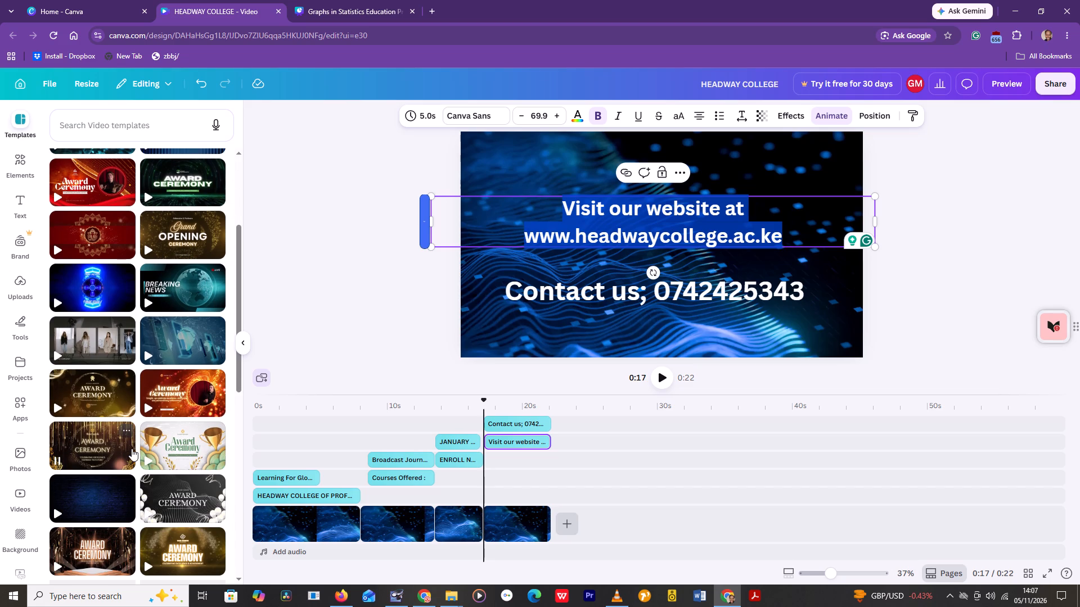
pyautogui.scroll(-4, 132, 449)
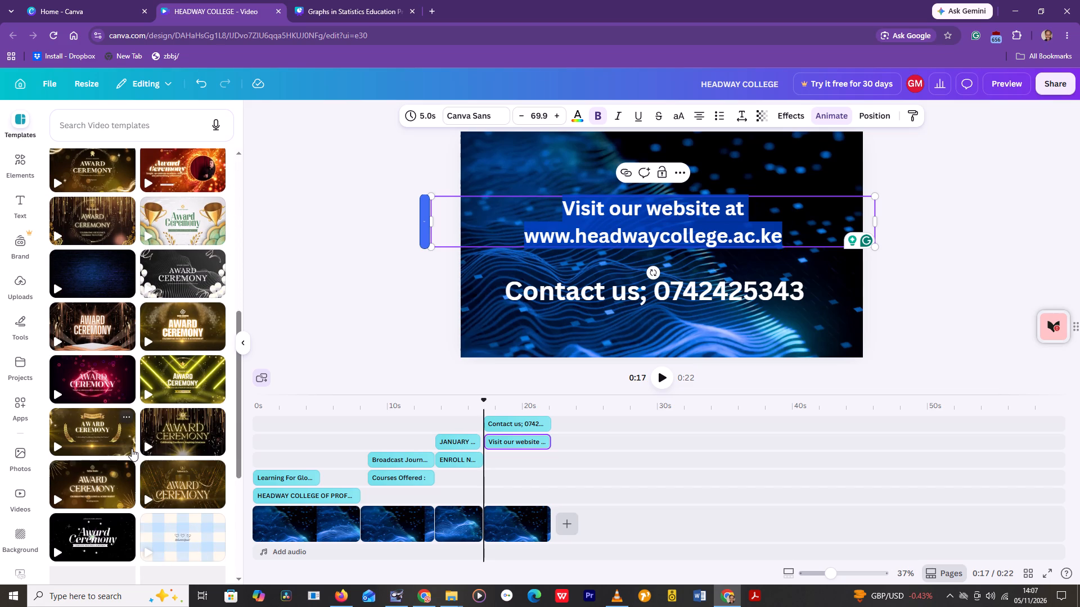
pyautogui.scroll(-1, 154, 474)
pyautogui.scroll(1, 154, 474)
pyautogui.scroll(-3, 154, 474)
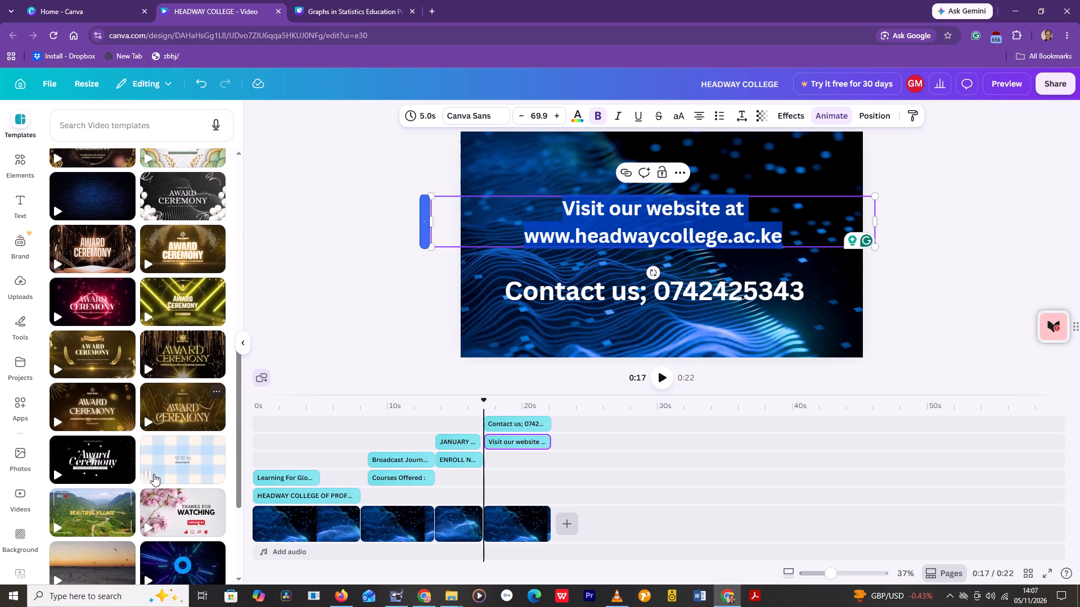
pyautogui.scroll(-6, 154, 474)
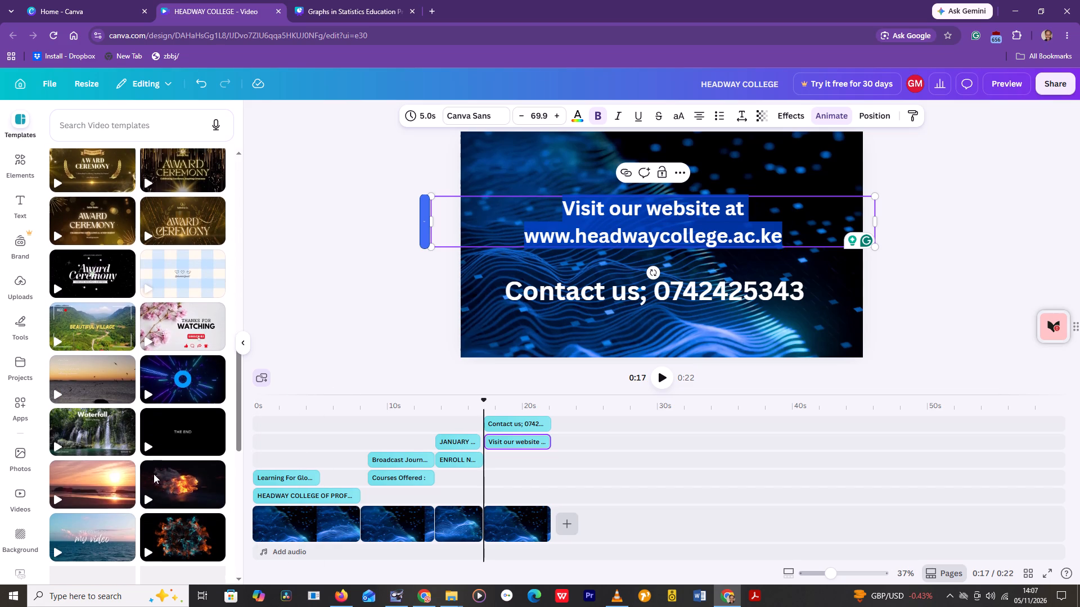
pyautogui.scroll(-2, 154, 474)
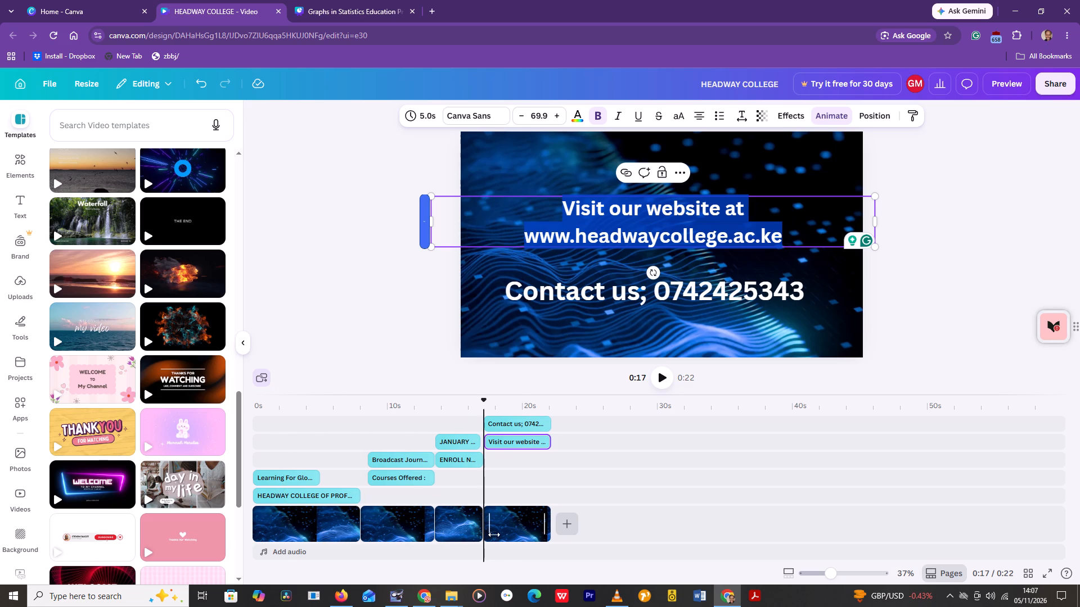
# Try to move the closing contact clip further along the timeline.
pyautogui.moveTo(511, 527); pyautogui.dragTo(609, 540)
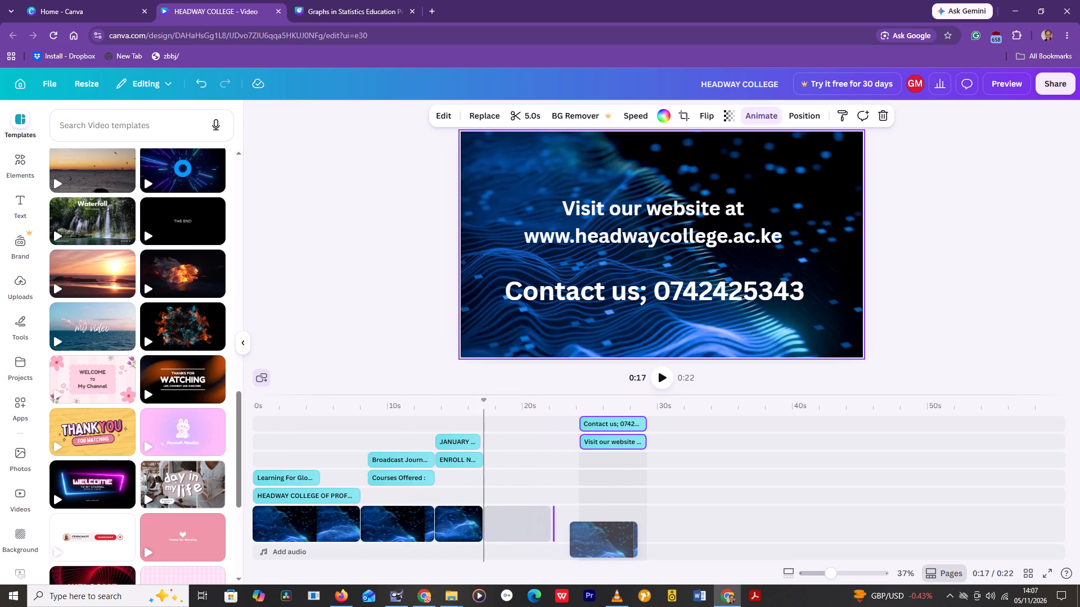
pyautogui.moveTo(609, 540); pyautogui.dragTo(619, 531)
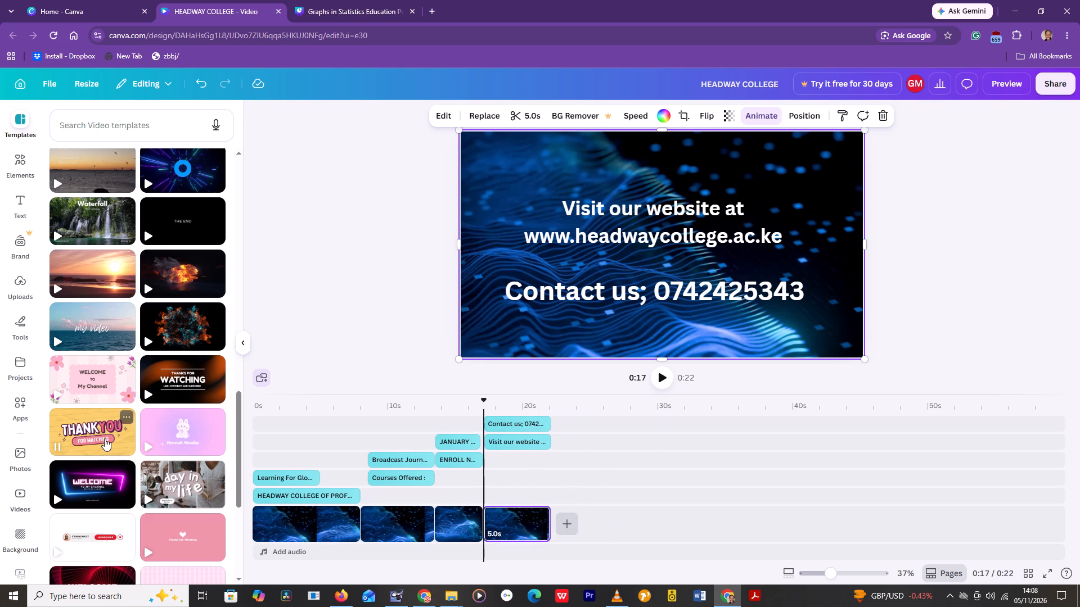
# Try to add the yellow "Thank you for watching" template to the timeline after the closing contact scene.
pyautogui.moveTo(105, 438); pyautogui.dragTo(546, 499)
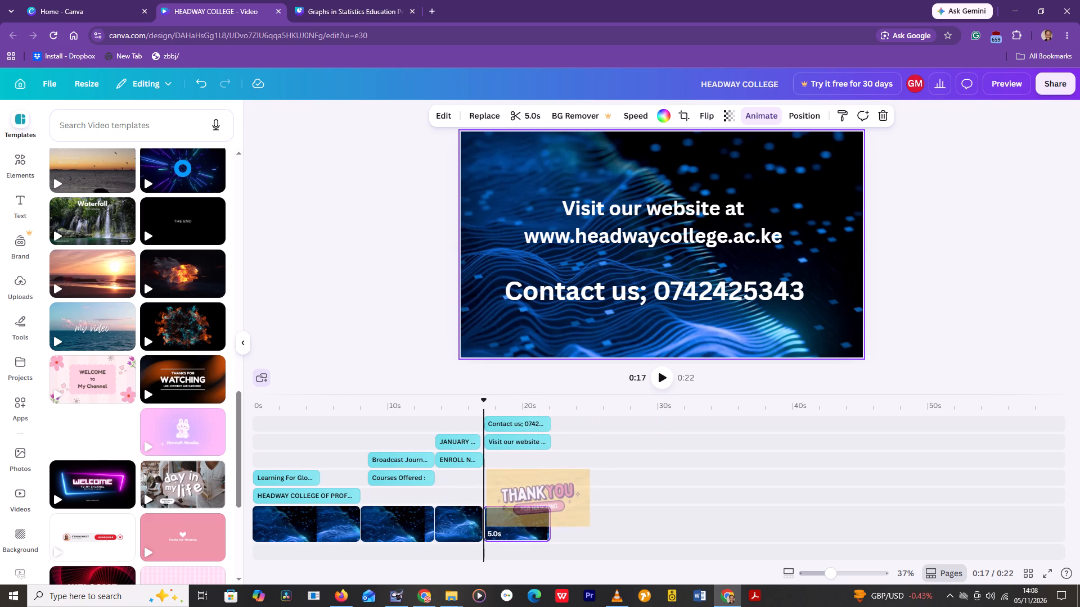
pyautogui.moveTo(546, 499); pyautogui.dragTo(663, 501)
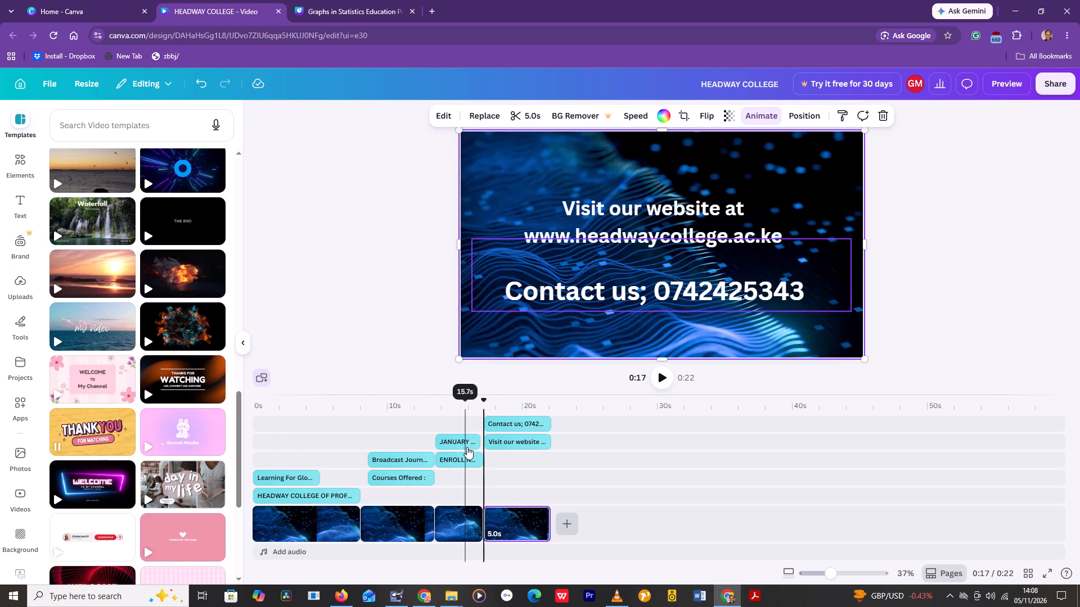
# Scrub the timeline back through the January intake scene to the start of the video.
pyautogui.moveTo(484, 409); pyautogui.dragTo(470, 409)
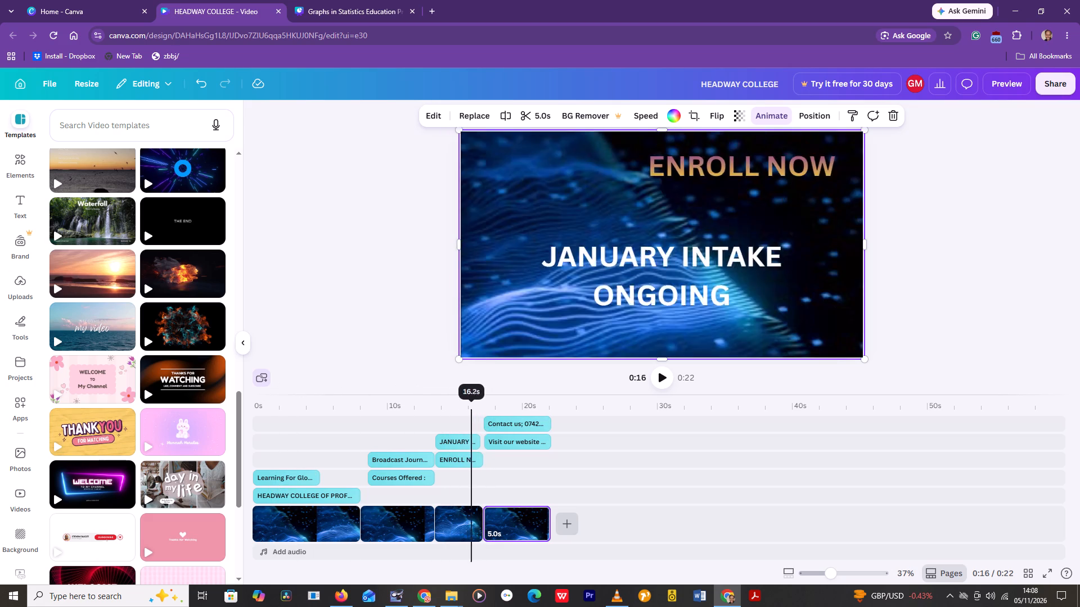
pyautogui.moveTo(470, 409); pyautogui.dragTo(234, 374)
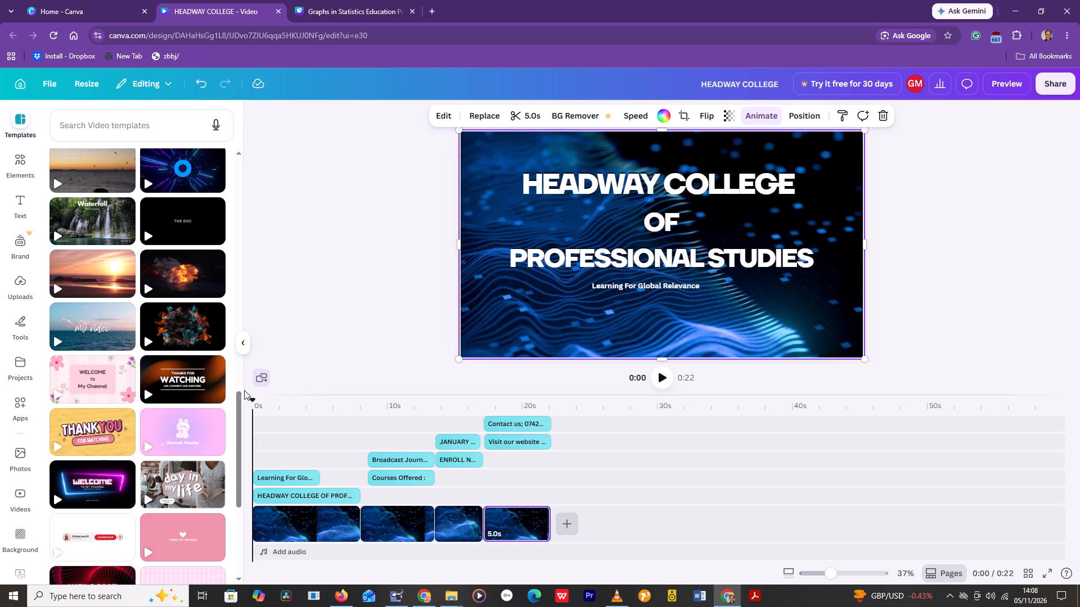
# Download the HEADWAY COLLEGE design as an MP4 video at 1080p quality.
pyautogui.click(51, 92)
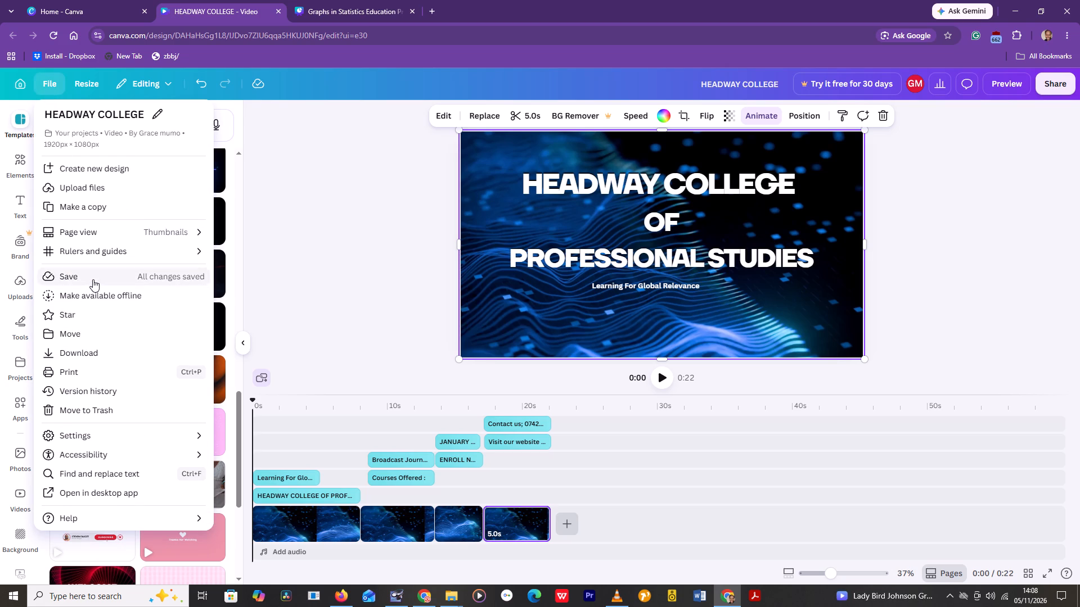
pyautogui.click(107, 352)
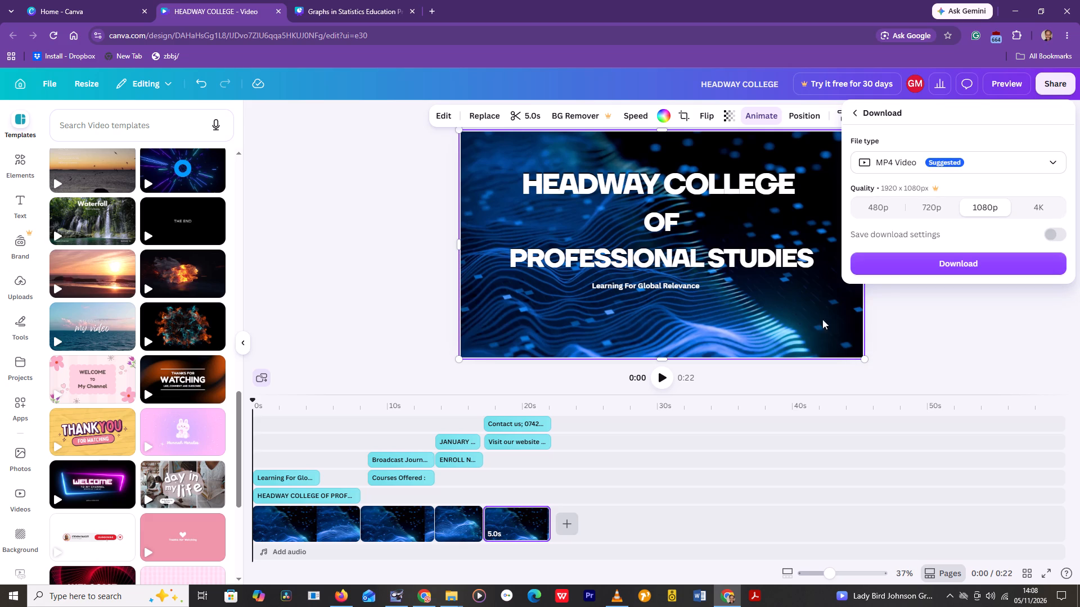
pyautogui.click(889, 268)
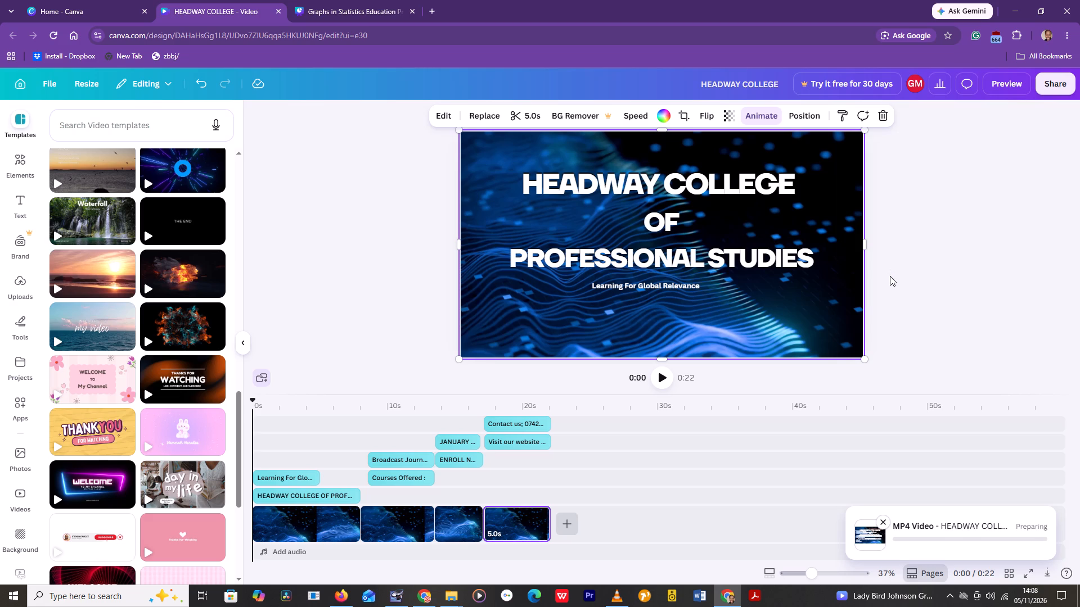
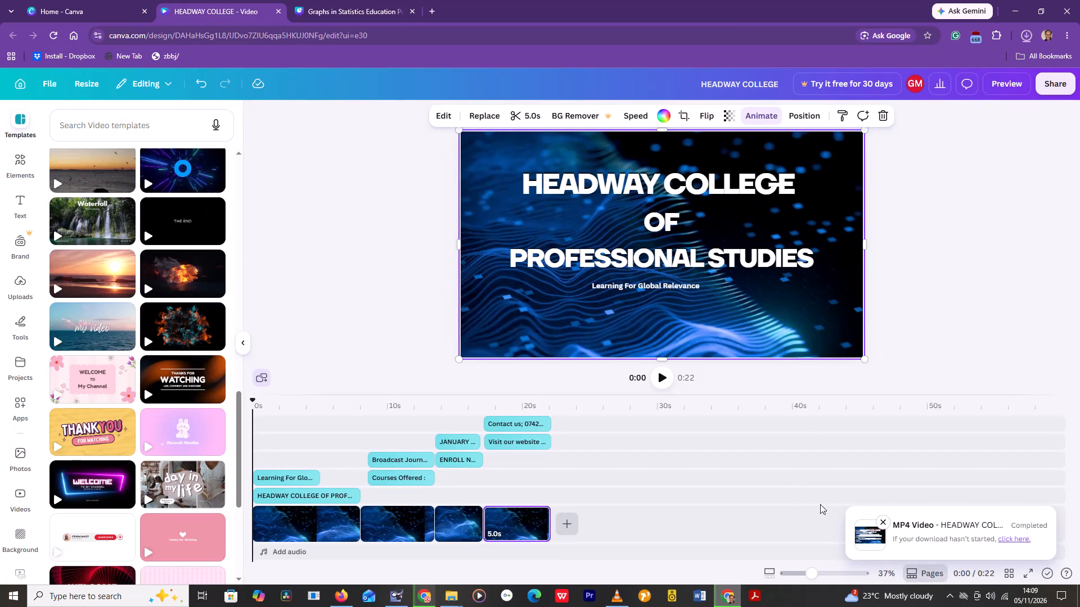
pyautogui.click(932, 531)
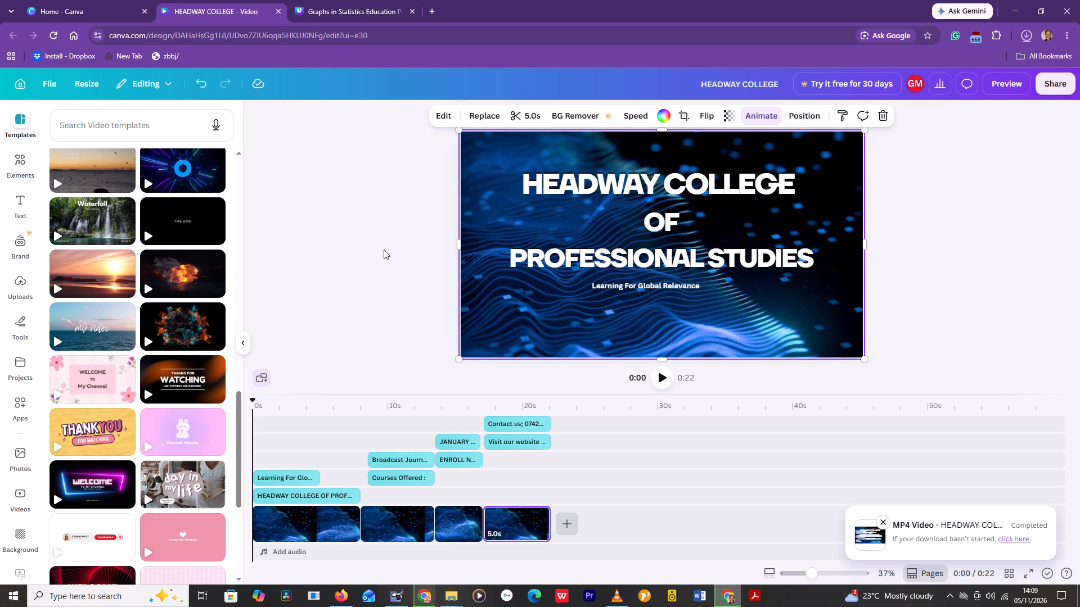
# Browse further through the video templates and open the dark red WELCOME template.
pyautogui.scroll(-4, 52, 205)
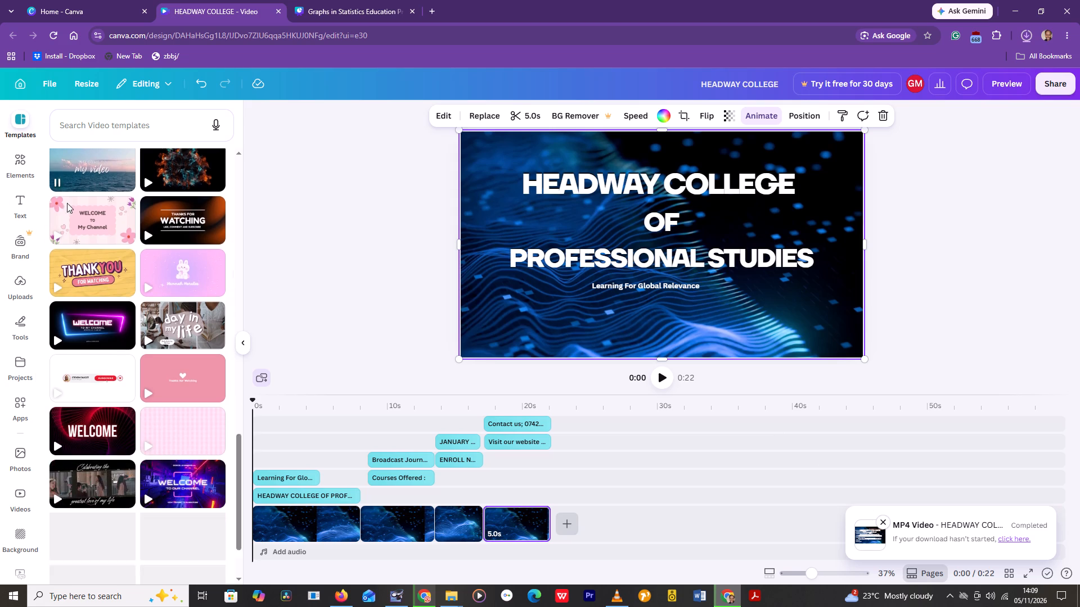
pyautogui.scroll(-2, 67, 203)
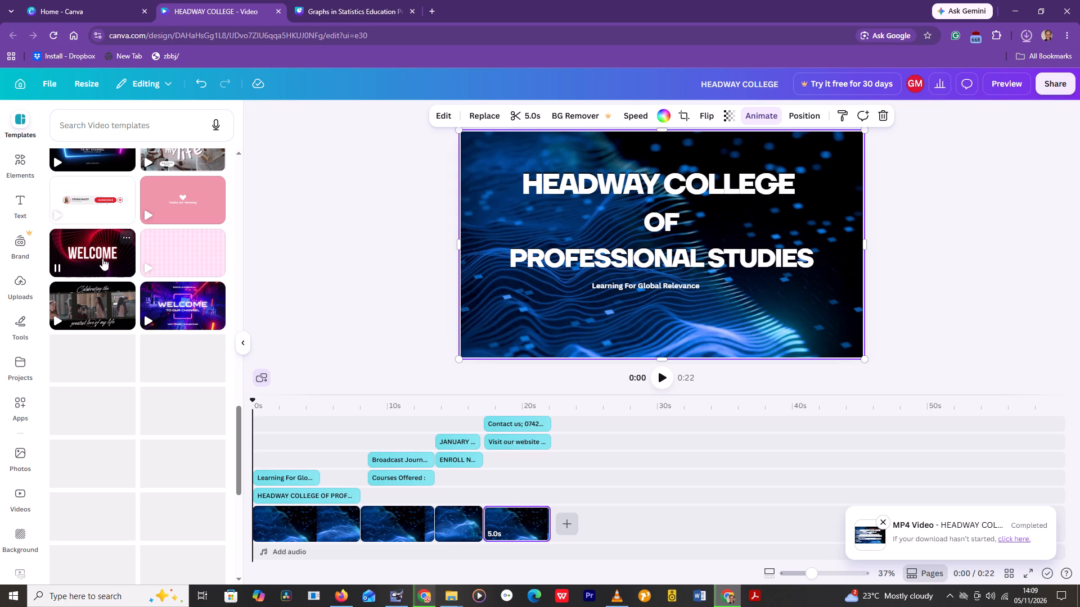
pyautogui.doubleClick(101, 246)
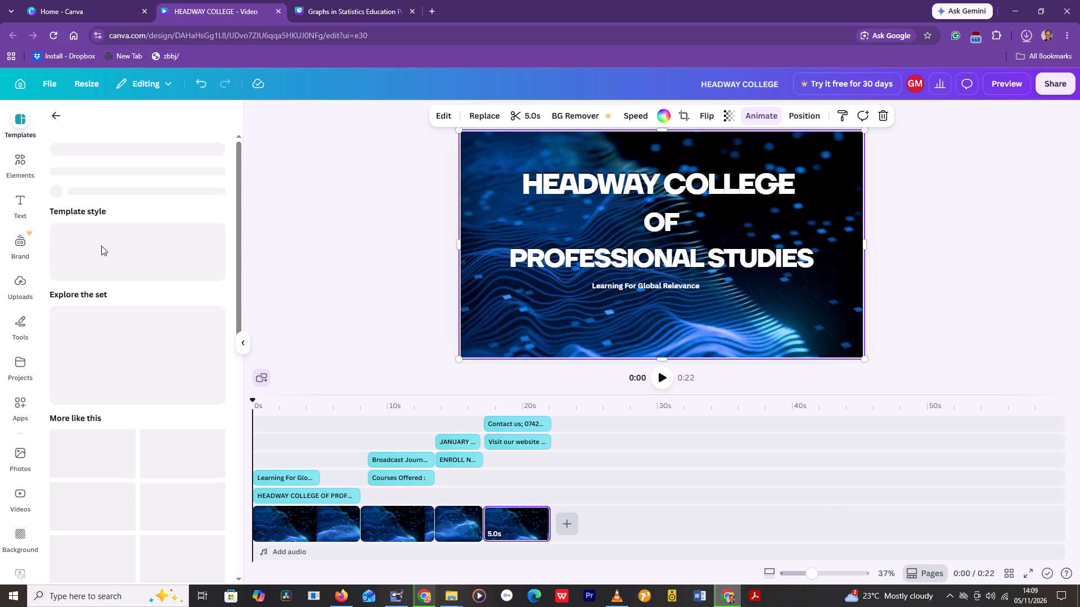
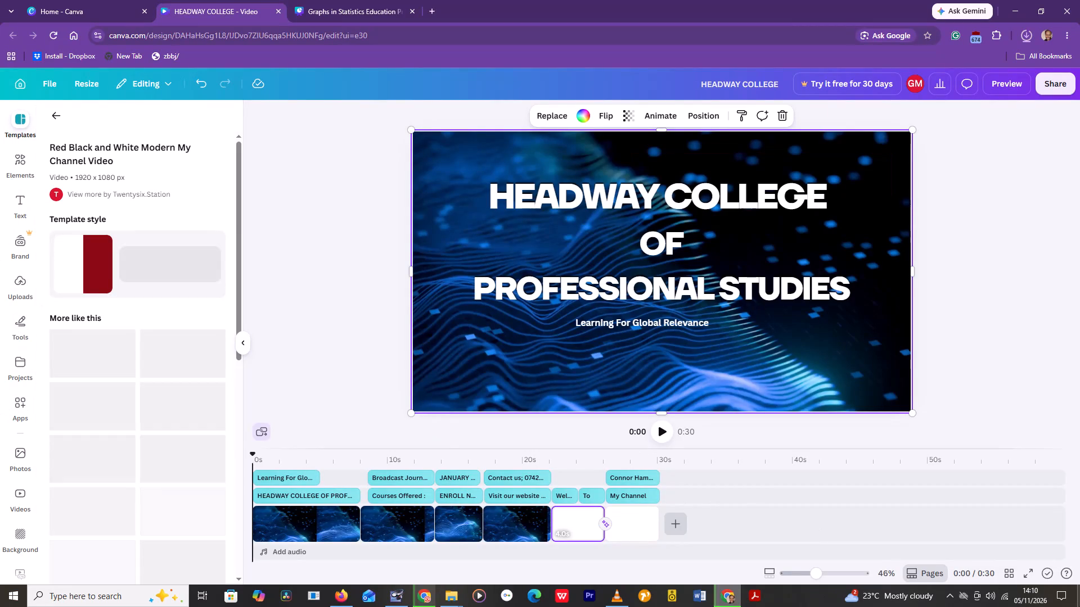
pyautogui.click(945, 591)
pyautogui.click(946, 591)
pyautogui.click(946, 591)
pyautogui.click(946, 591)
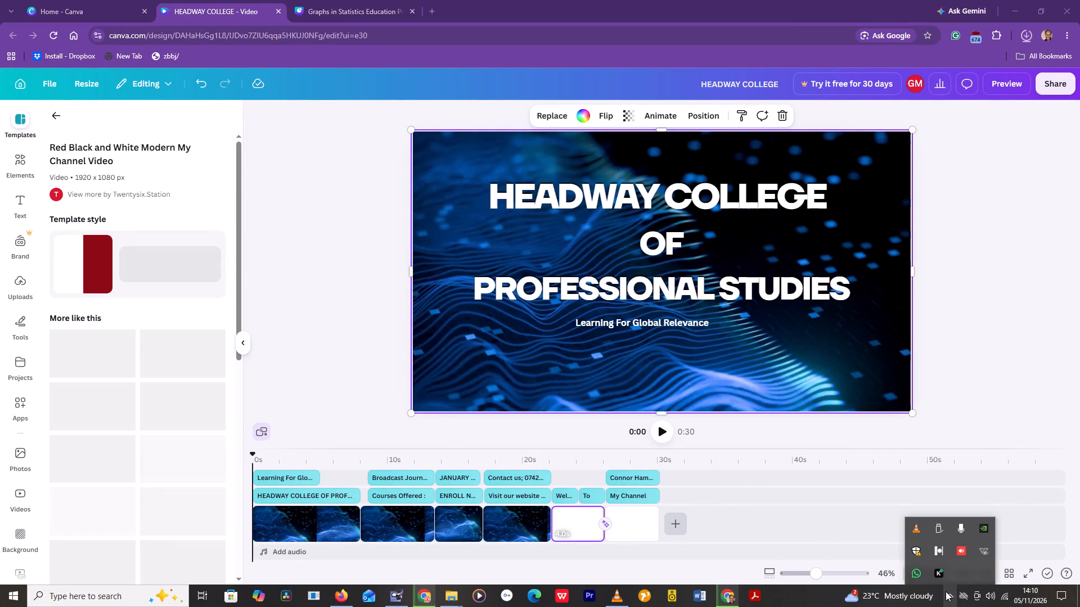
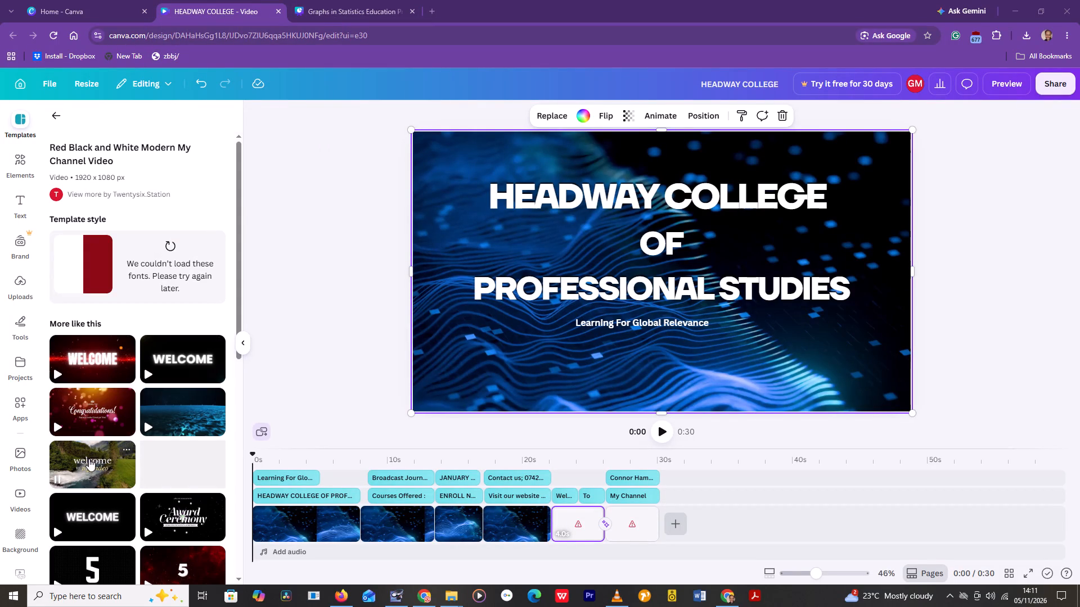
# Add the red and yellow elegant Congratulations video template as a new scene at the end of the video.
pyautogui.scroll(-2, 103, 477)
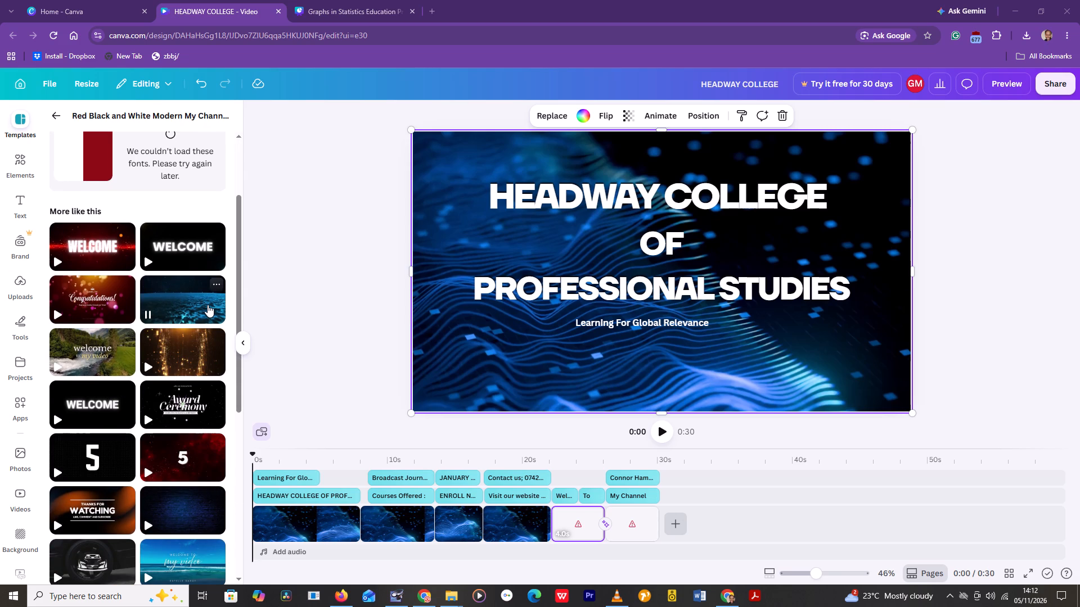
pyautogui.click(107, 305)
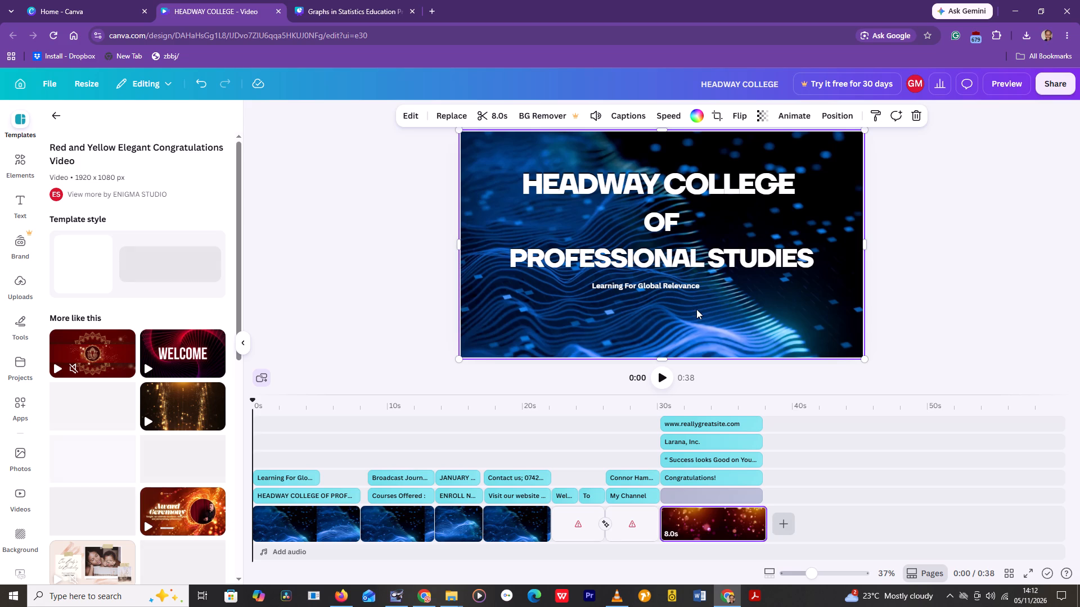
# Examine the Congratulations scene at different moments, its quote text, and the similar templates suggested for it.
pyautogui.doubleClick(685, 525)
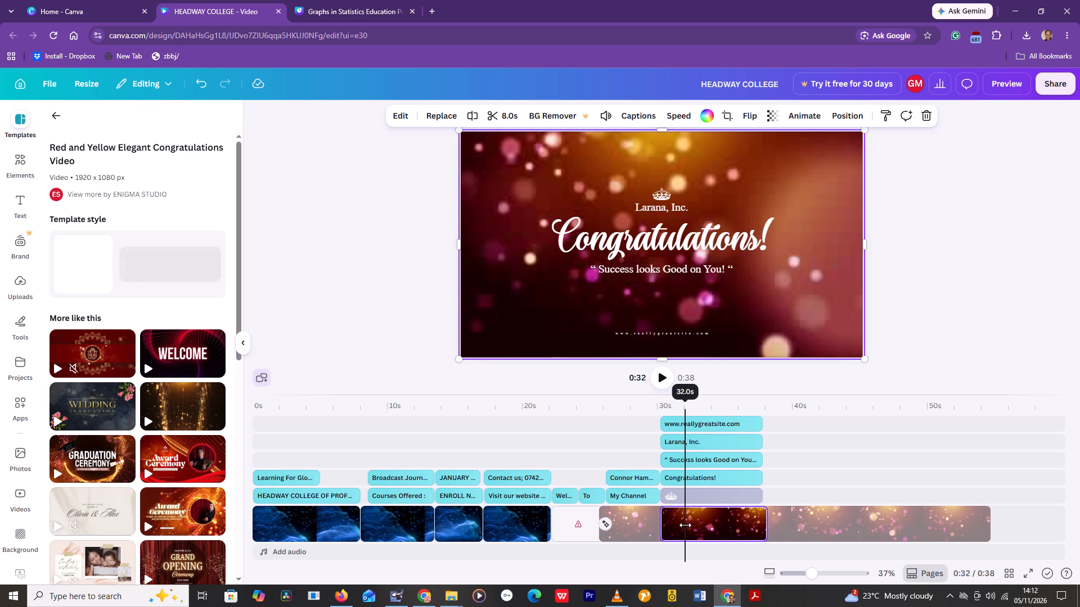
pyautogui.doubleClick(685, 525)
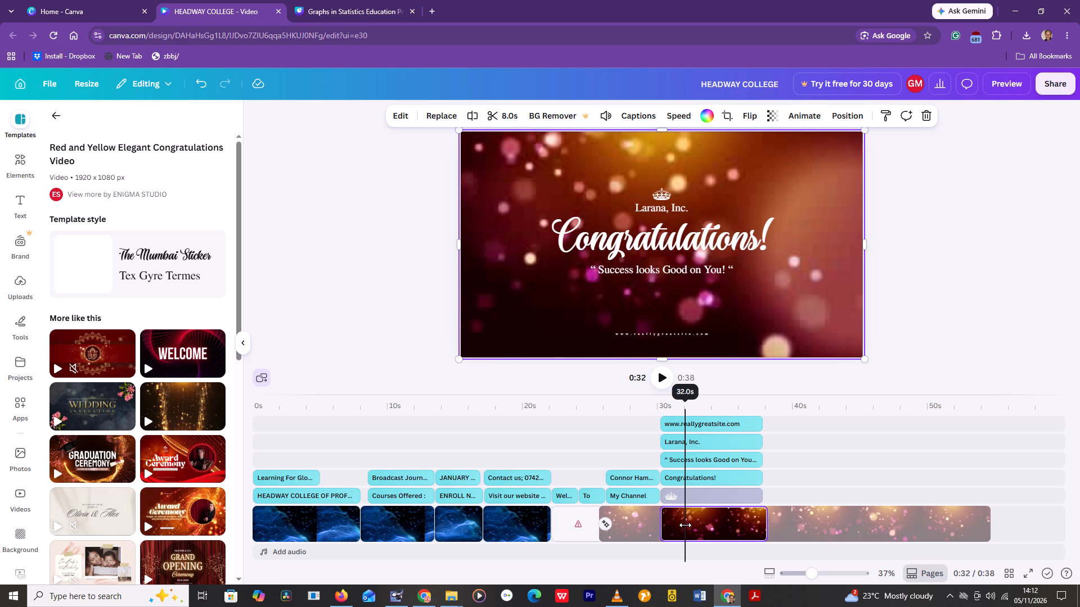
pyautogui.tripleClick(708, 526)
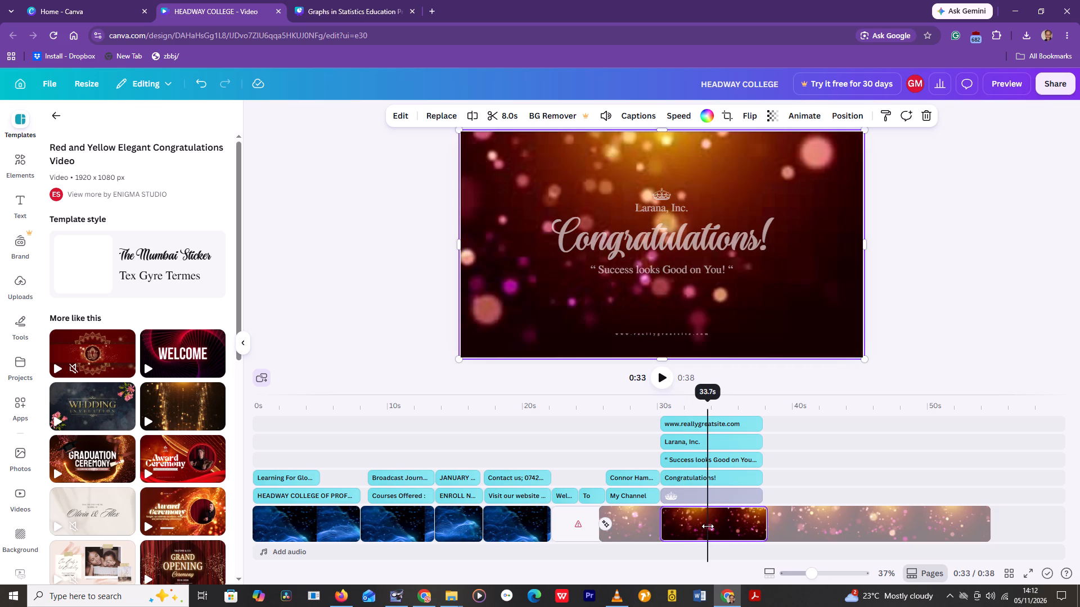
pyautogui.click(705, 466)
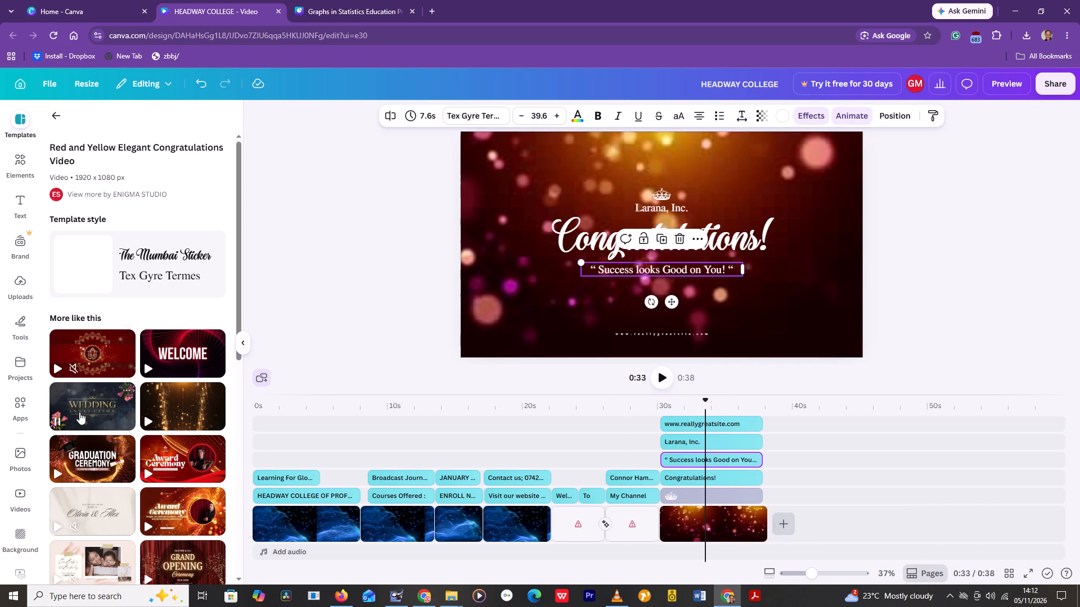
pyautogui.scroll(-1, 89, 379)
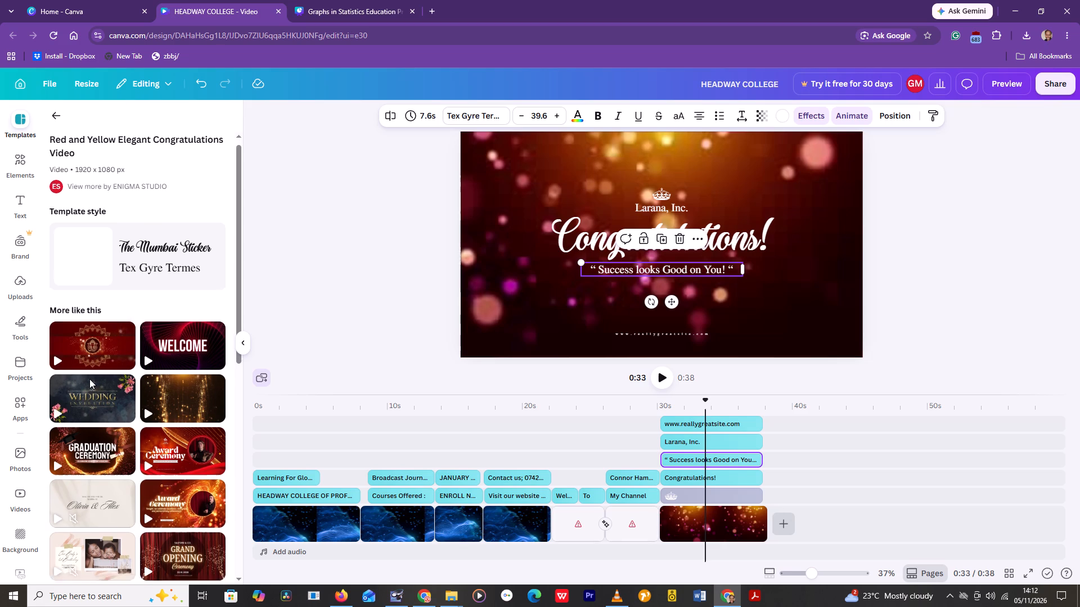
pyautogui.scroll(-3, 89, 379)
pyautogui.scroll(2, 89, 379)
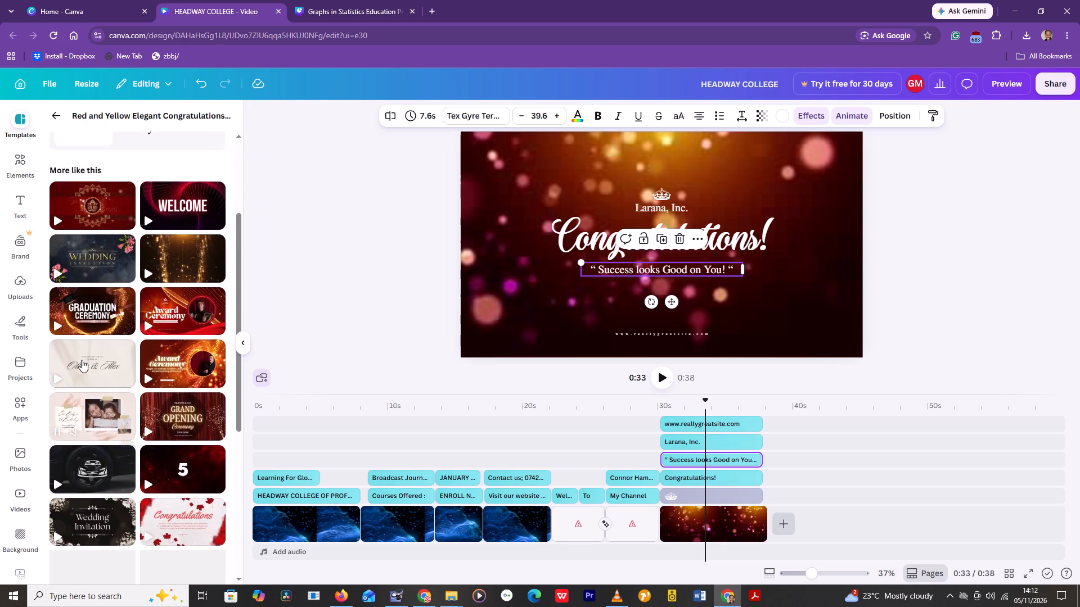
pyautogui.scroll(5, 82, 360)
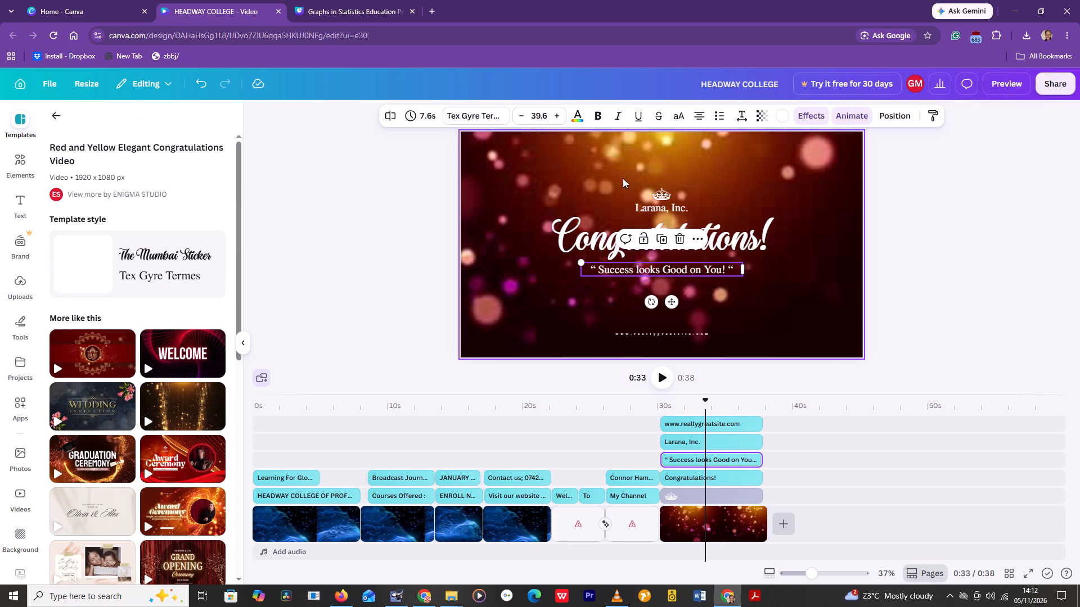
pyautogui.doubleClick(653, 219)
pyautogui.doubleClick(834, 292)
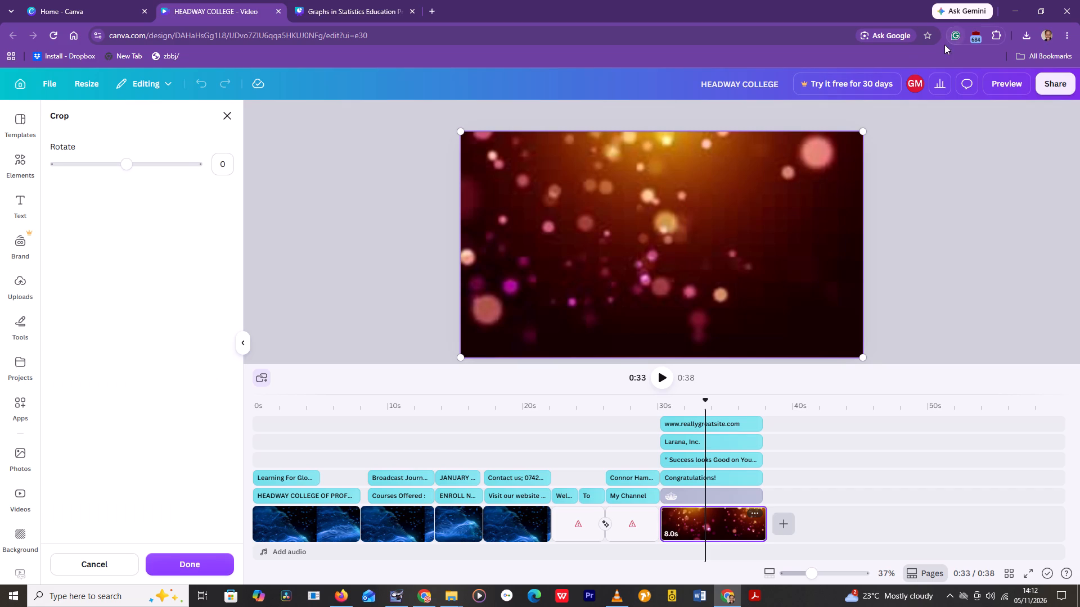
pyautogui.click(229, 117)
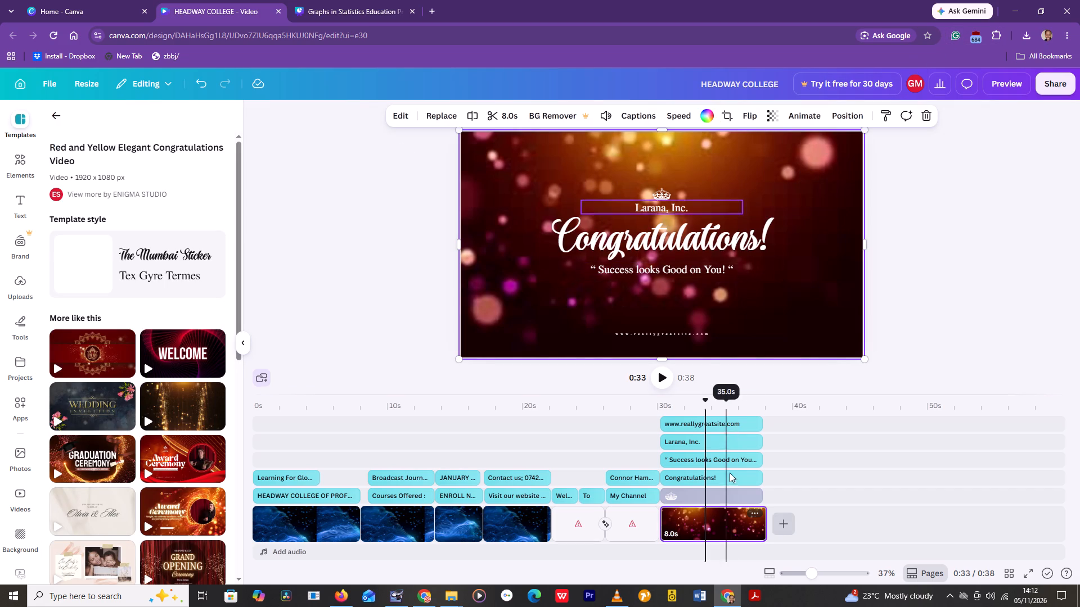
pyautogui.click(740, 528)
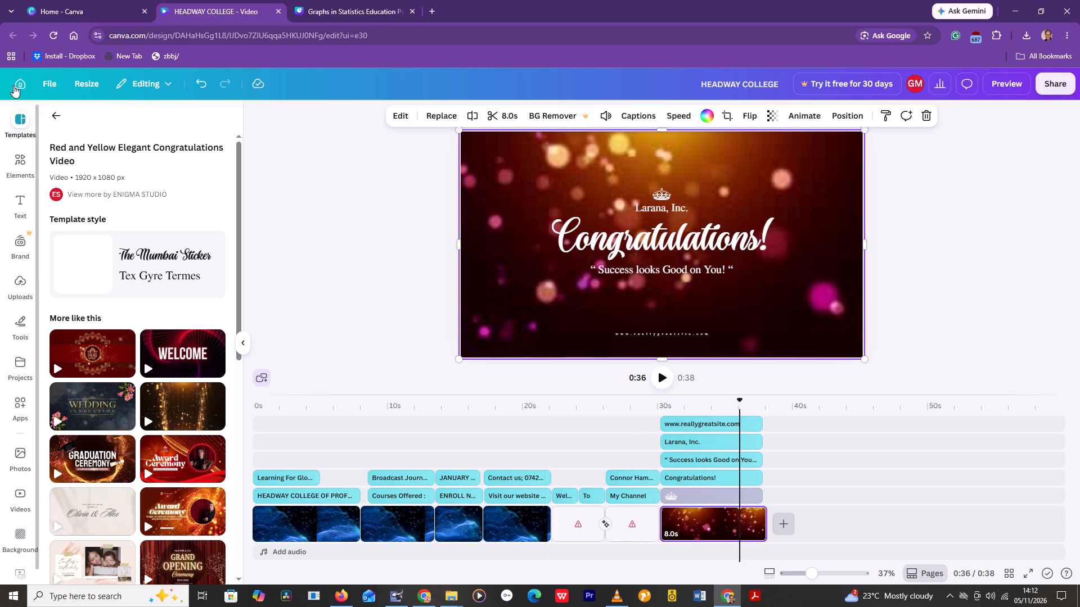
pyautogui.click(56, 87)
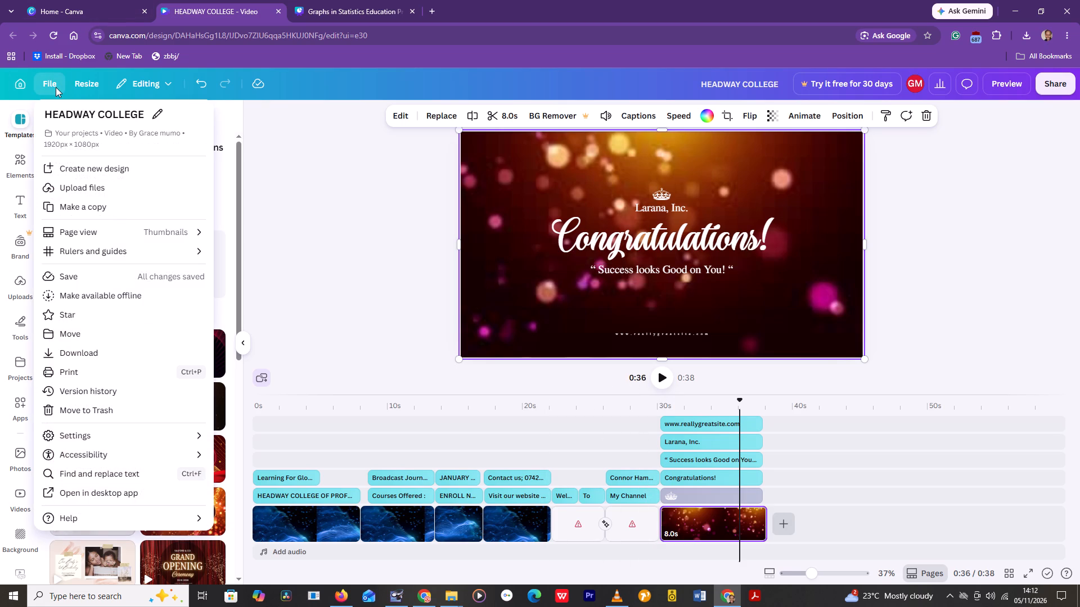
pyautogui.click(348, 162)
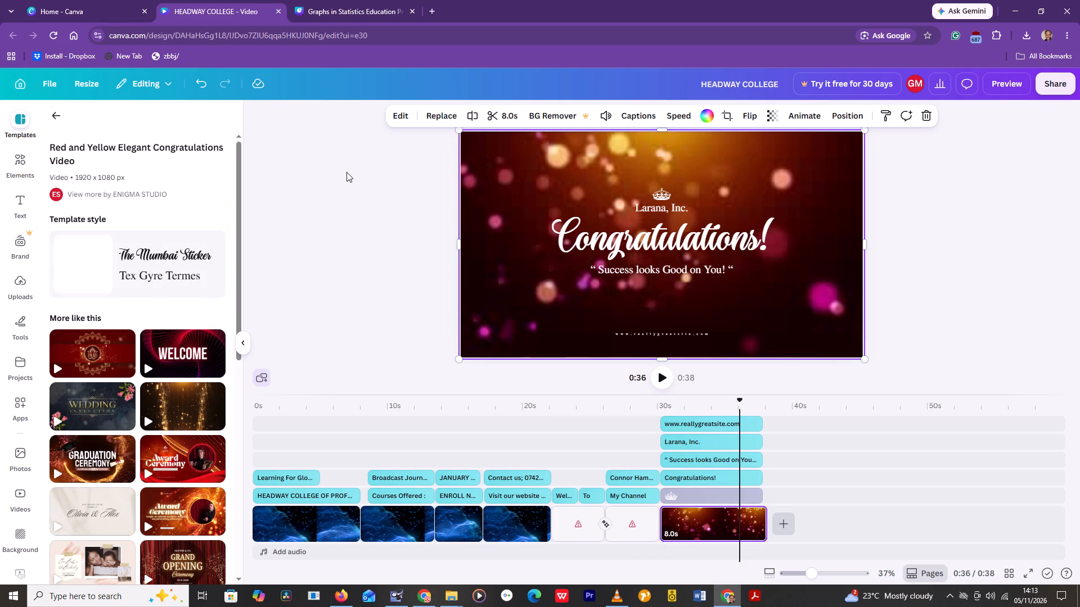
# Leave the Congratulations template's details and open the template gallery from the Canva home page.
pyautogui.click(56, 117)
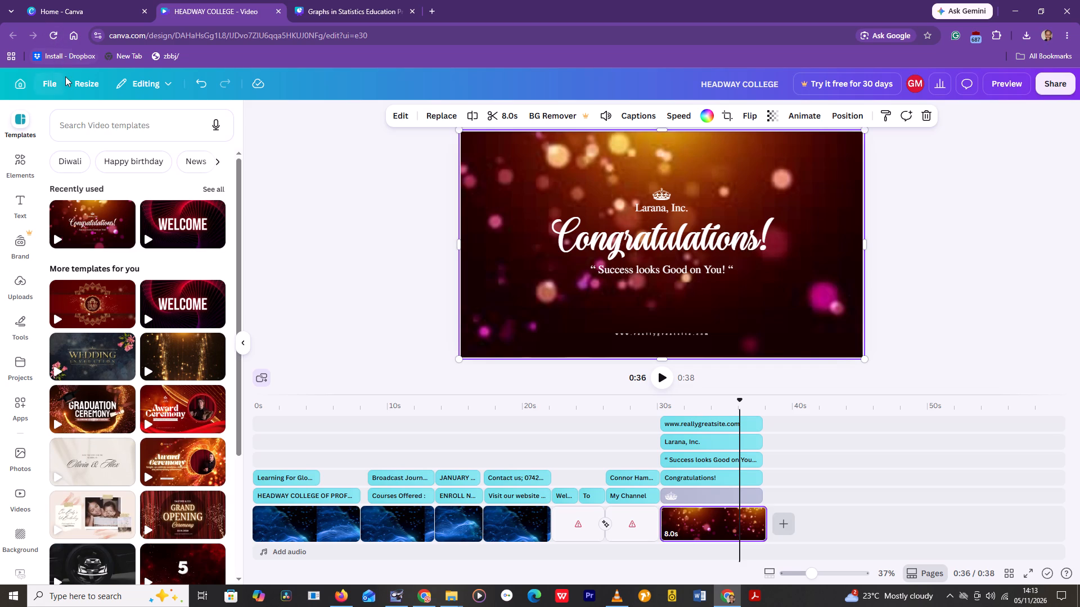
pyautogui.click(58, 11)
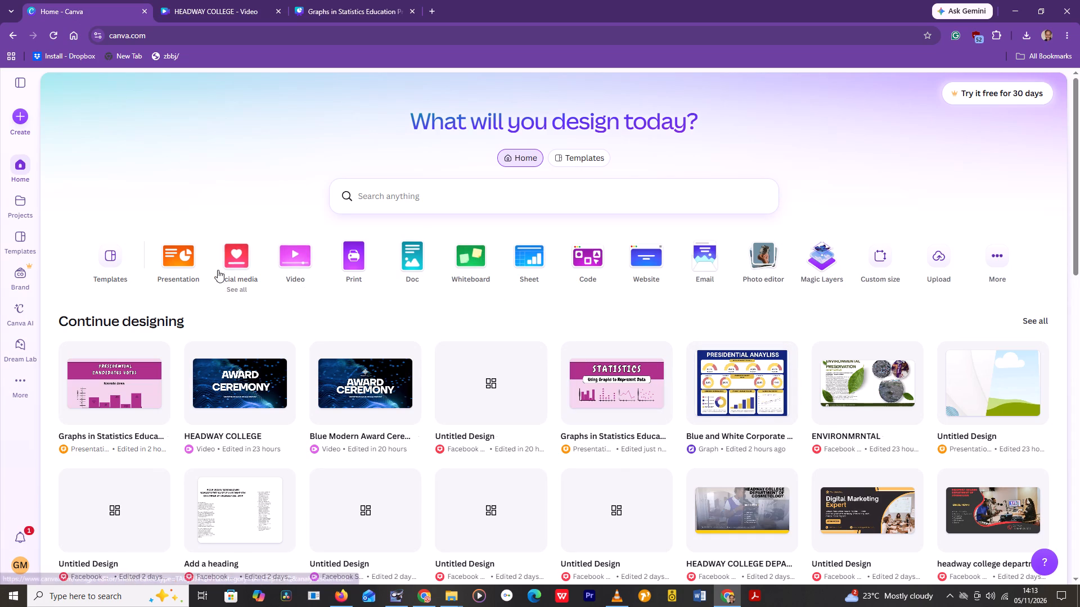
pyautogui.click(109, 257)
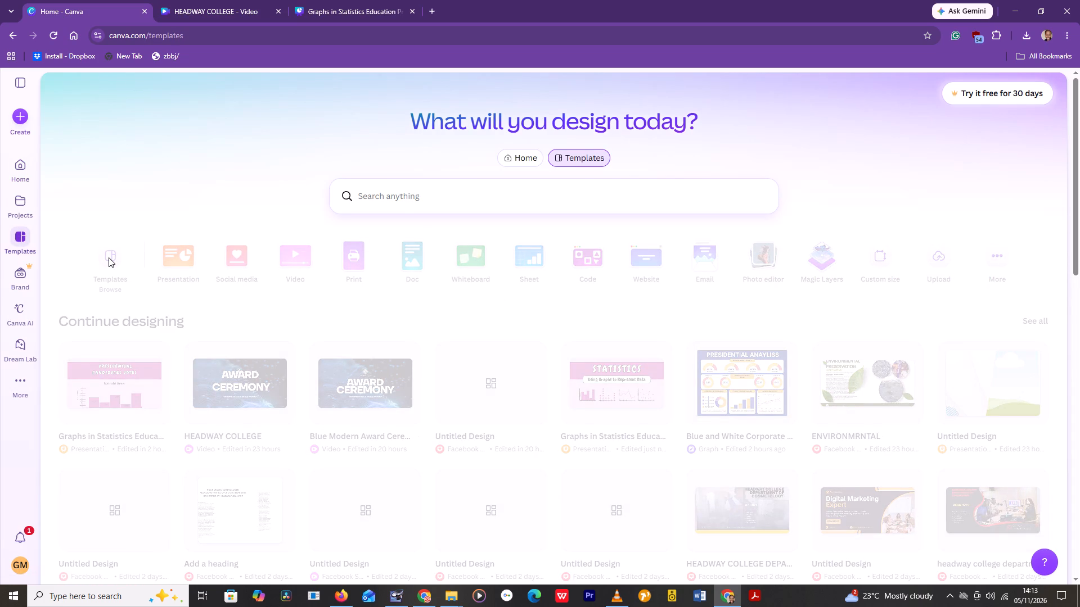
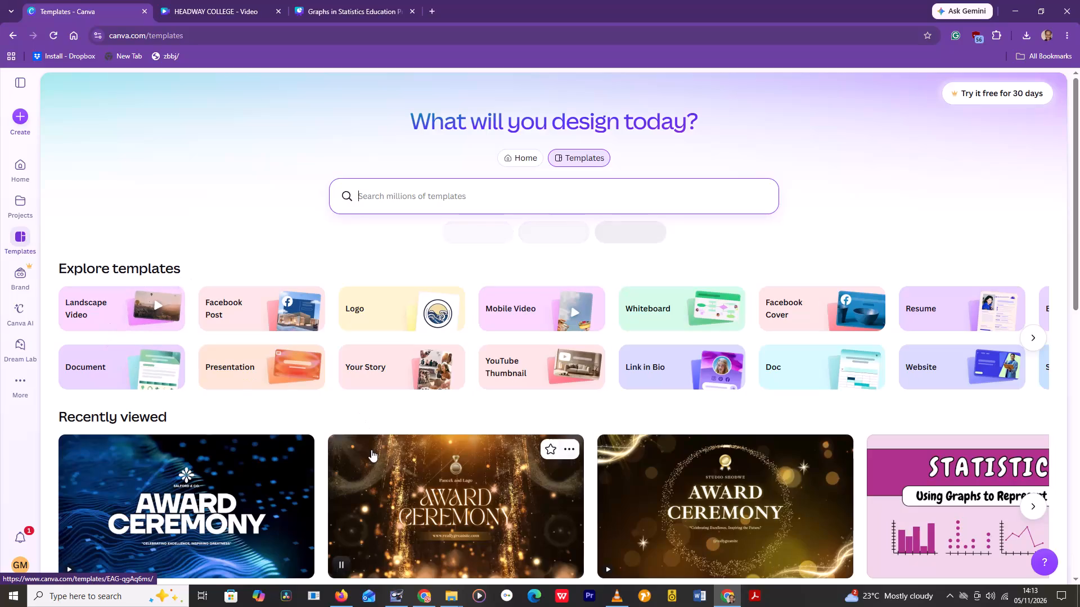
# Look through the template gallery, from the explore categories and recently viewed templates to the document and Facebook post collections.
pyautogui.scroll(-5, 365, 444)
pyautogui.scroll(2, 366, 437)
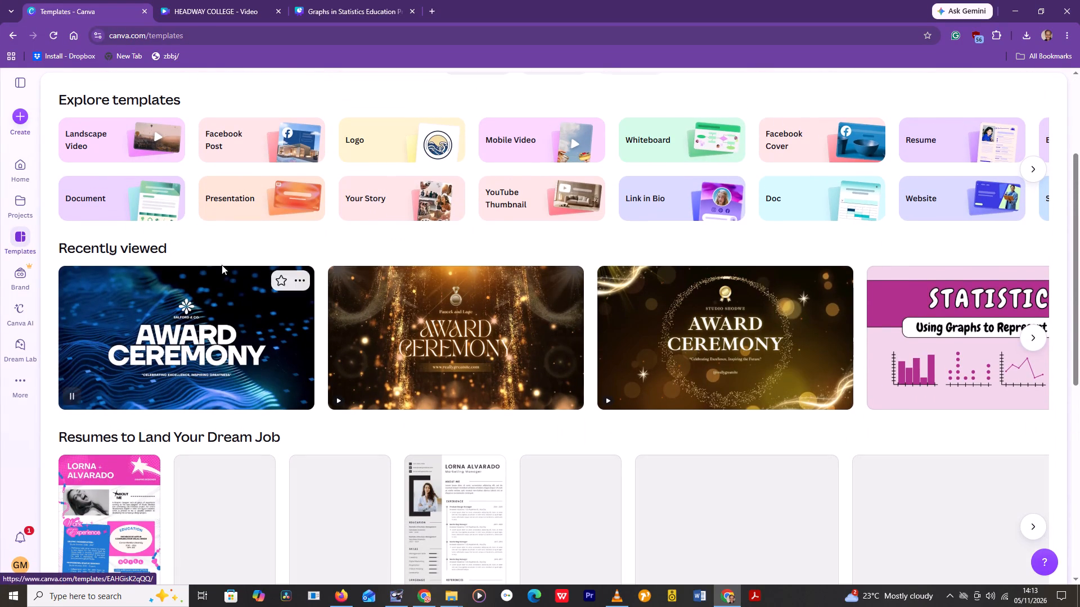
pyautogui.scroll(-5, 394, 301)
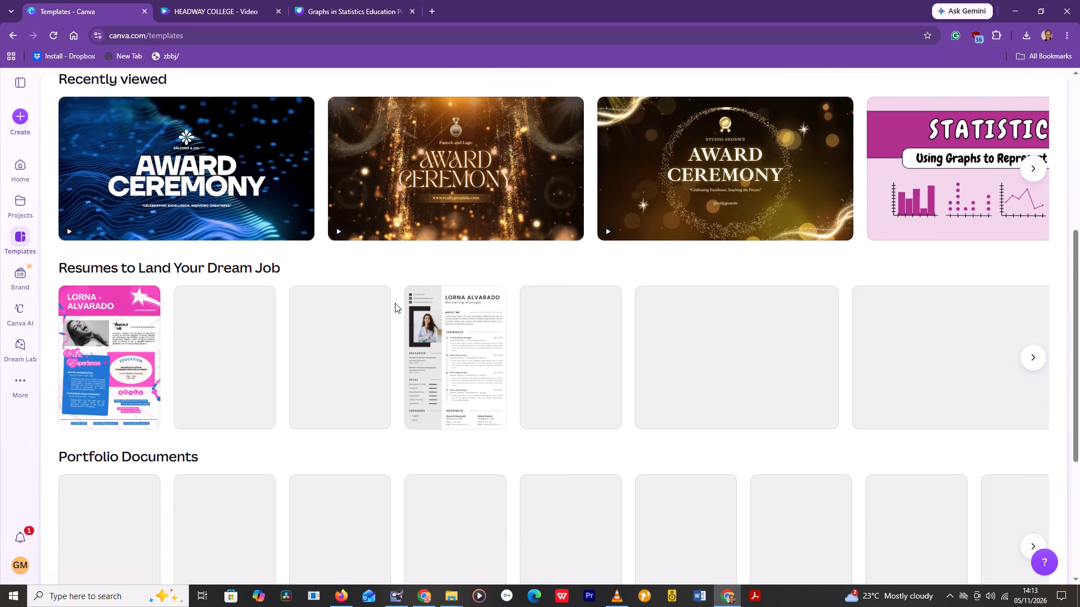
pyautogui.scroll(-7, 395, 300)
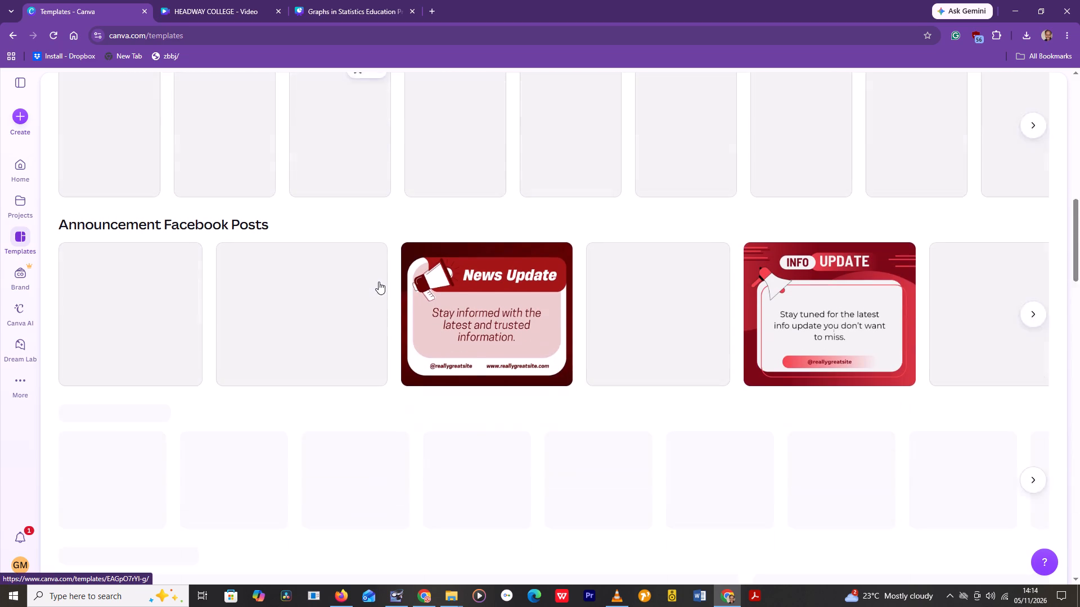
pyautogui.scroll(-3, 379, 282)
pyautogui.scroll(4, 379, 282)
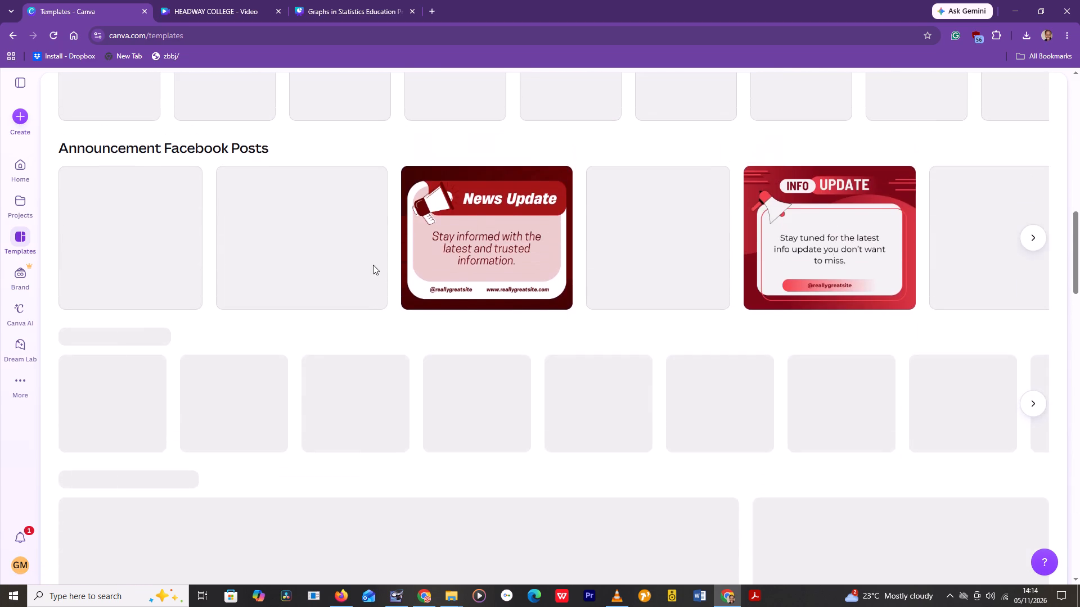
pyautogui.scroll(5, 373, 265)
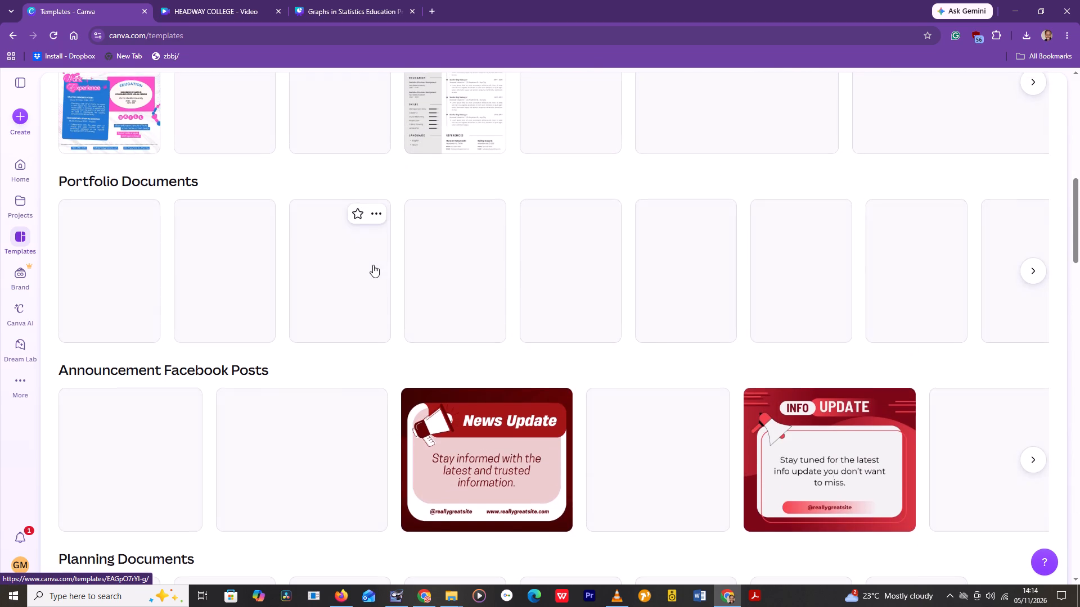
pyautogui.scroll(5, 373, 265)
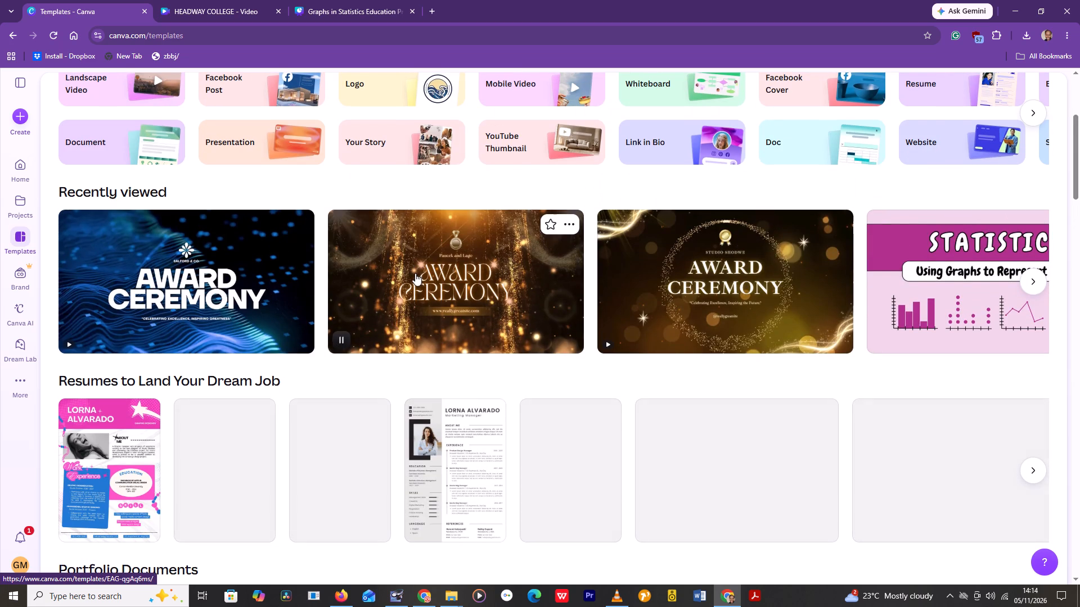
pyautogui.scroll(-9, 411, 273)
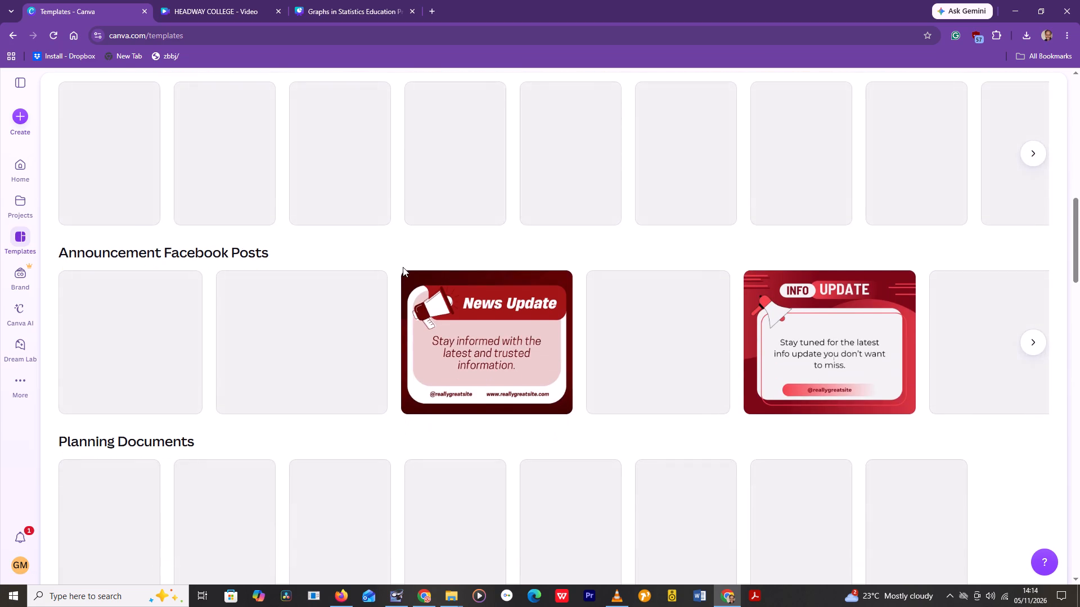
pyautogui.scroll(-3, 403, 267)
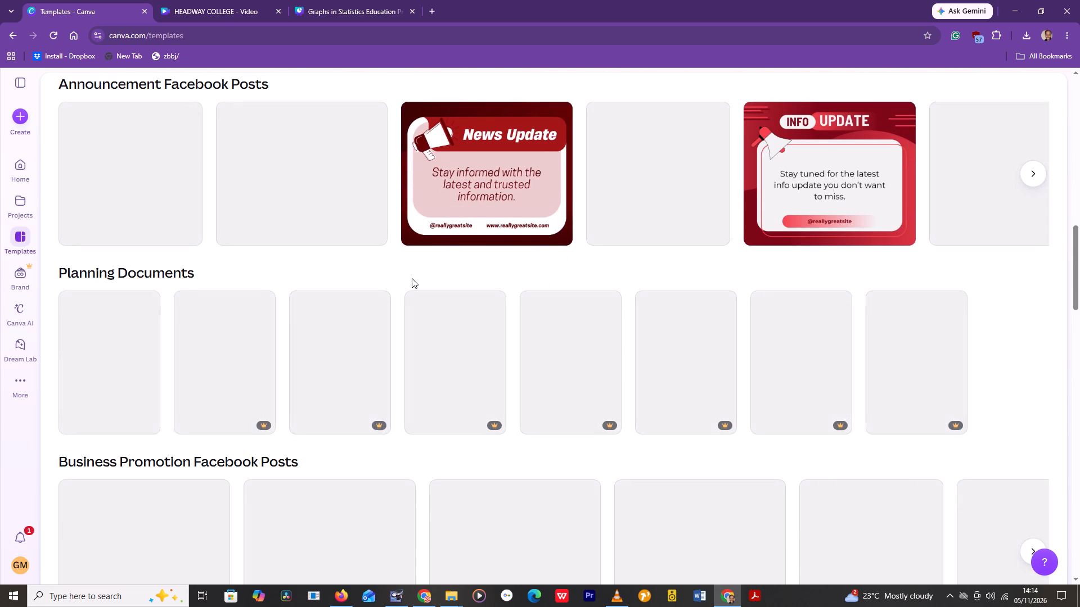
pyautogui.scroll(3, 411, 279)
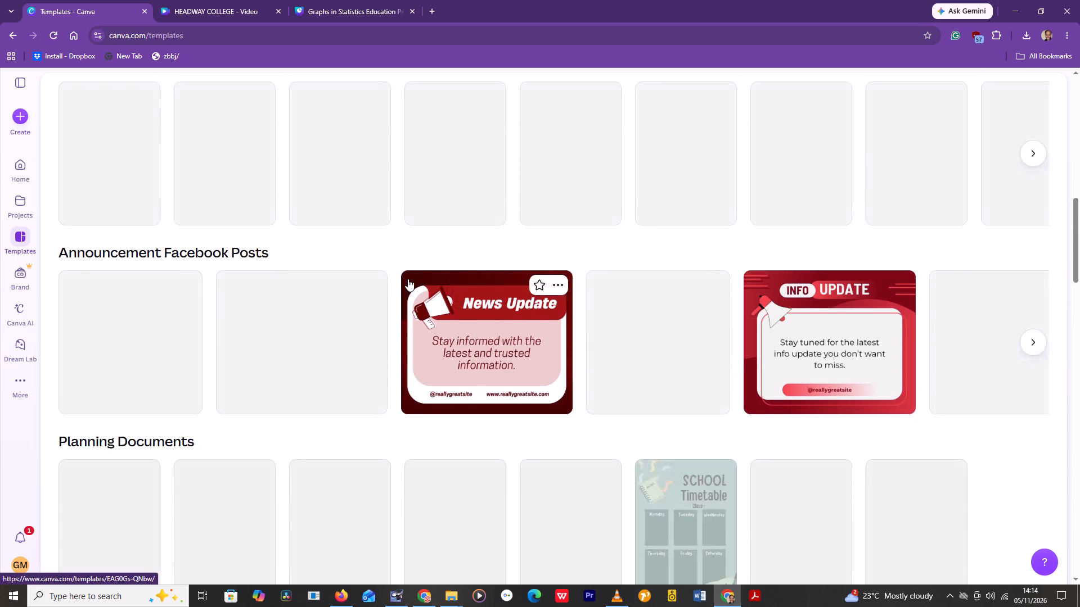
pyautogui.scroll(6, 407, 278)
pyautogui.scroll(-1, 402, 268)
pyautogui.scroll(6, 400, 266)
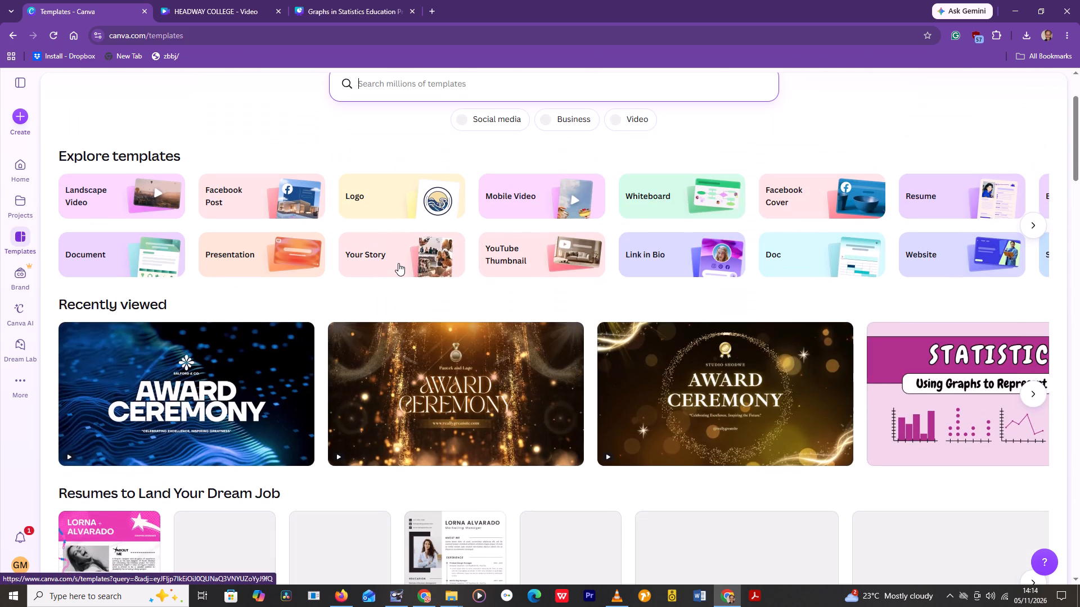
# Open the Landscape Video category of the template gallery.
pyautogui.doubleClick(120, 187)
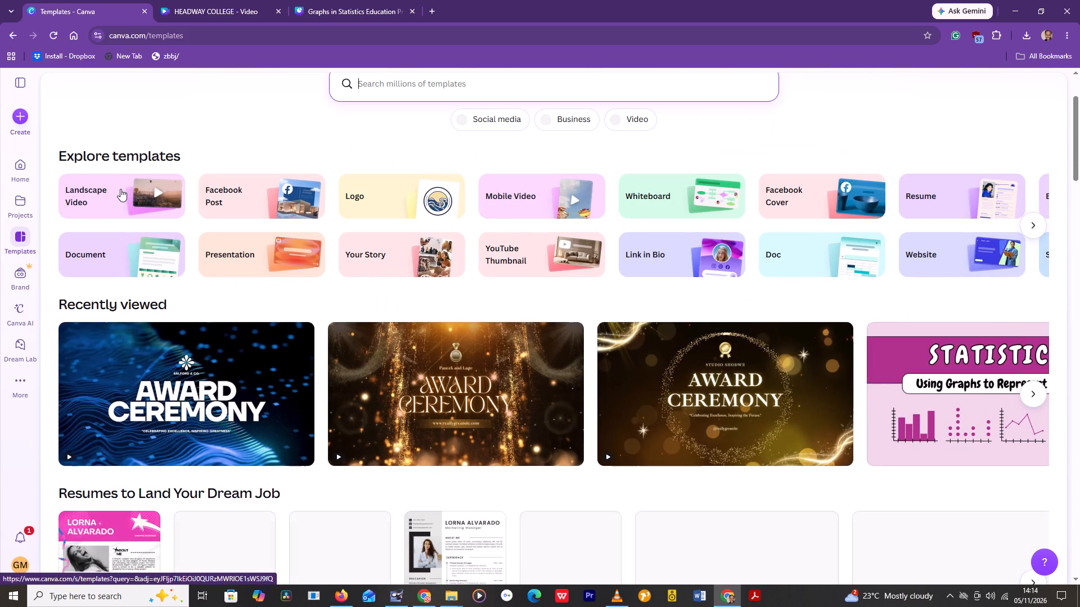
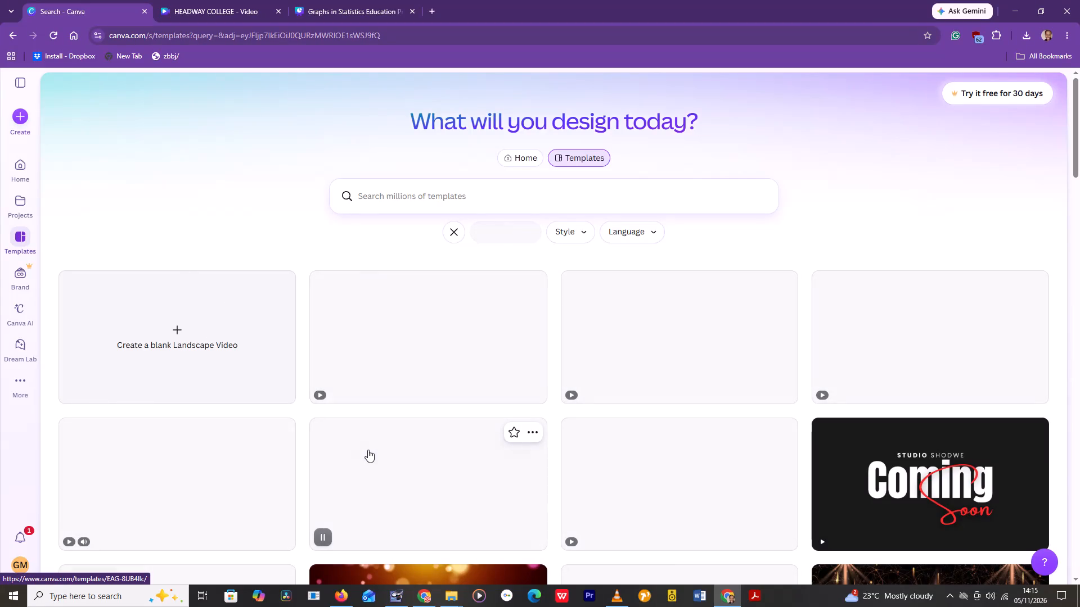
# Open the Larana, Inc. Congratulations video template with the red and gold bokeh background from the landscape video templates.
pyautogui.scroll(-5, 381, 380)
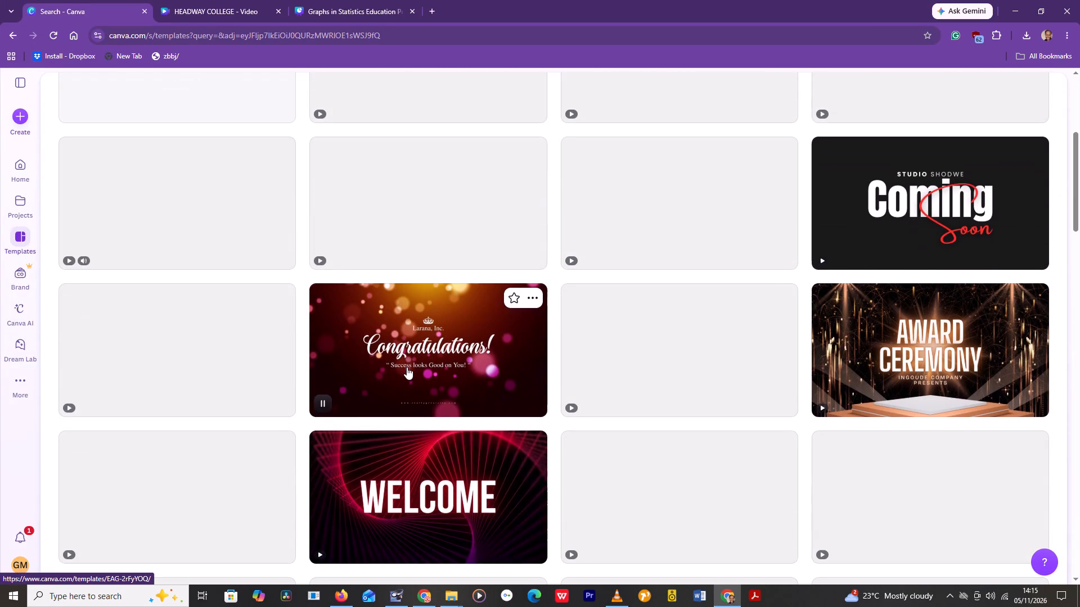
pyautogui.scroll(-3, 431, 395)
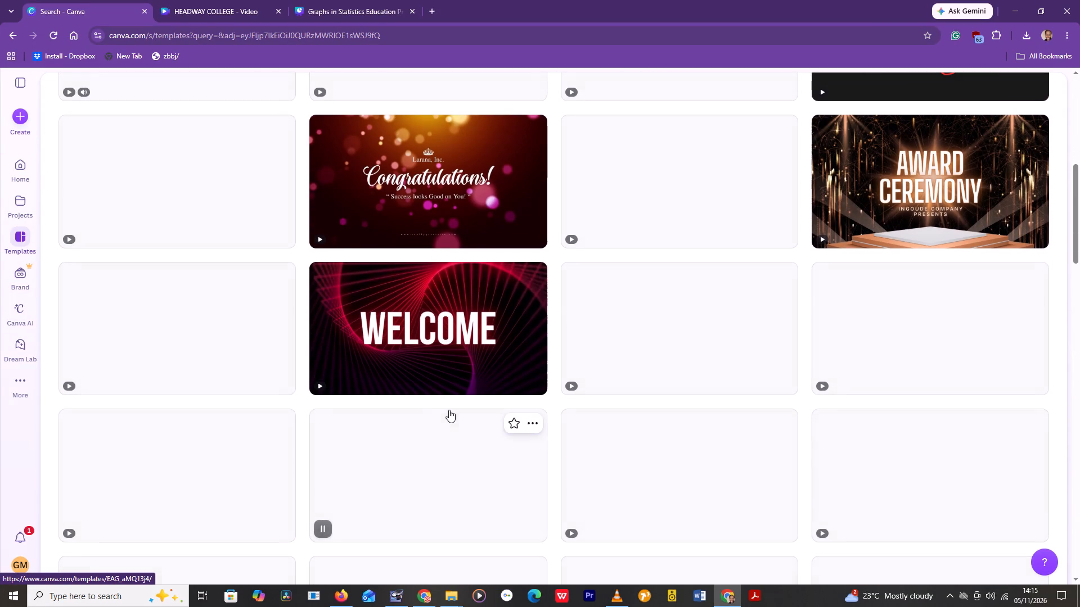
pyautogui.doubleClick(446, 207)
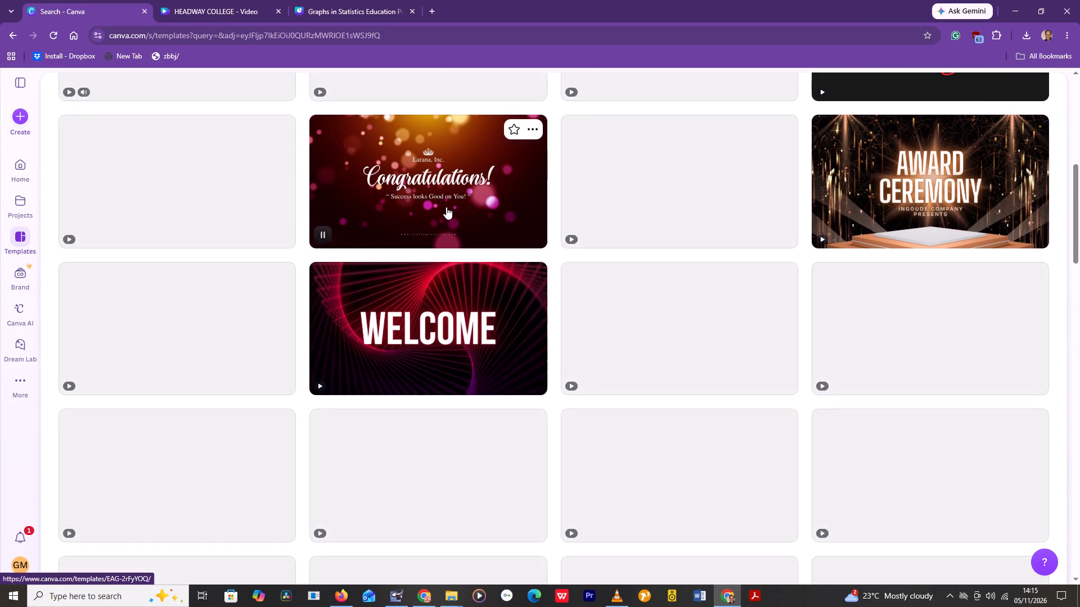
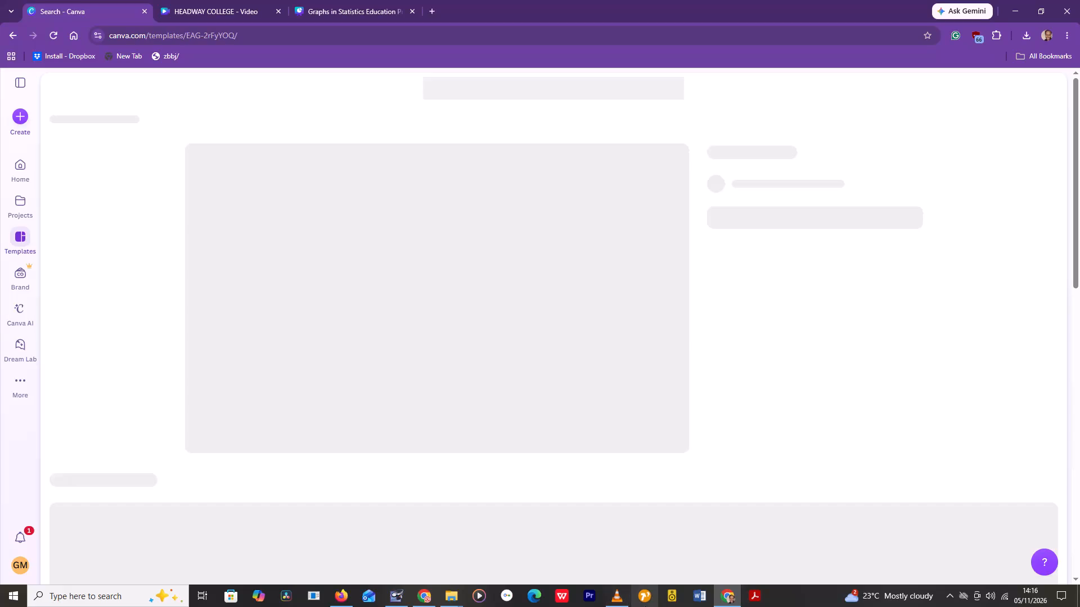
# Switch the computer's Wi-Fi connection to the Journalism network.
pyautogui.click(1002, 595)
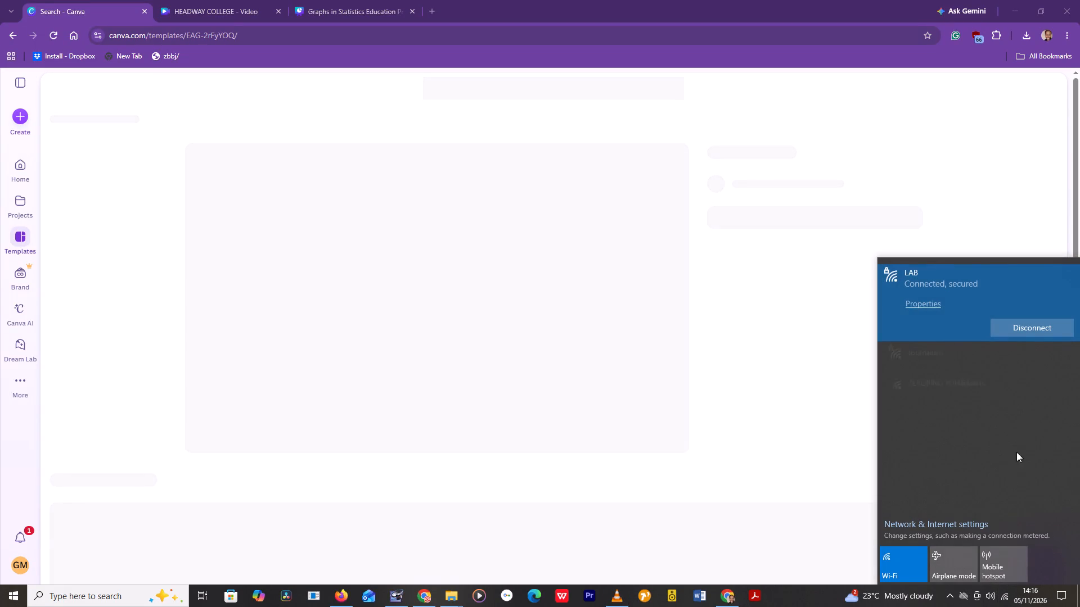
pyautogui.click(995, 367)
pyautogui.click(1054, 360)
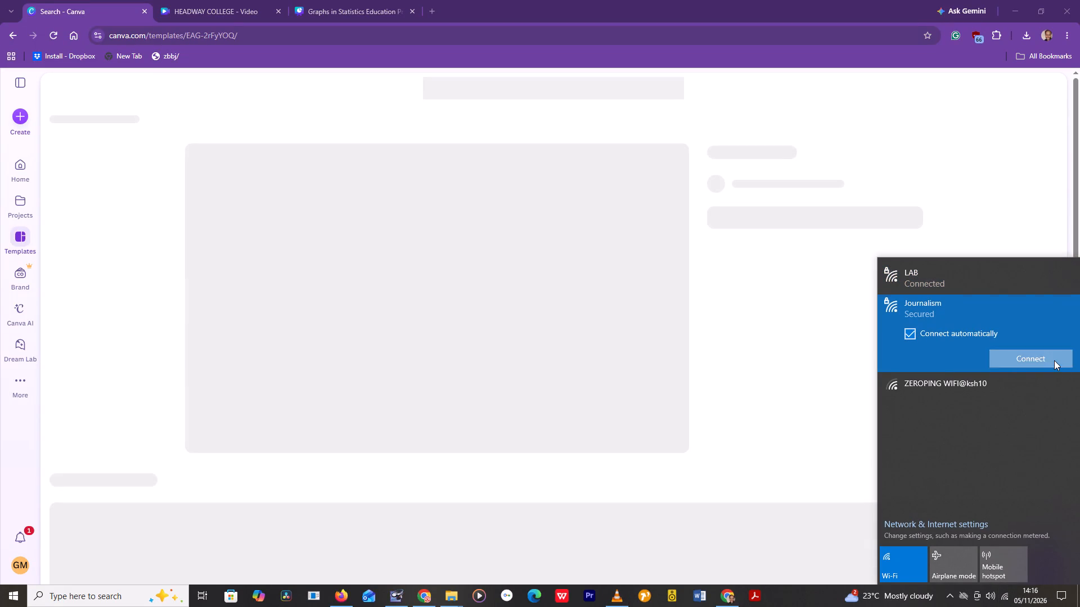
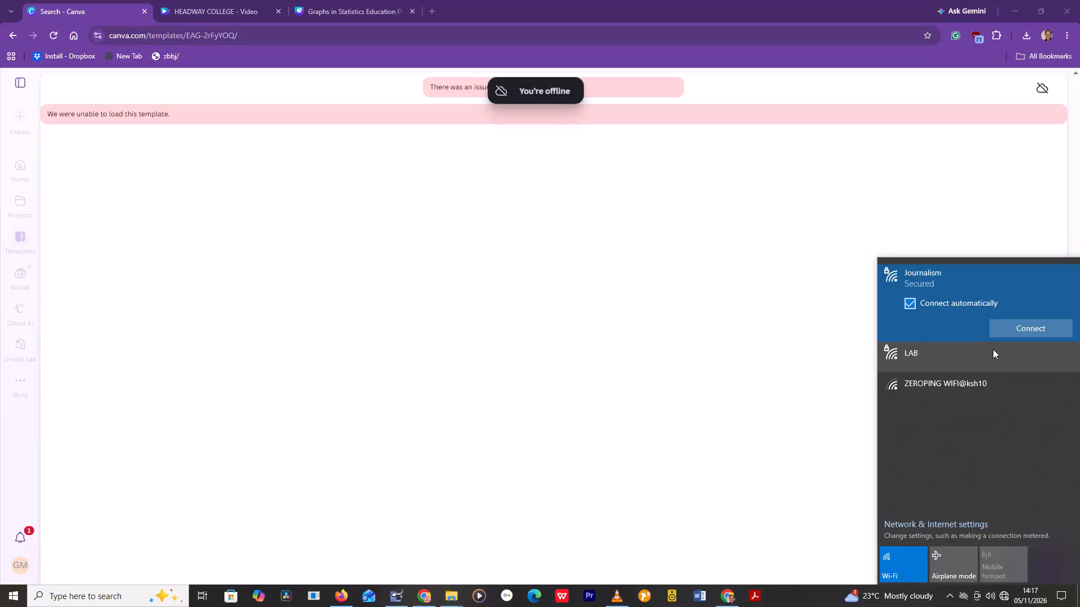
# Connect the computer to the secured Journalism Wi-Fi network and return to the browser.
pyautogui.click(1026, 327)
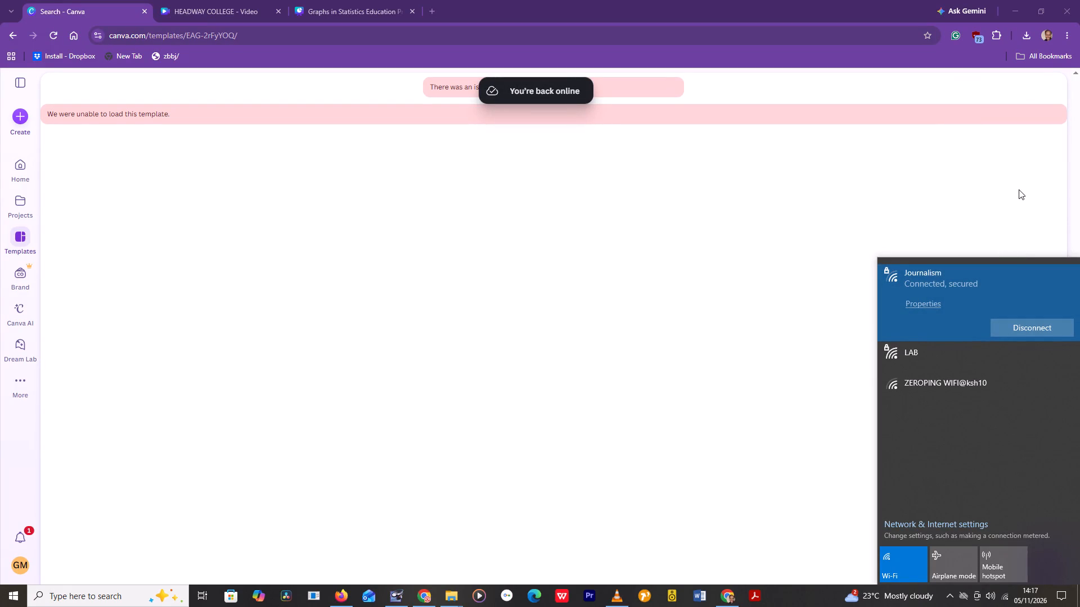
pyautogui.click(981, 211)
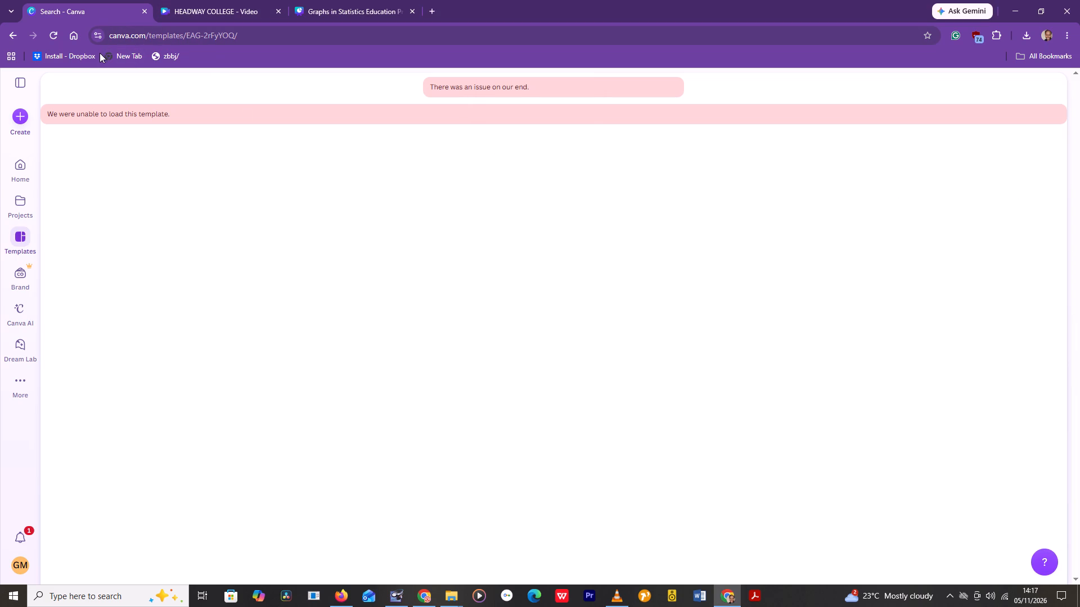
# Reload the Canva template page that was unable to load.
pyautogui.click(53, 35)
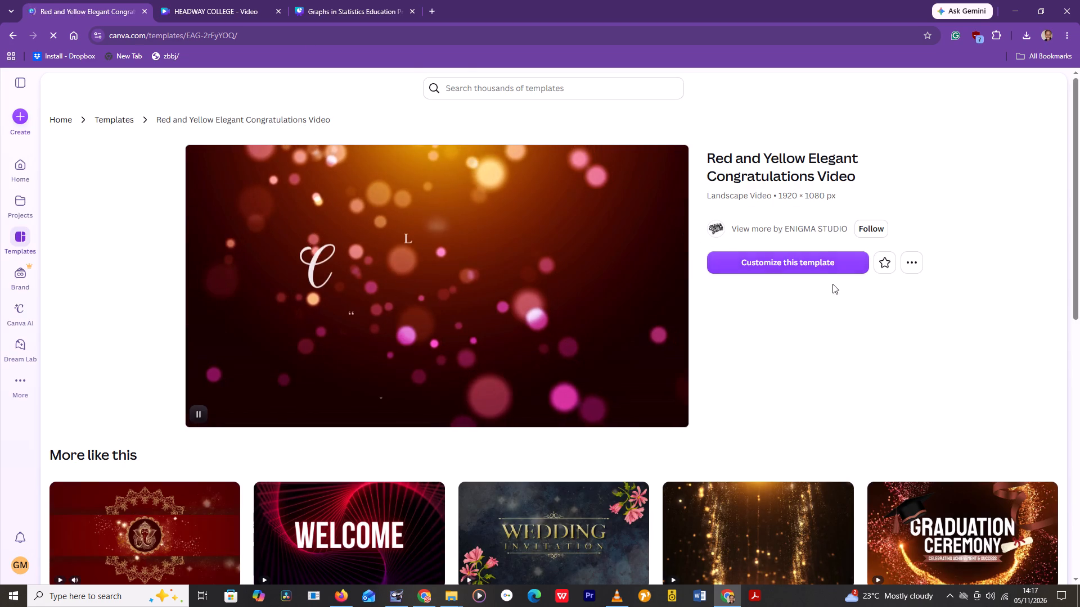
# Look through the similar video templates suggested for the Red and Yellow Elegant Congratulations Video.
pyautogui.scroll(-3, 683, 484)
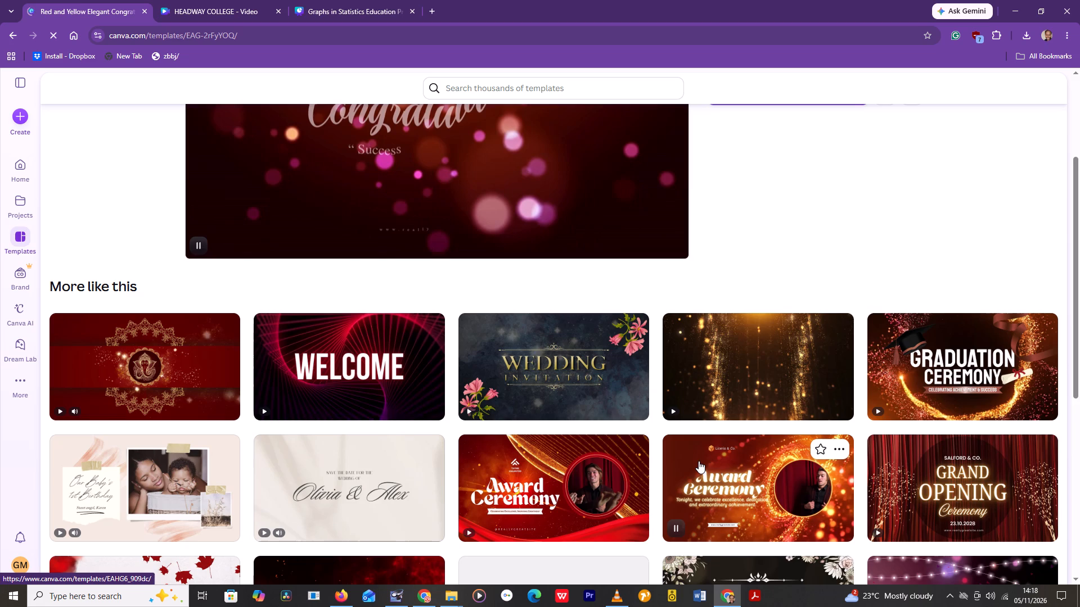
pyautogui.scroll(-6, 699, 461)
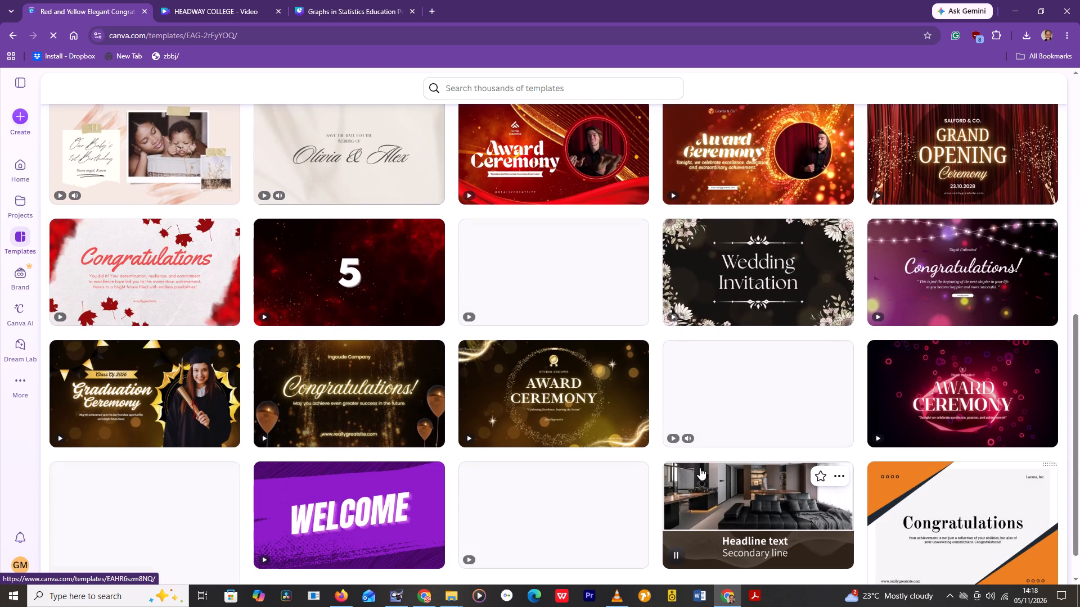
pyautogui.scroll(-2, 700, 468)
pyautogui.scroll(7, 700, 468)
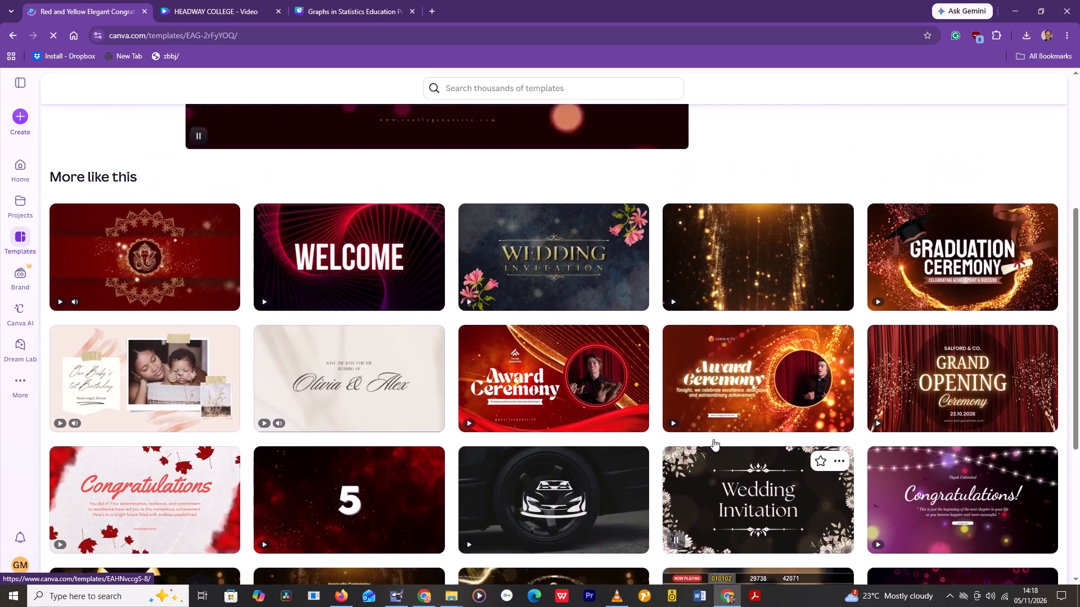
pyautogui.scroll(5, 714, 425)
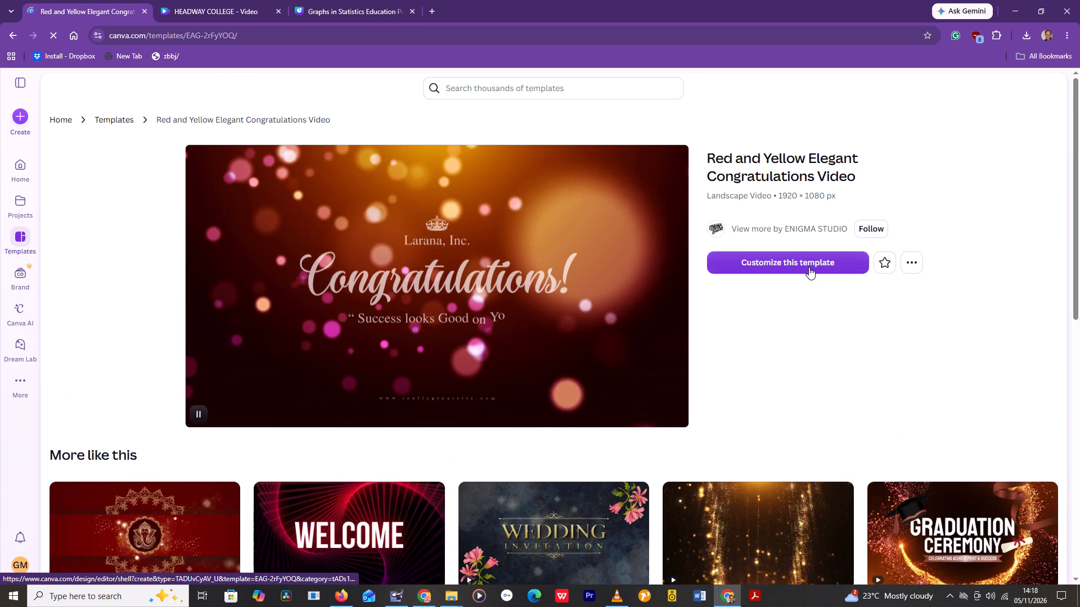
# Start customizing the Red and Yellow Elegant Congratulations Video template as a new design in the editor.
pyautogui.click(809, 267)
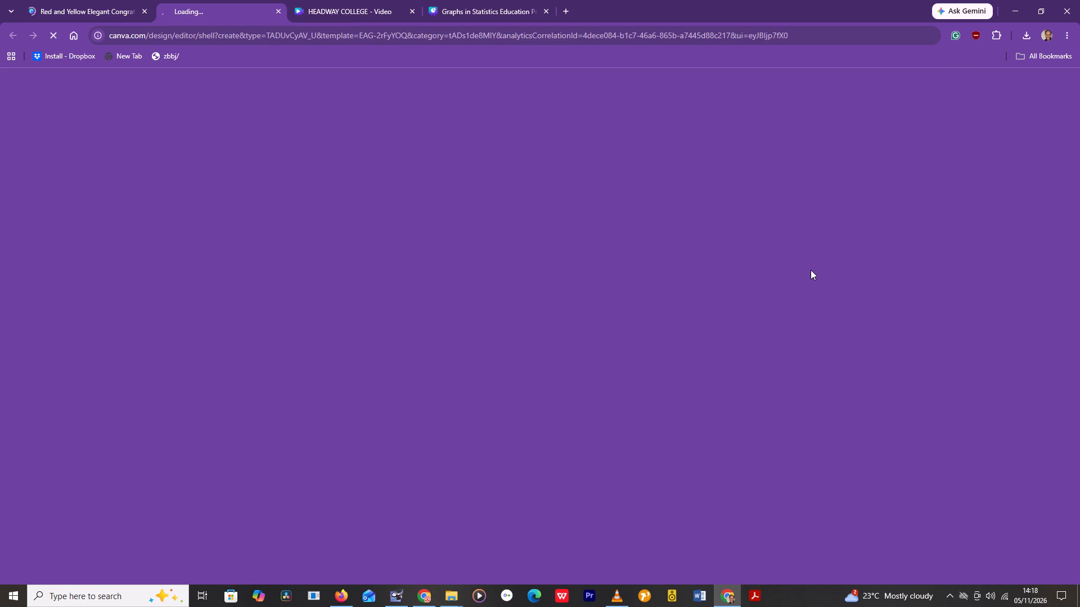
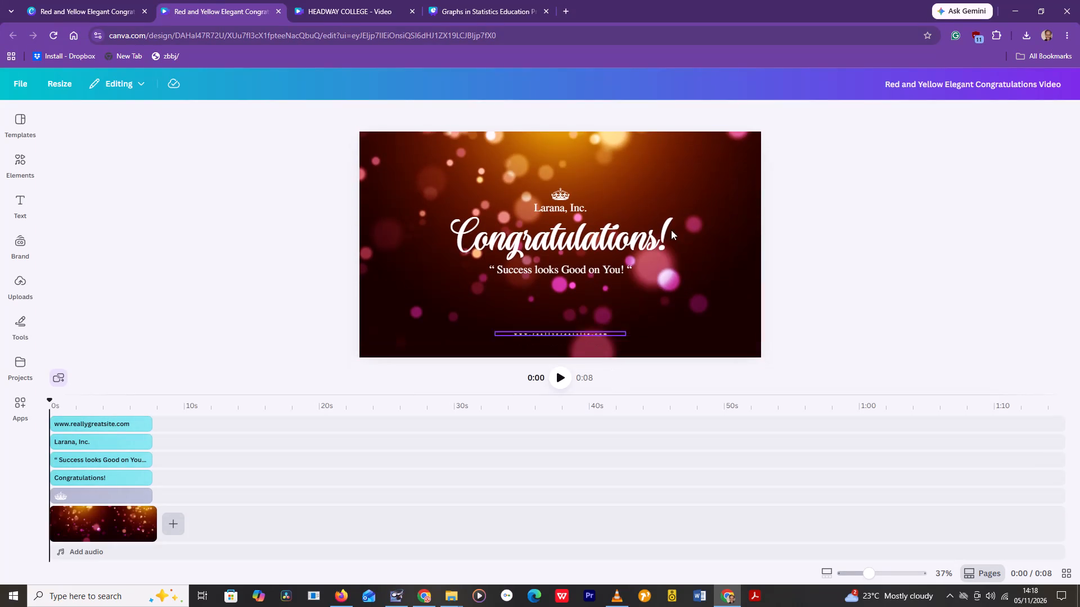
# Delete the website line, the "Success looks Good on You!" quote, the "Larana, Inc." text and the crown graphic from the page.
pyautogui.click(622, 334)
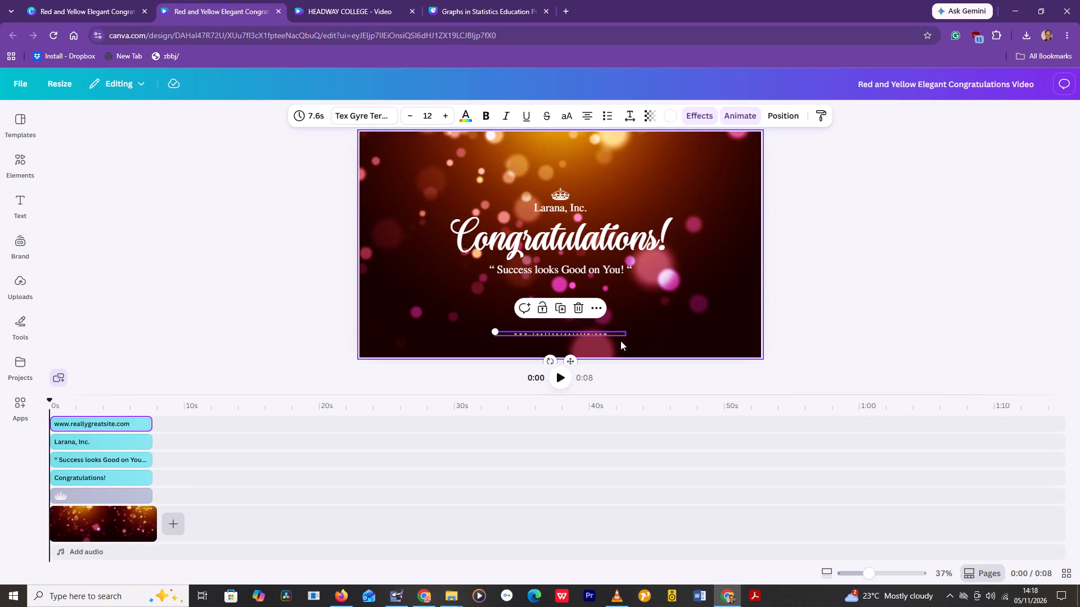
pyautogui.press('Delete')
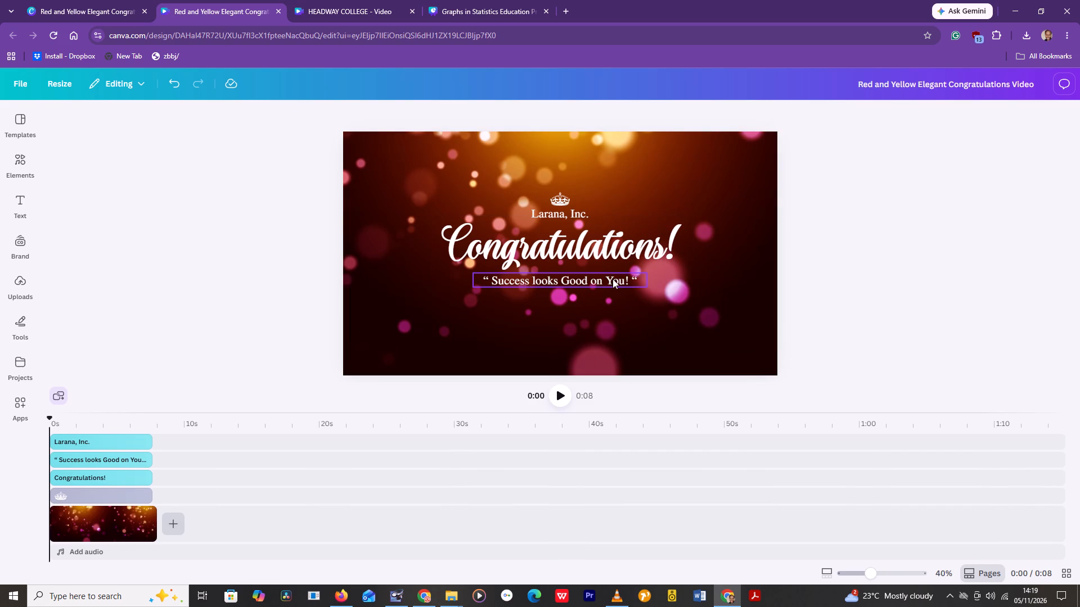
pyautogui.click(635, 278)
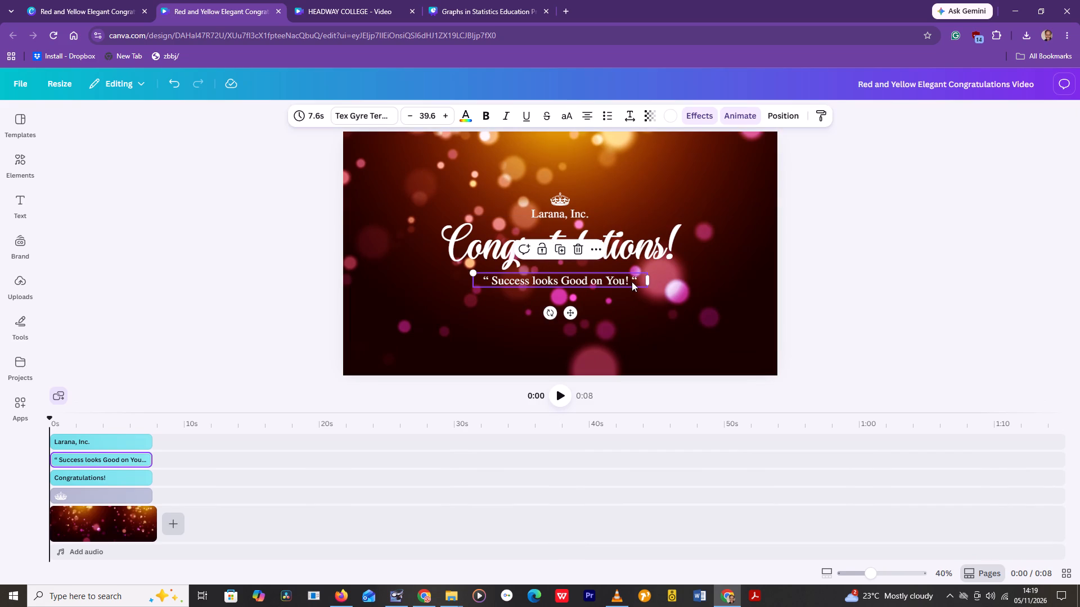
pyautogui.press('Delete')
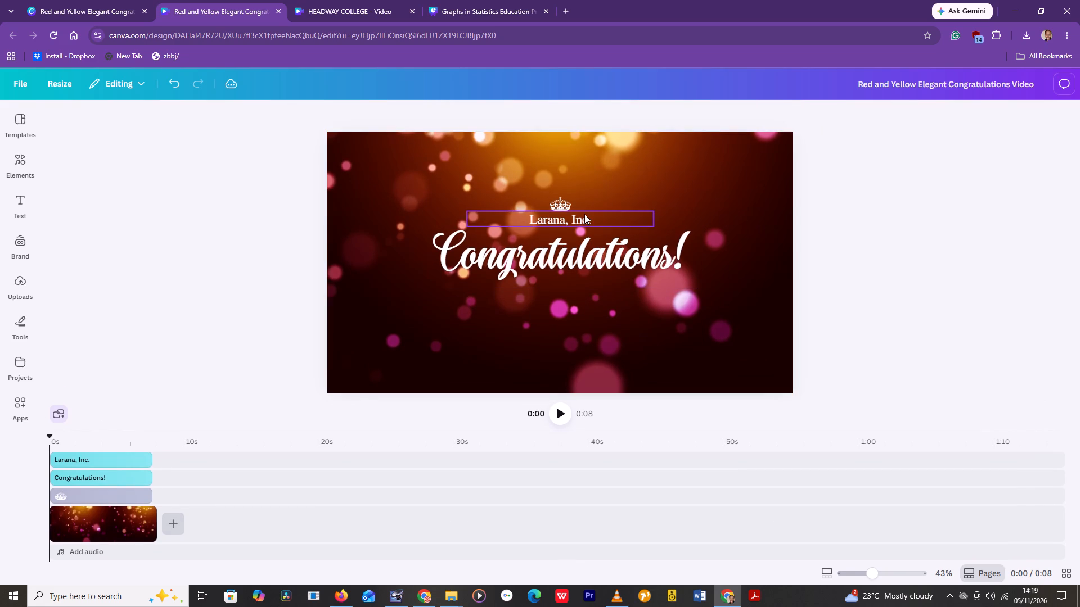
pyautogui.click(584, 214)
pyautogui.press('Delete')
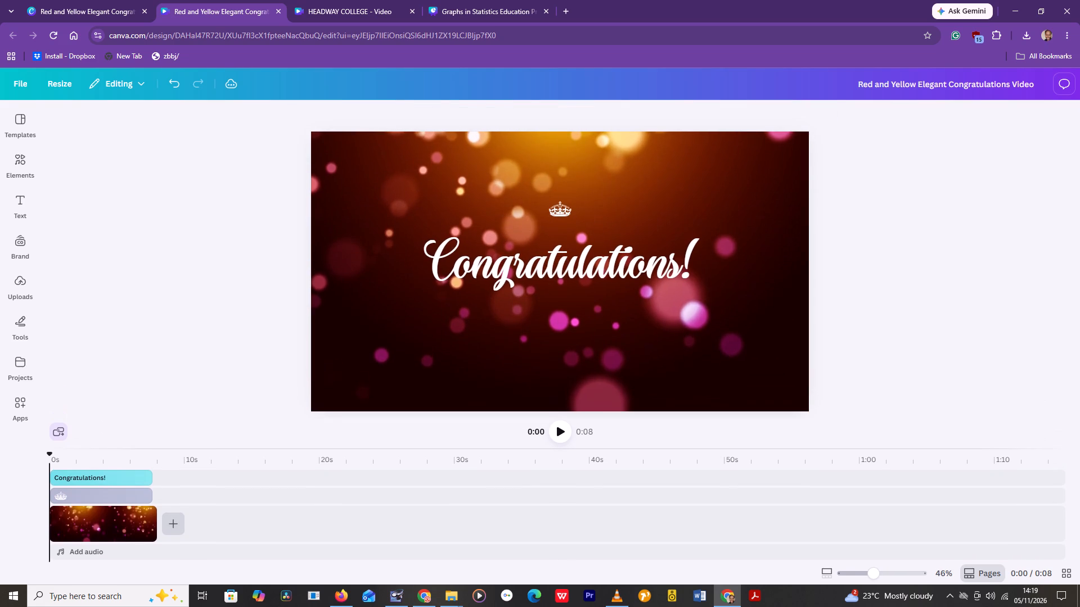
pyautogui.click(567, 210)
pyautogui.press('Delete')
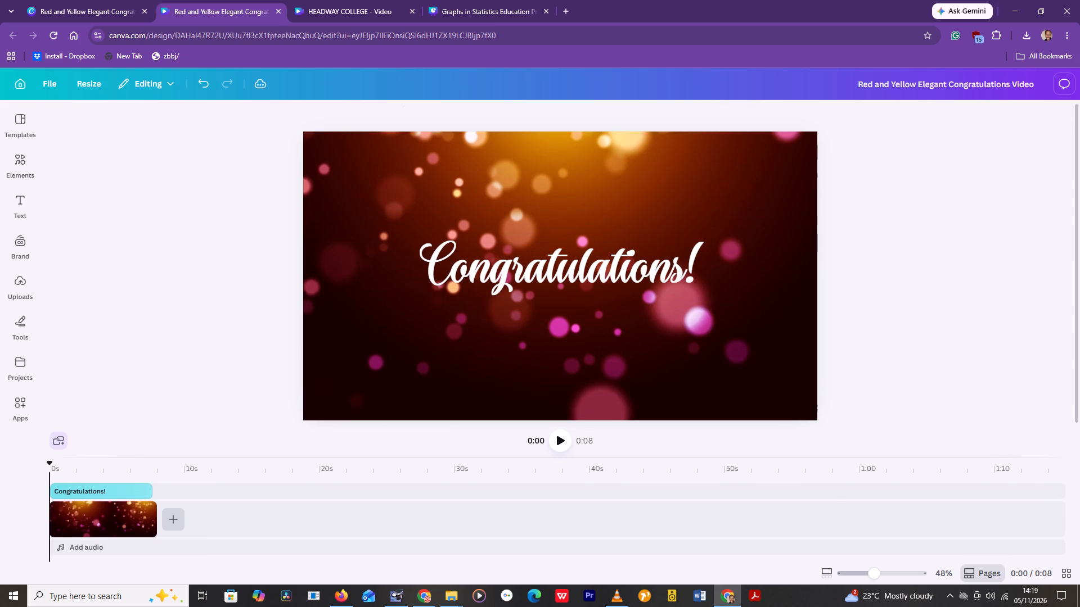
# Clear the "Congratulations!" wording from the heading text box, keeping the box open for new text.
pyautogui.click(695, 264)
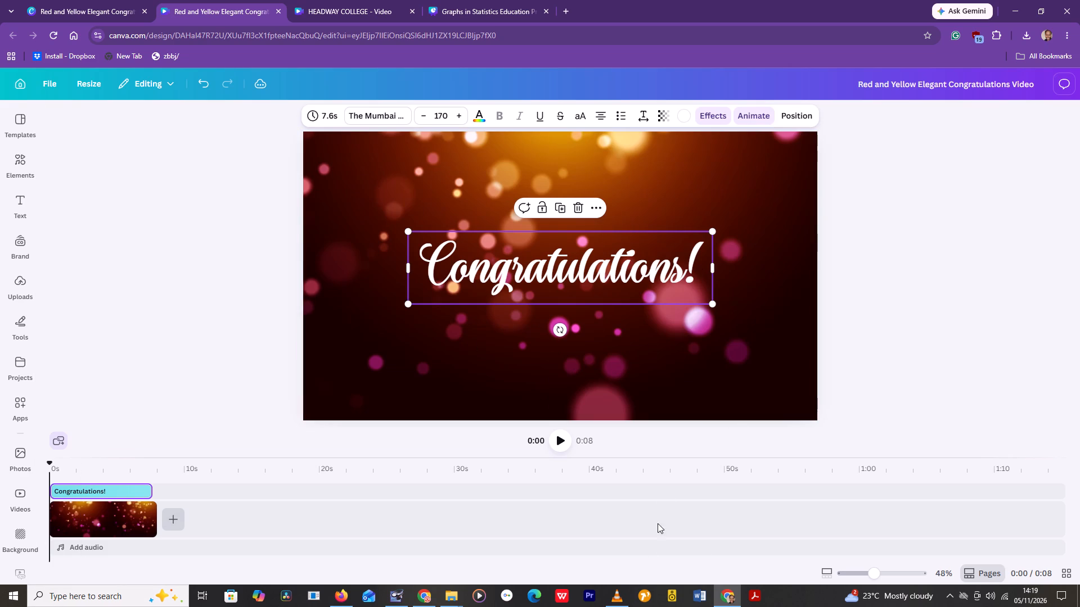
pyautogui.click(701, 278)
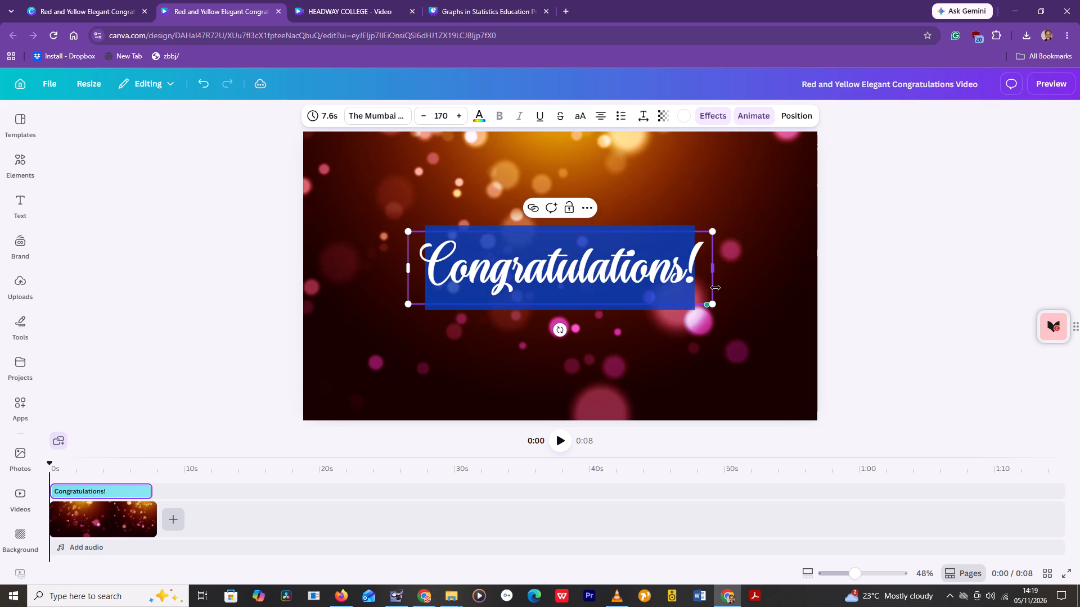
pyautogui.press('BackSpace')
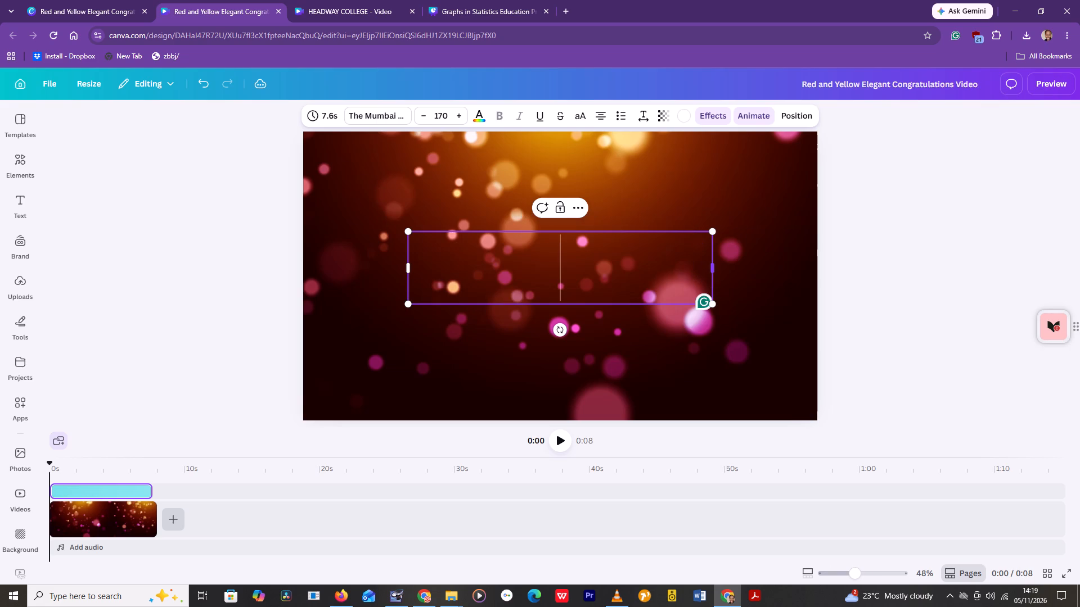
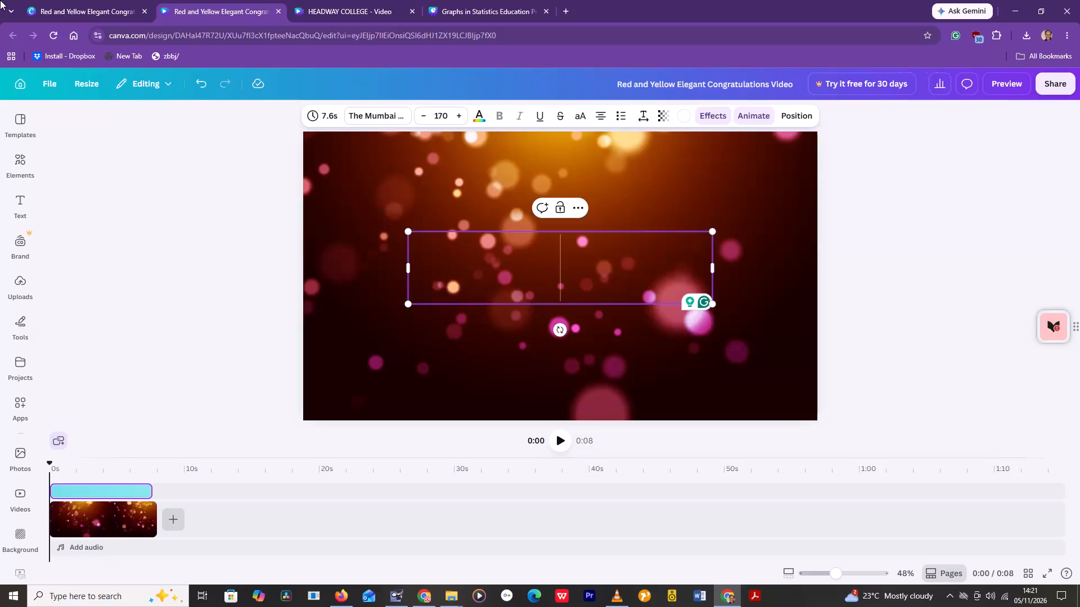
# Play the HEADWAY COLLEGE video through from its beginning, then check the Courses Offered scene.
pyautogui.click(353, 4)
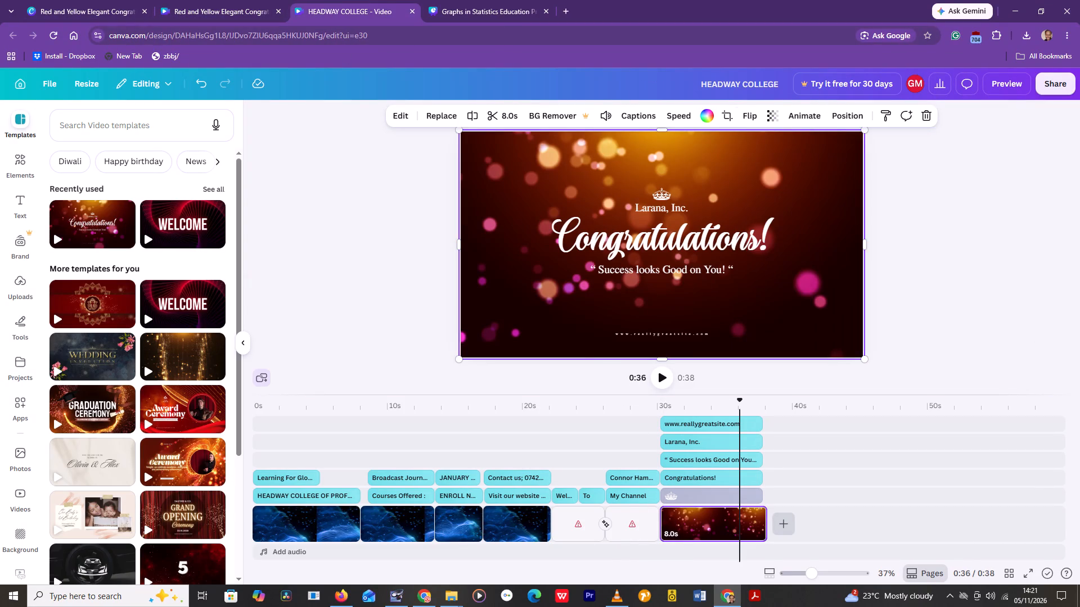
pyautogui.moveTo(741, 400); pyautogui.dragTo(188, 422)
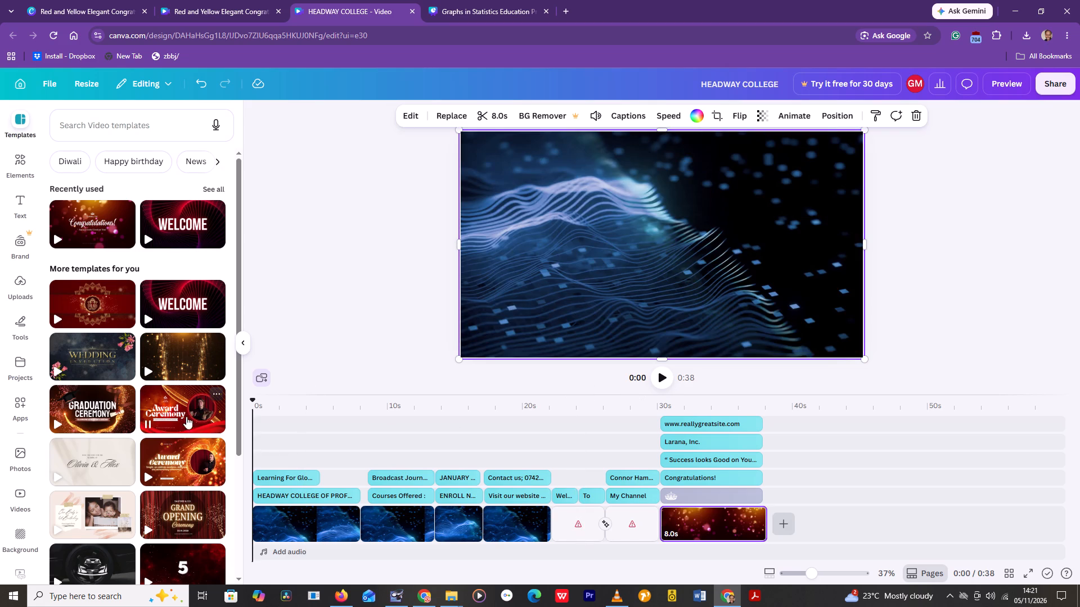
pyautogui.press('space')
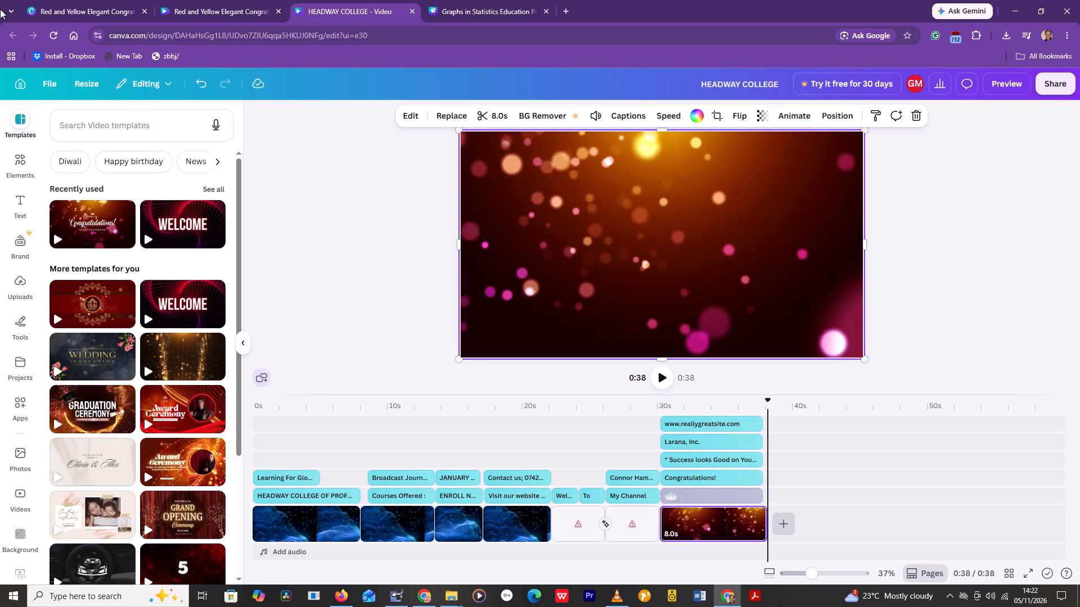
pyautogui.click(402, 517)
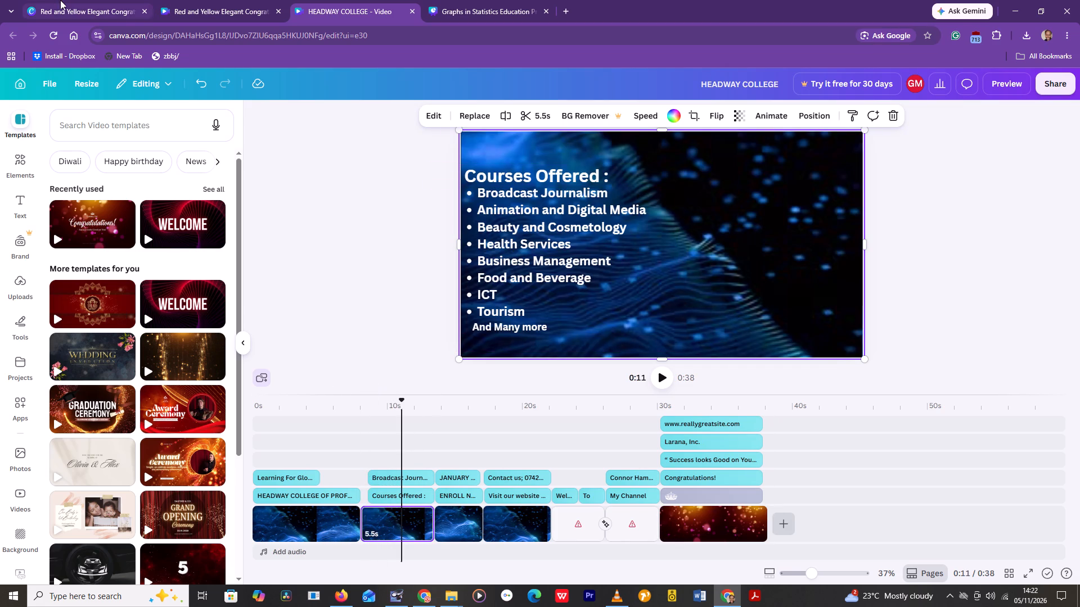
# Browse the similar templates suggested on the Red and Yellow Elegant Congratulations Video template page.
pyautogui.click(94, 2)
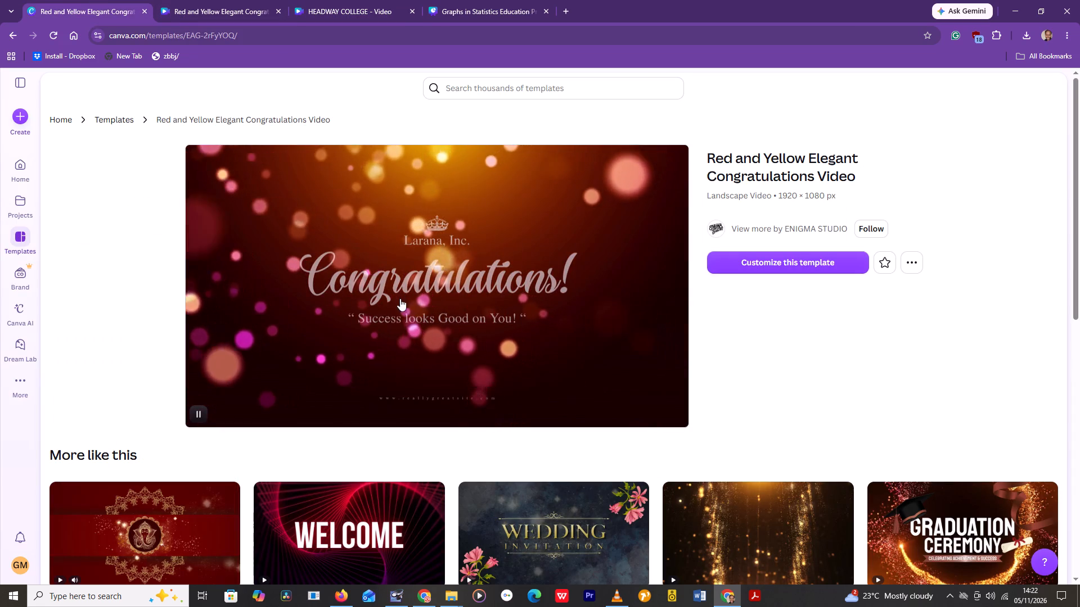
pyautogui.scroll(-2, 502, 420)
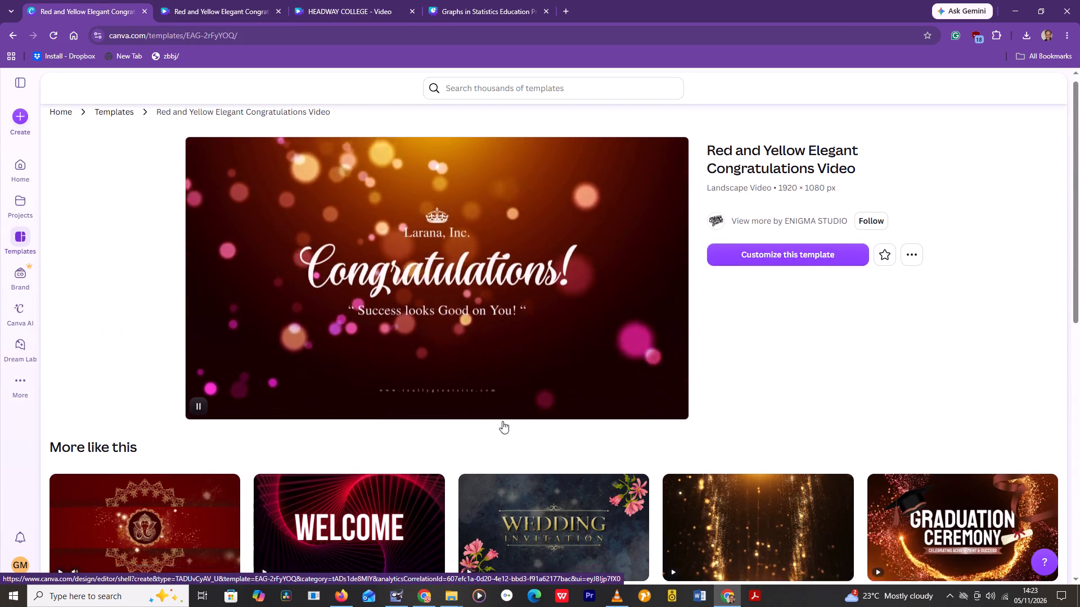
pyautogui.scroll(-8, 502, 421)
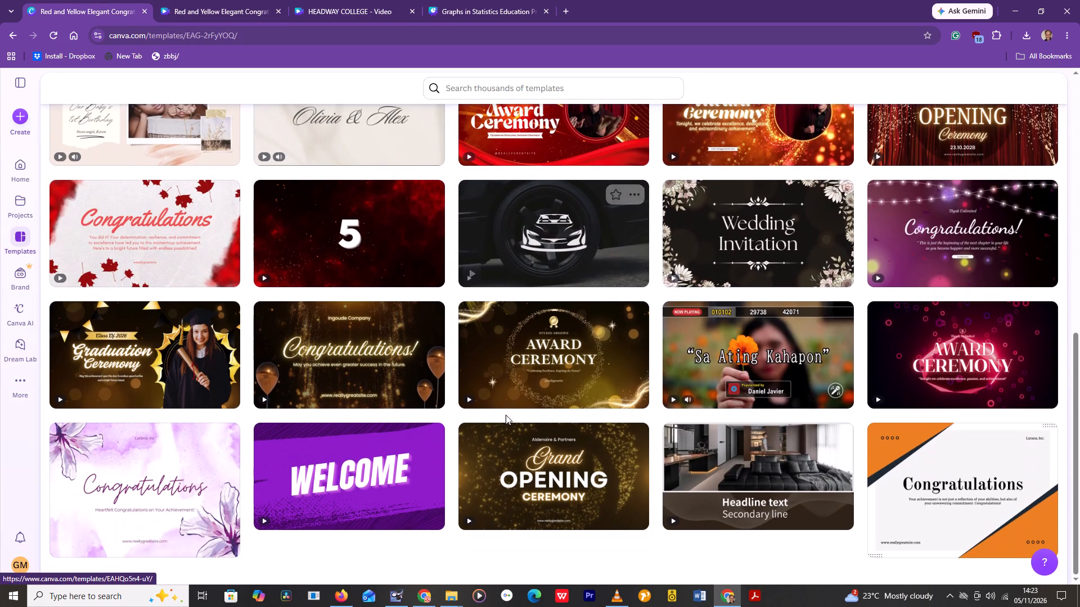
pyautogui.scroll(-4, 507, 406)
pyautogui.scroll(2, 151, 328)
pyautogui.scroll(-1, 151, 328)
pyautogui.scroll(3, 151, 328)
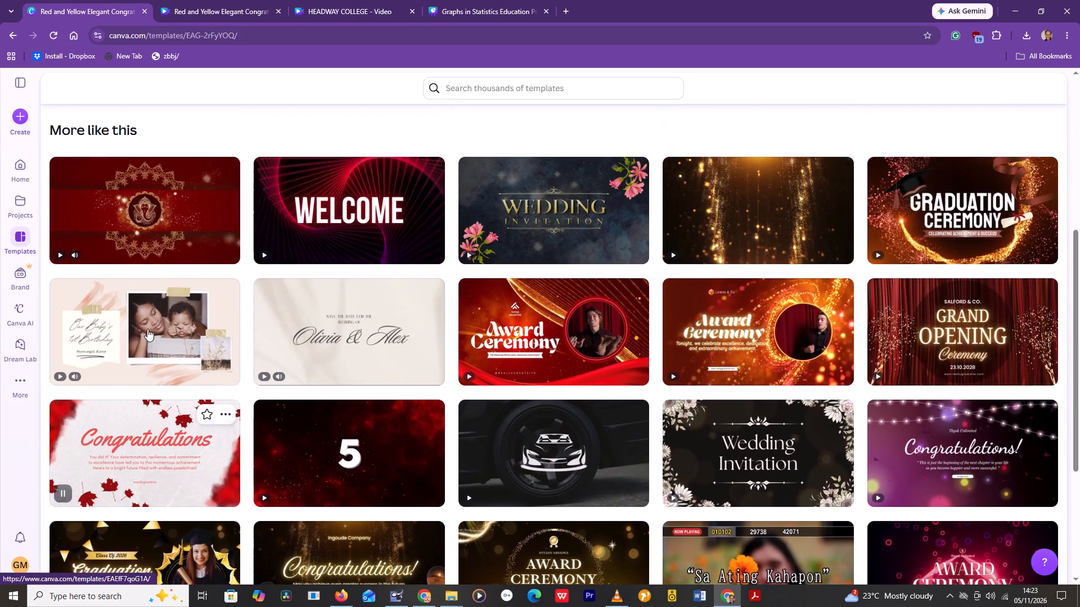
pyautogui.scroll(5, 147, 329)
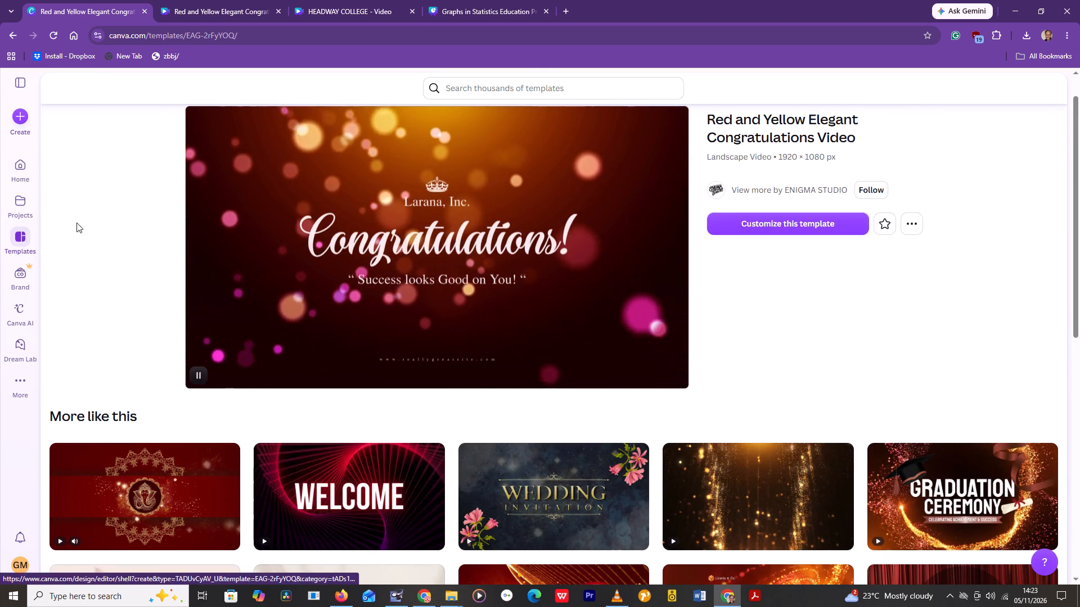
# Go to the main templates page and search it for "WELCOME VIDEOS".
pyautogui.click(33, 232)
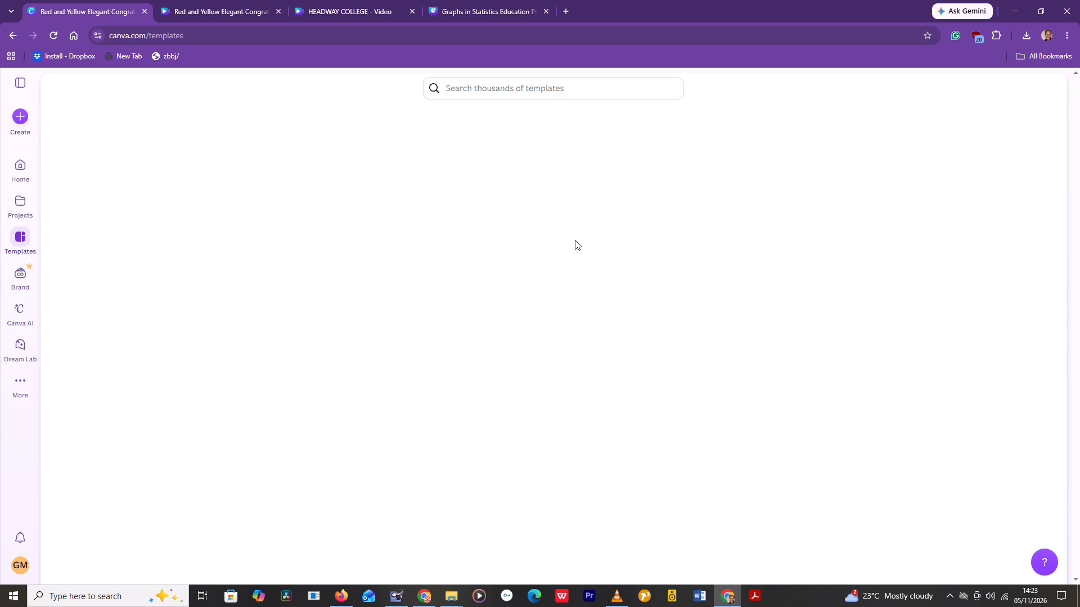
pyautogui.click(13, 237)
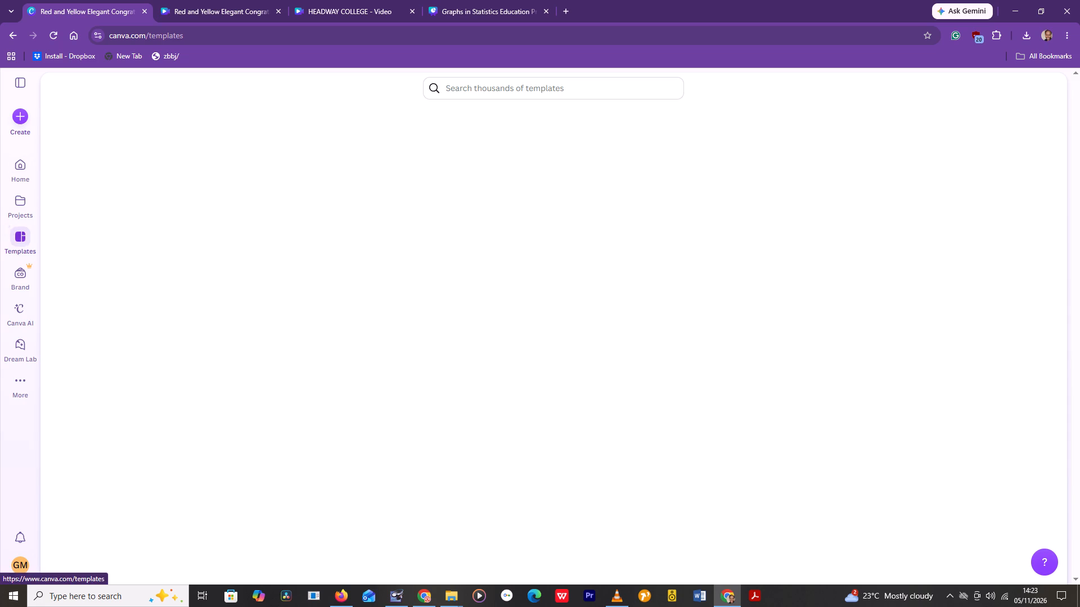
pyautogui.click(547, 90)
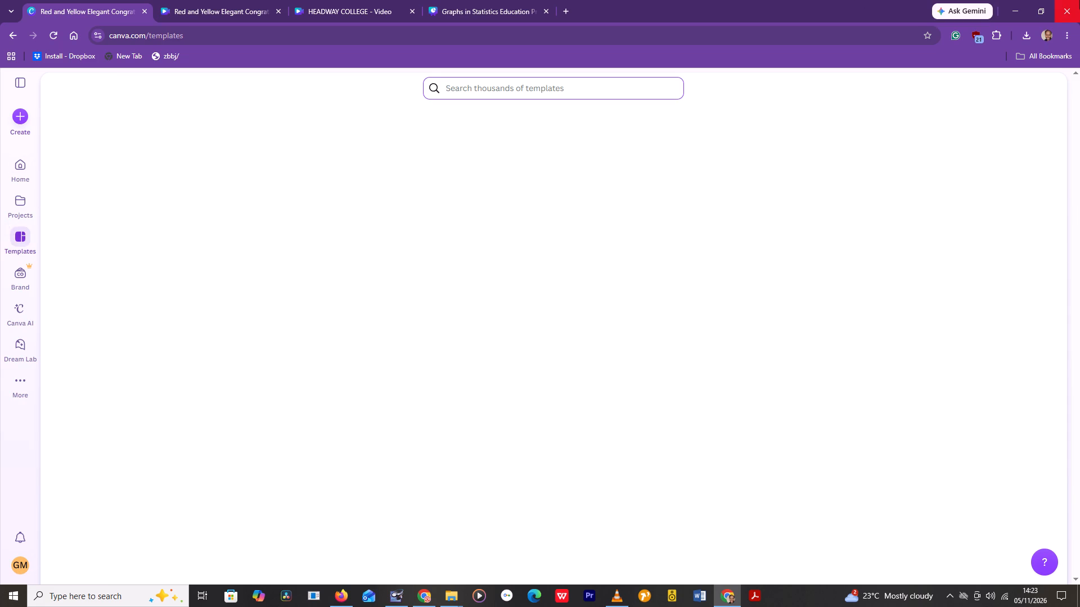
pyautogui.write('WELCOMR')
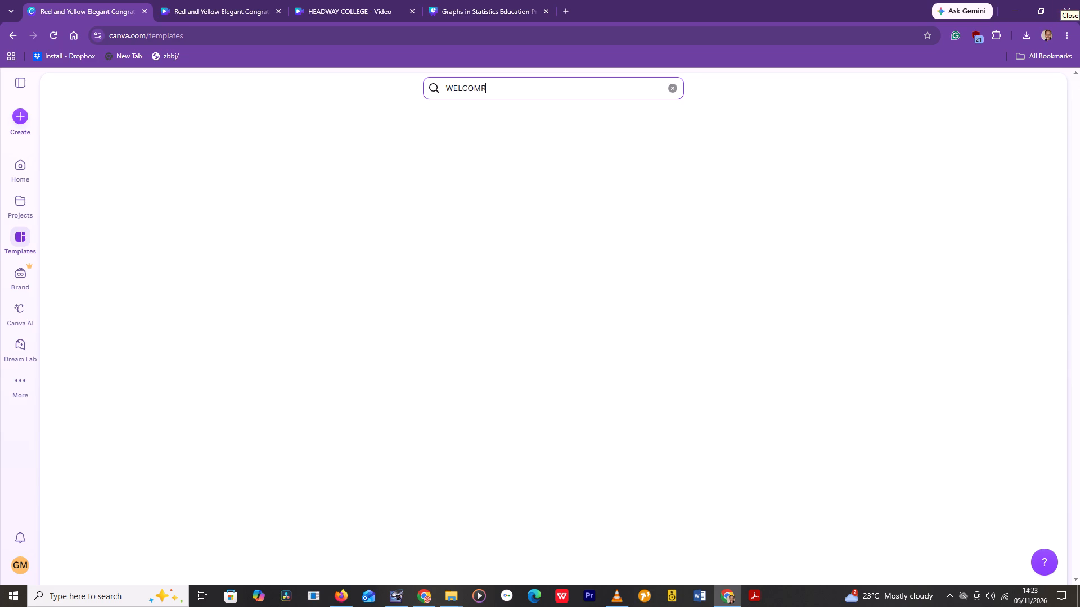
pyautogui.press('BackSpace')
pyautogui.write('E')
pyautogui.press('space')
pyautogui.write('VIDEOS')
pyautogui.press('Return')
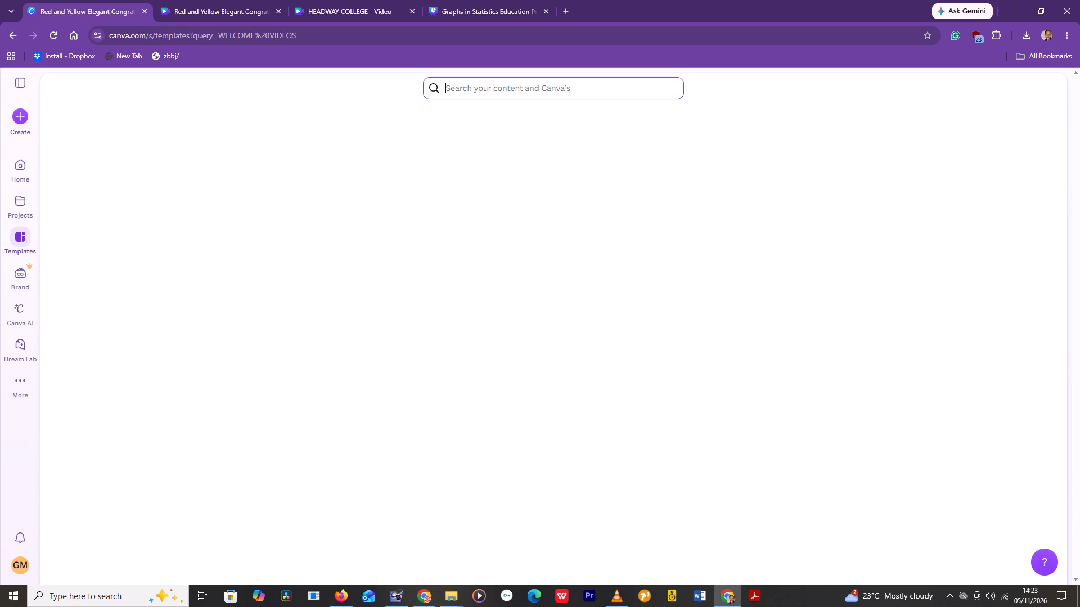
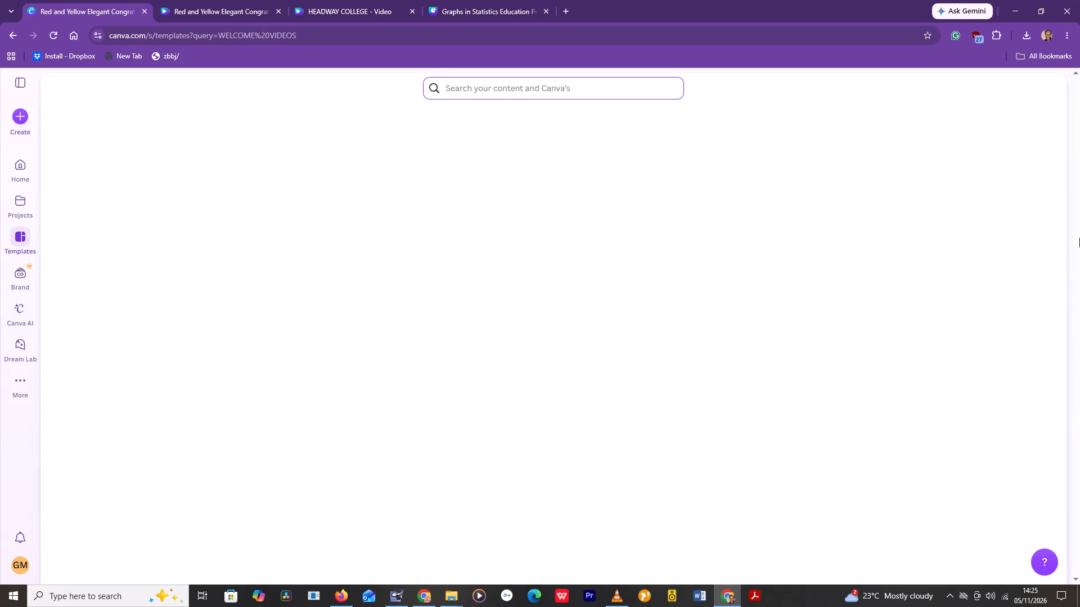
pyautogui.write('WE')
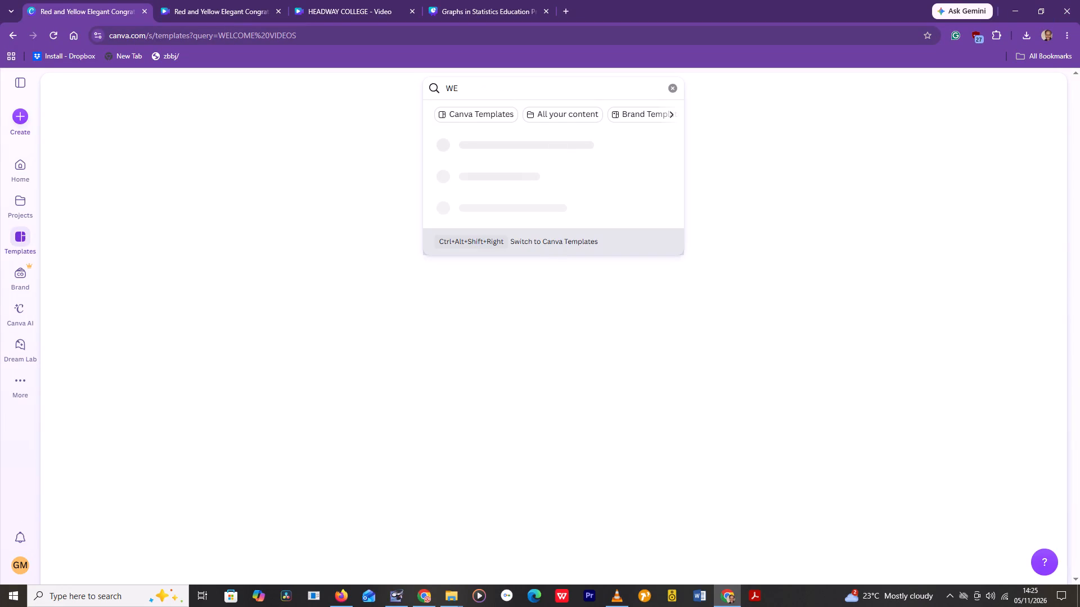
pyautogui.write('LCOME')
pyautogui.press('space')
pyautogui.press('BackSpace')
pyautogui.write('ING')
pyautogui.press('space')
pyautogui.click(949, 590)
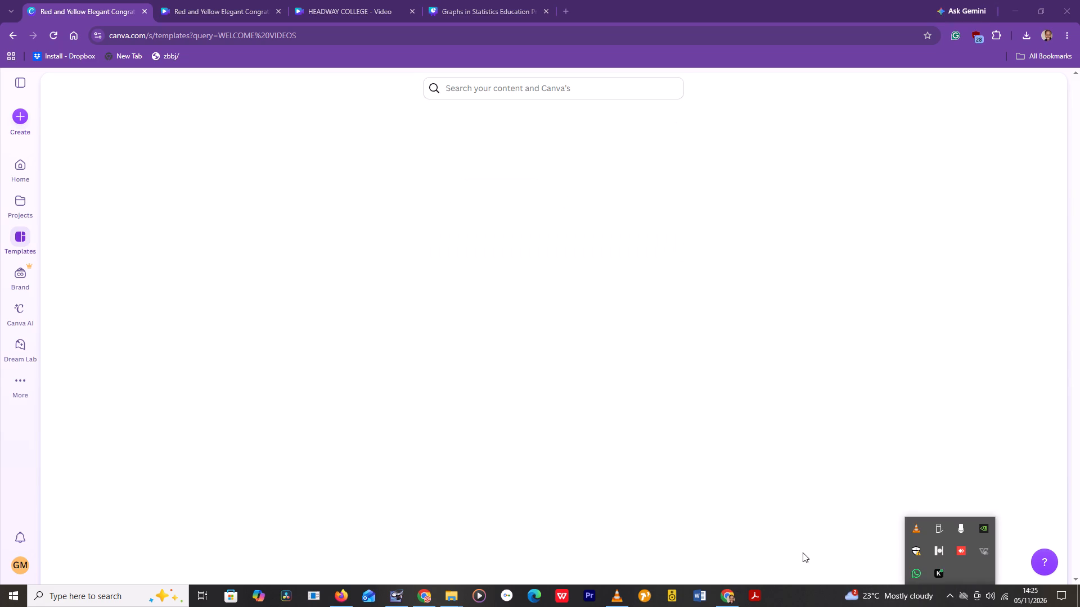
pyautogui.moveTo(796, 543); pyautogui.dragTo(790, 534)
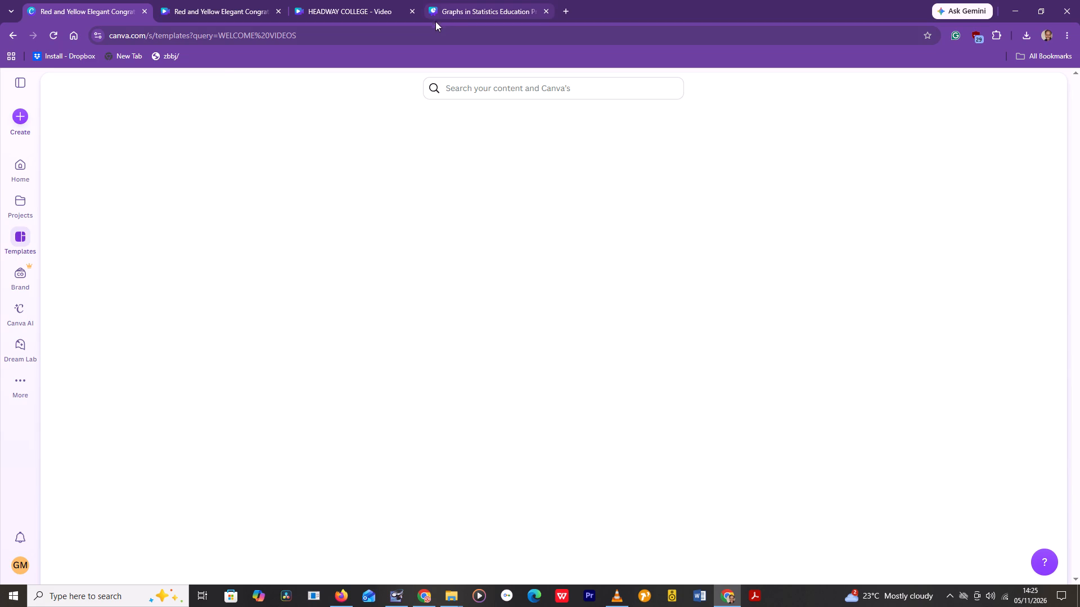
# Reload the blank template results page for "WELCOME VIDEOS".
pyautogui.click(48, 35)
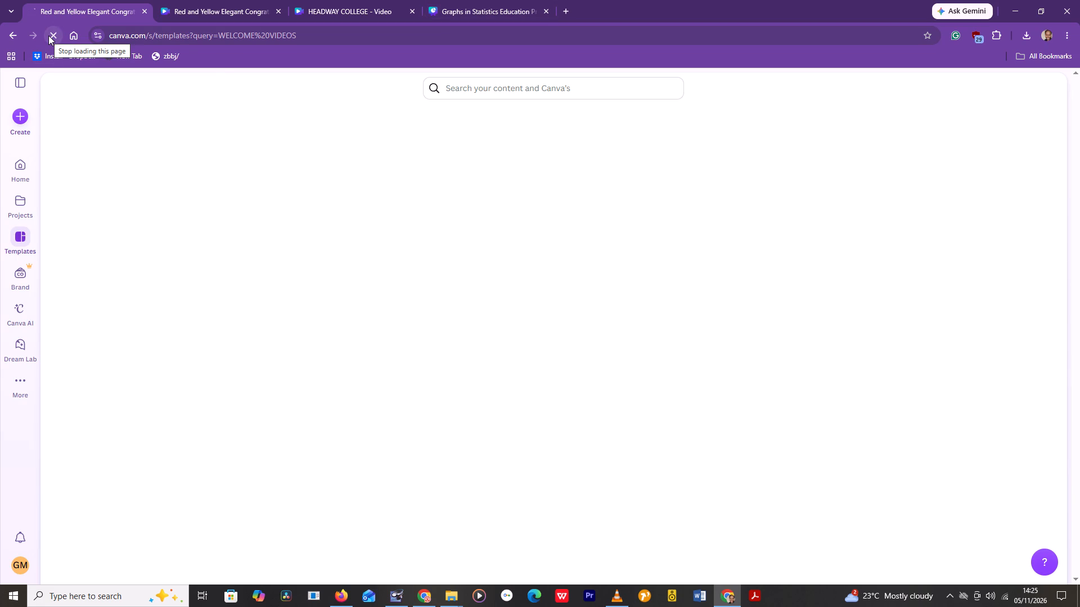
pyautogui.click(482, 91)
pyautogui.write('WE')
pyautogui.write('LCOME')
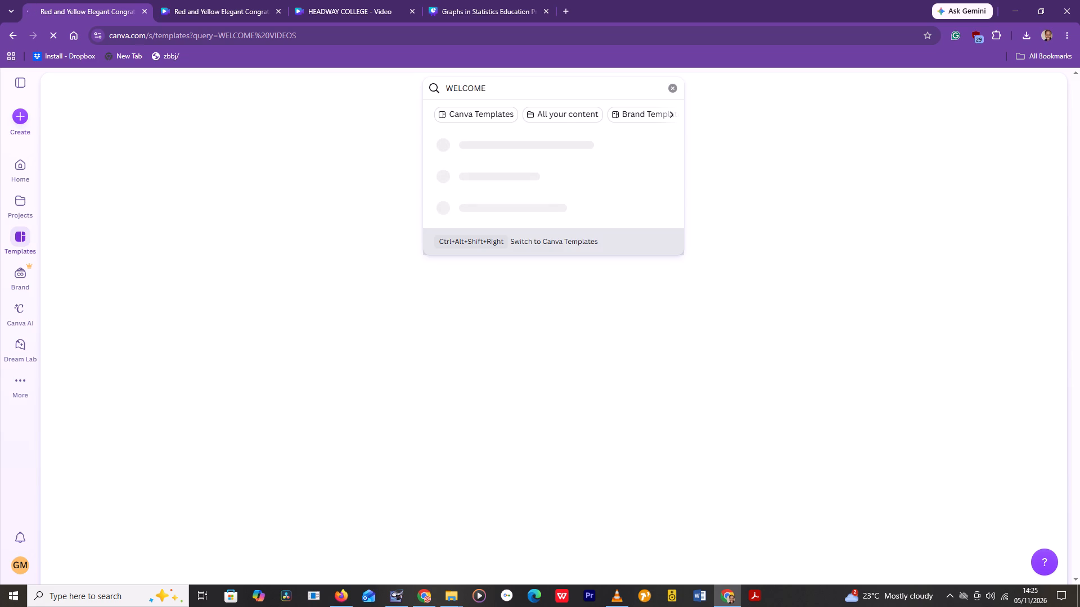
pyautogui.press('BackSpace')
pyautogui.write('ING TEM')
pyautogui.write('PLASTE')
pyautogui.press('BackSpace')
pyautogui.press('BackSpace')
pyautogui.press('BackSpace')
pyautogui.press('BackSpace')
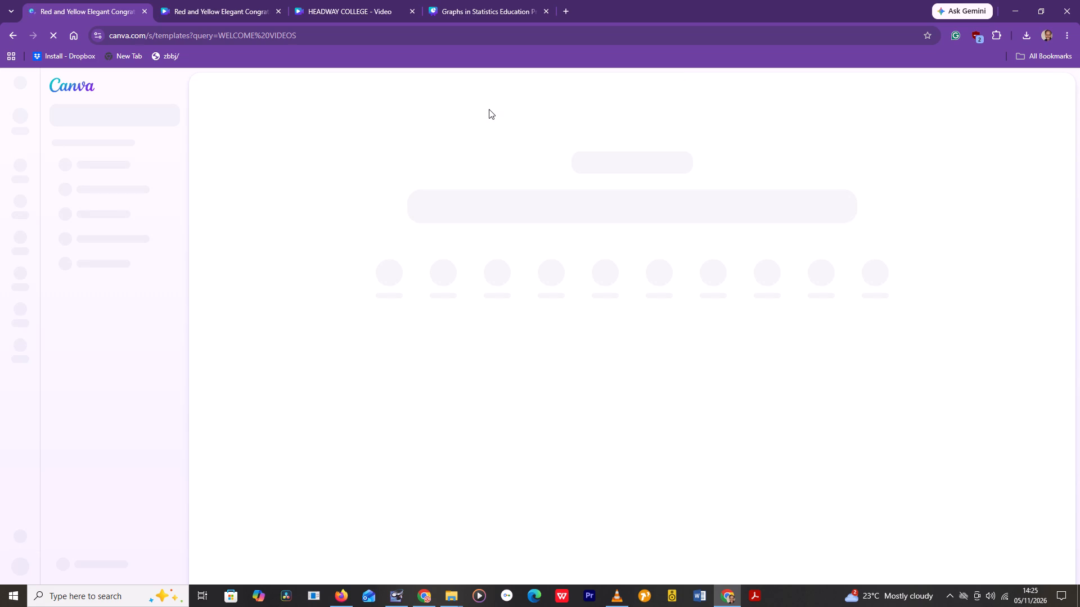
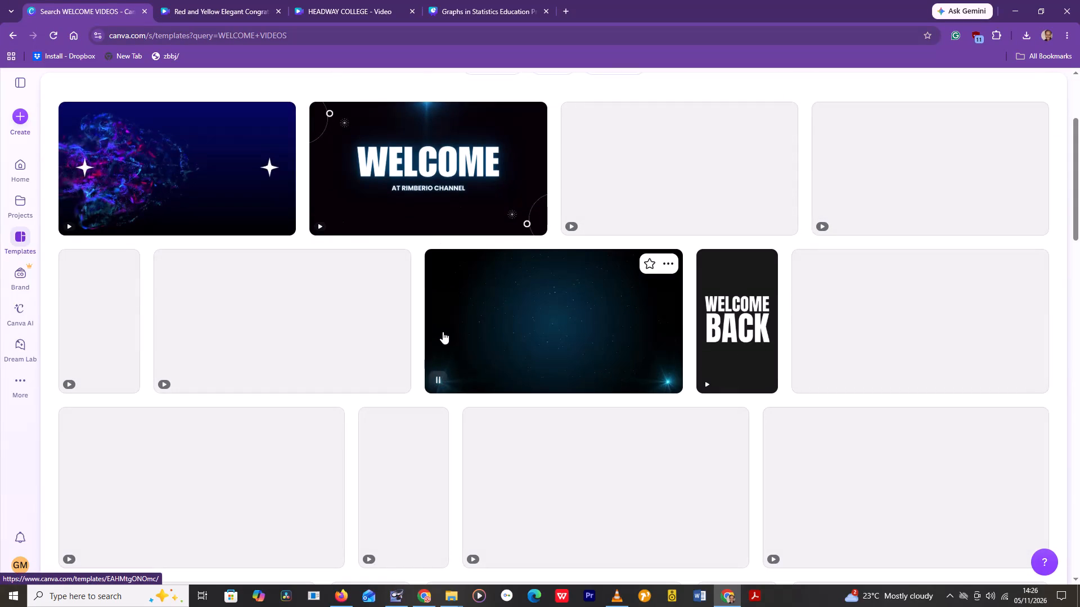
# Look through the "WELCOME VIDEOS" template results for a suitable welcome video.
pyautogui.scroll(1, 442, 324)
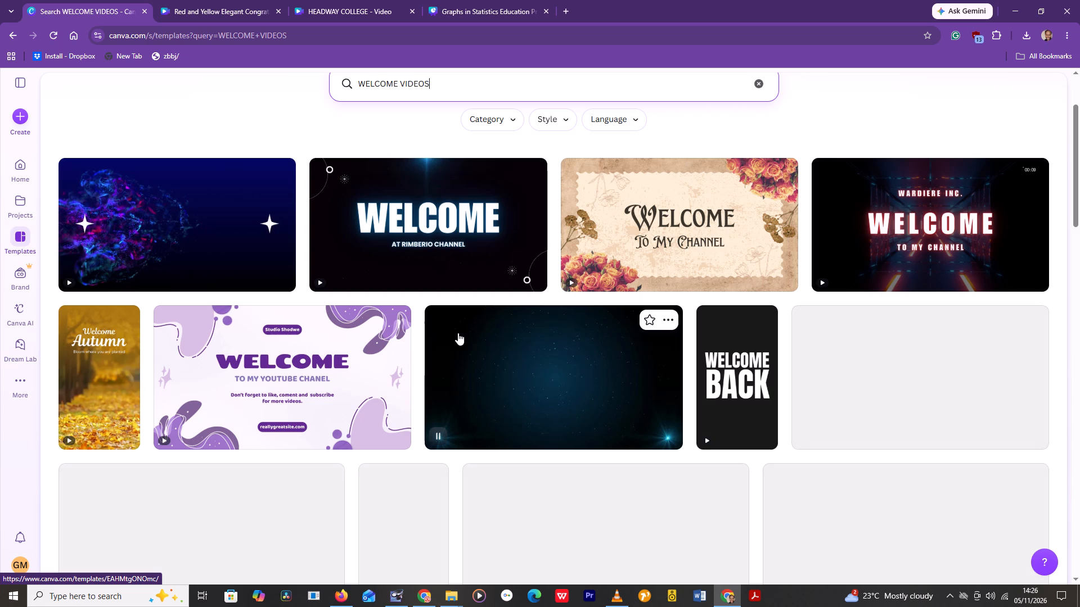
pyautogui.scroll(-1, 592, 370)
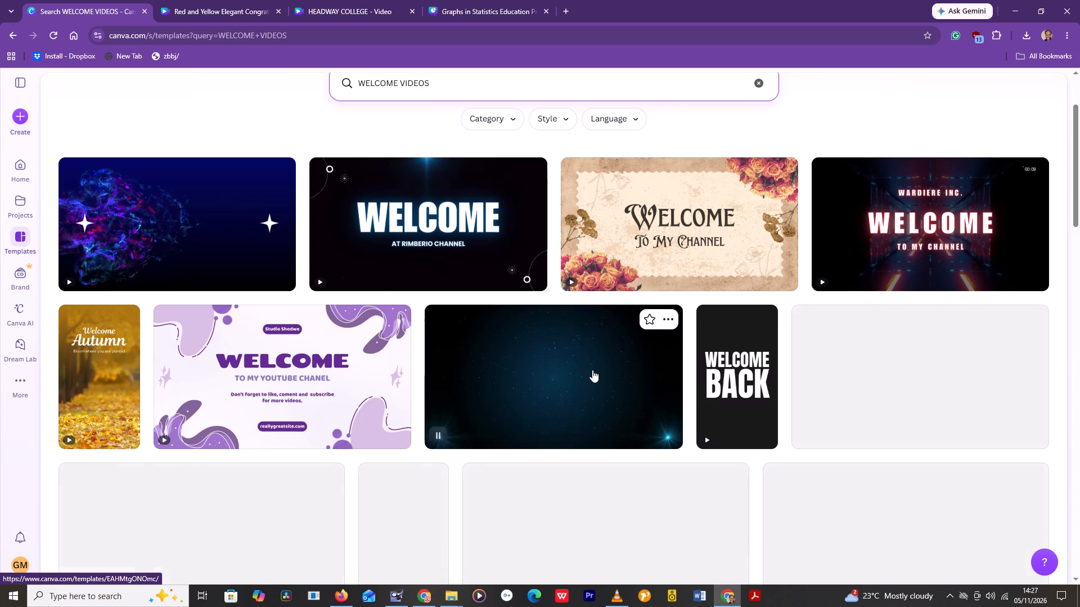
pyautogui.scroll(-4, 592, 370)
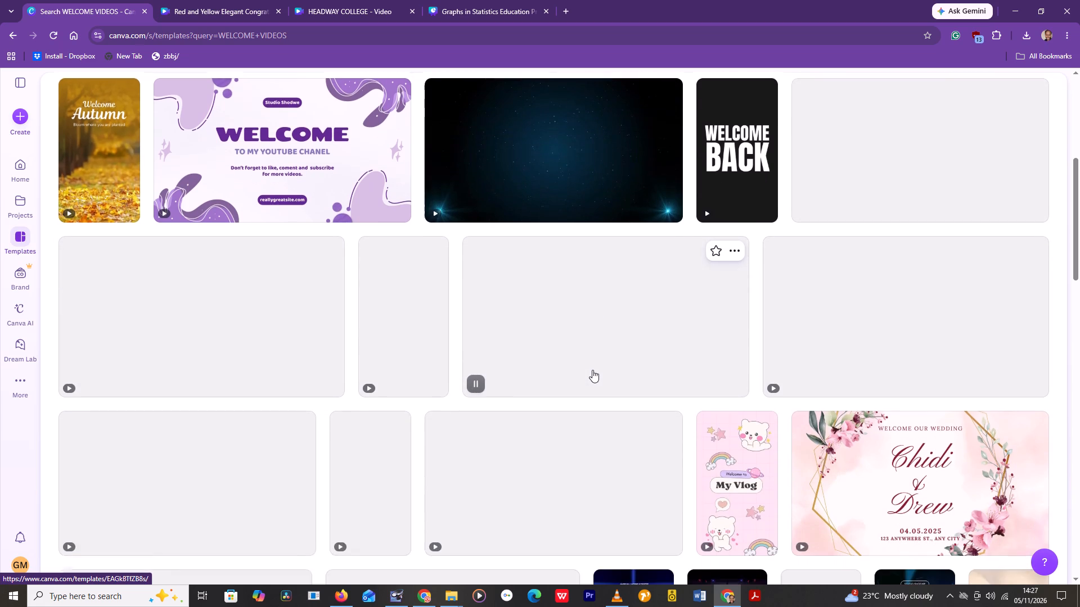
pyautogui.scroll(-4, 592, 370)
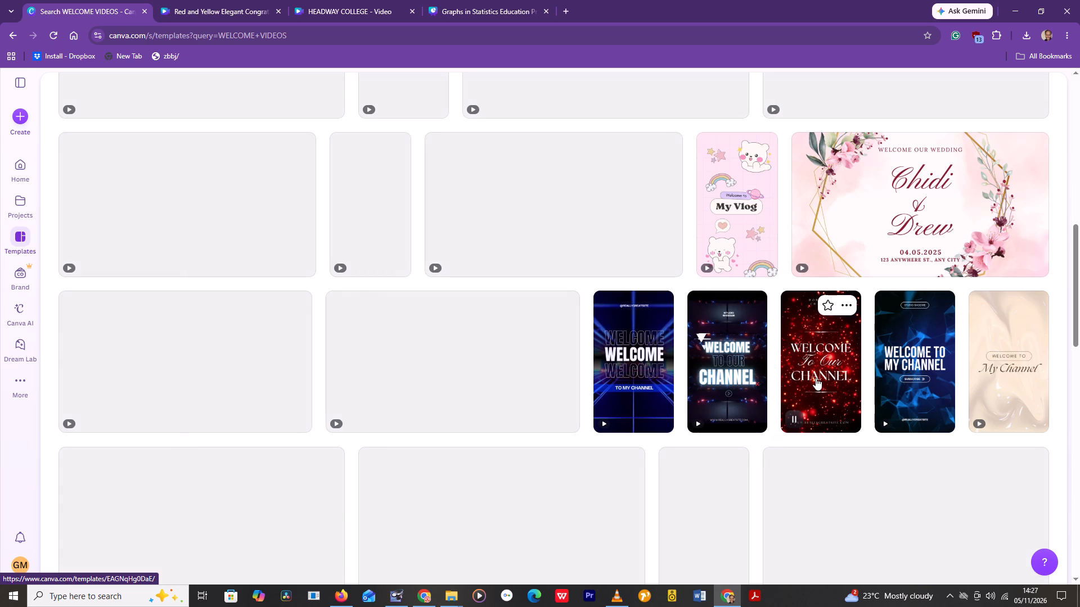
pyautogui.scroll(1, 754, 402)
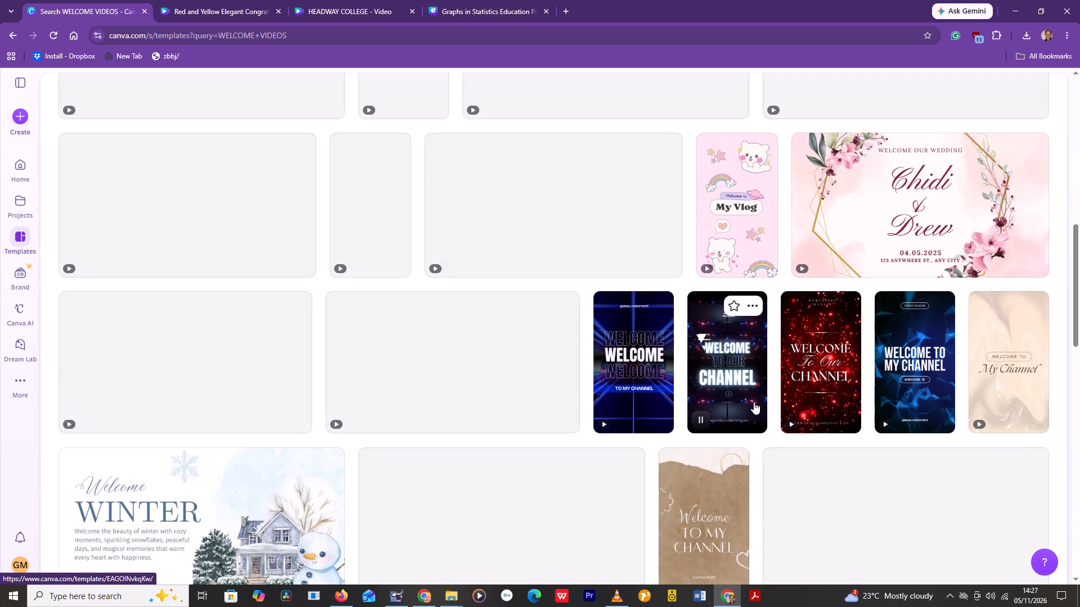
pyautogui.scroll(1, 754, 402)
pyautogui.scroll(-1, 749, 398)
pyautogui.scroll(9, 749, 398)
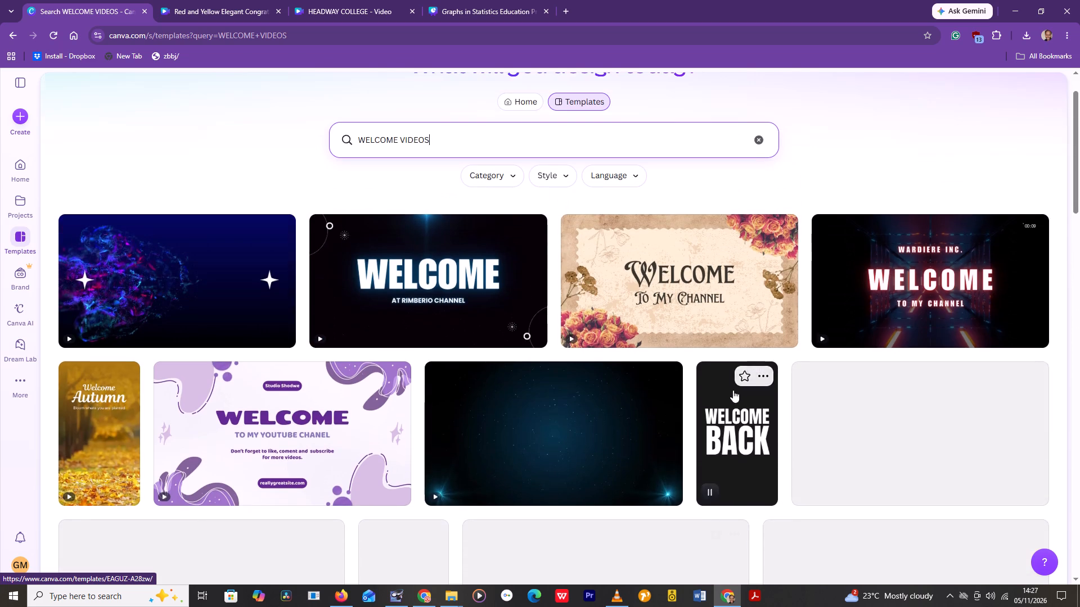
pyautogui.scroll(3, 722, 400)
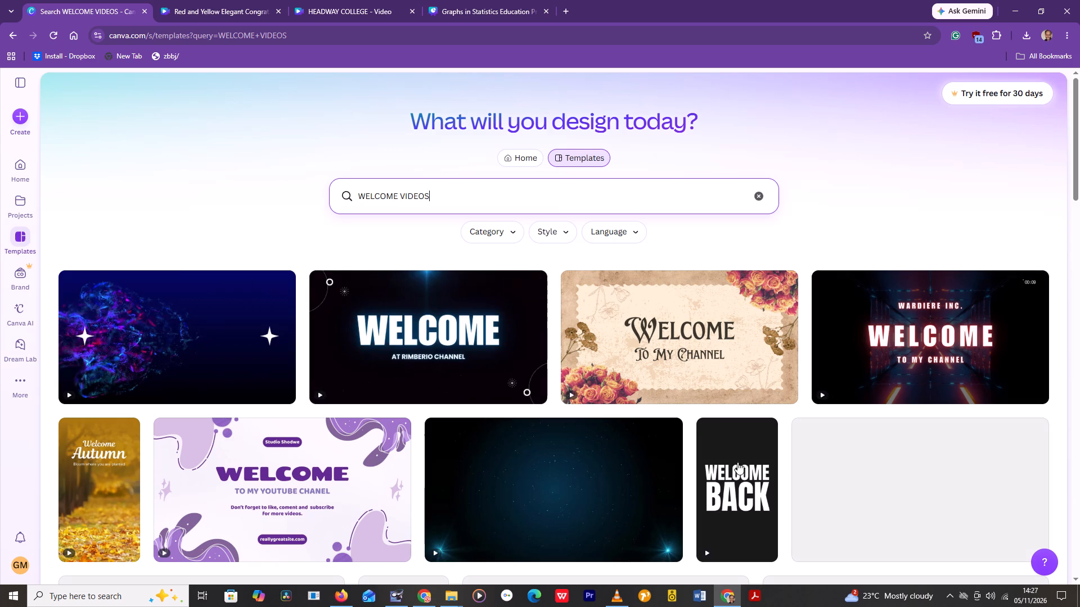
# Open the Neon Red Welcome to My Channel Videos template and start customizing it as a new design.
pyautogui.click(975, 321)
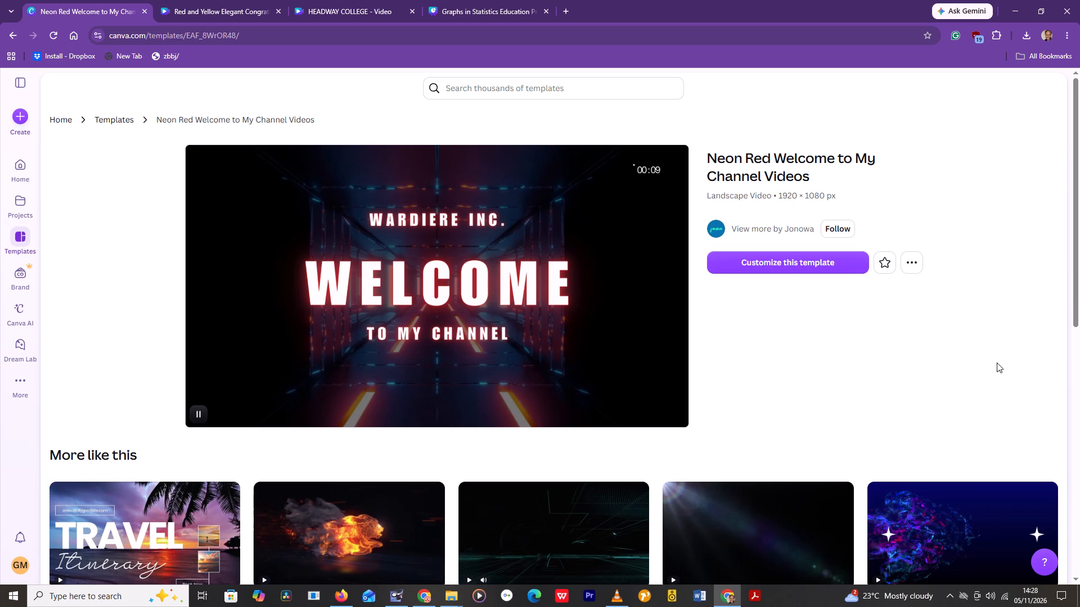
pyautogui.click(828, 258)
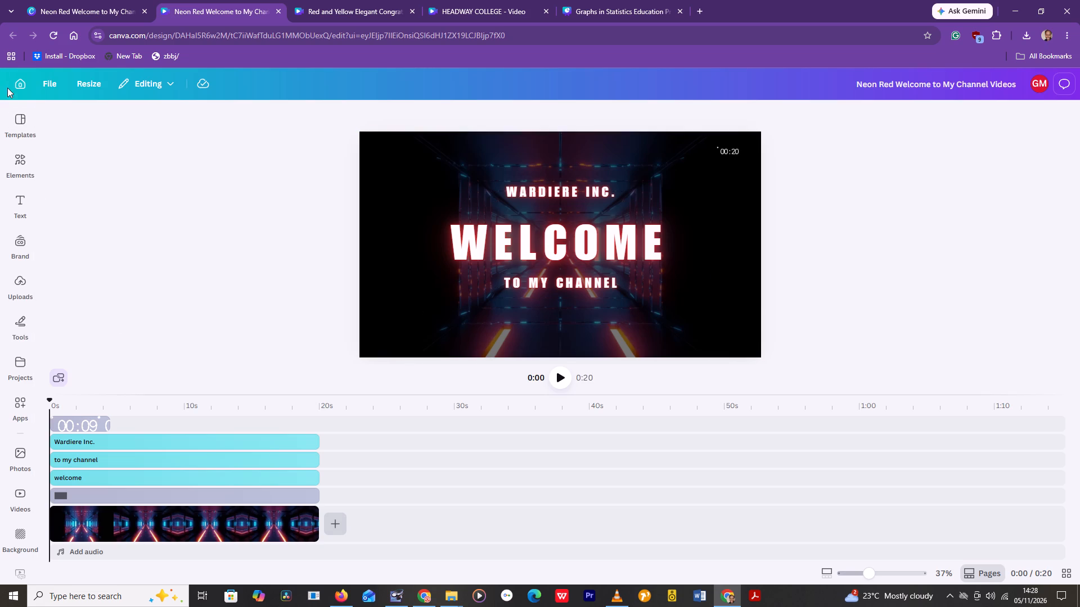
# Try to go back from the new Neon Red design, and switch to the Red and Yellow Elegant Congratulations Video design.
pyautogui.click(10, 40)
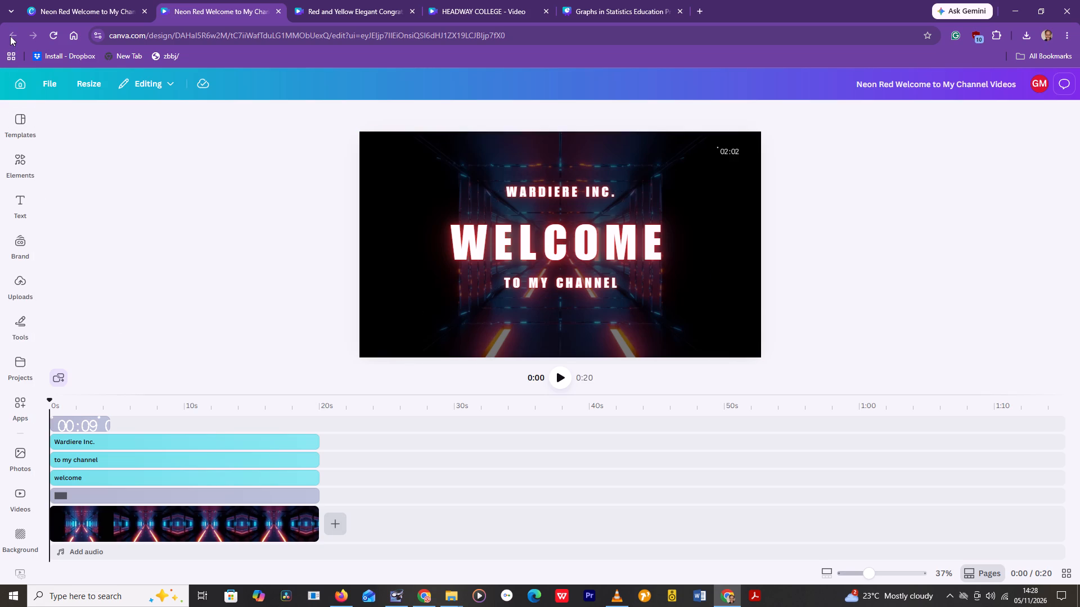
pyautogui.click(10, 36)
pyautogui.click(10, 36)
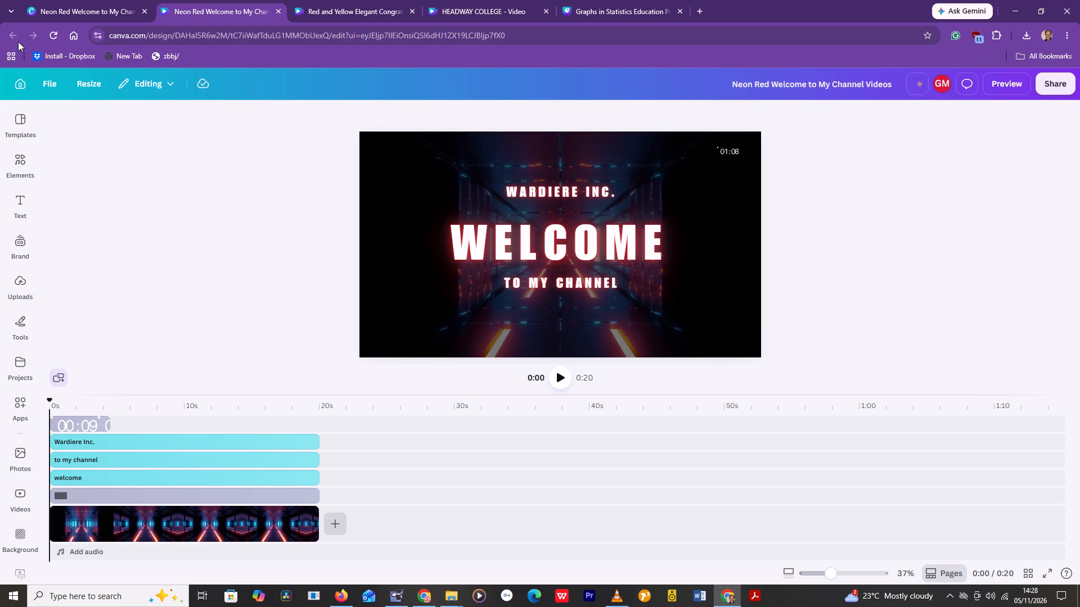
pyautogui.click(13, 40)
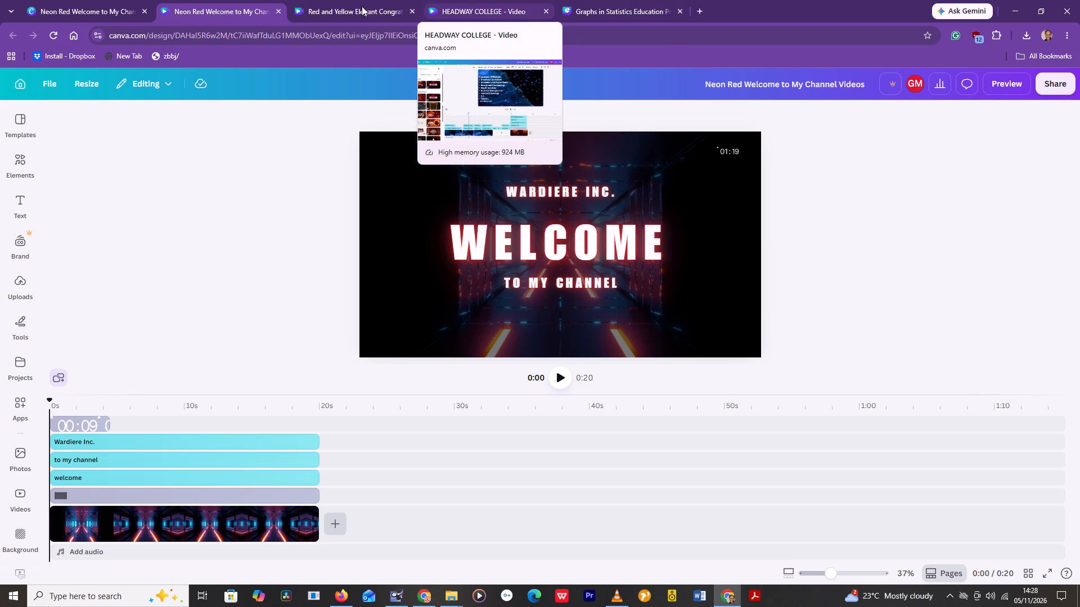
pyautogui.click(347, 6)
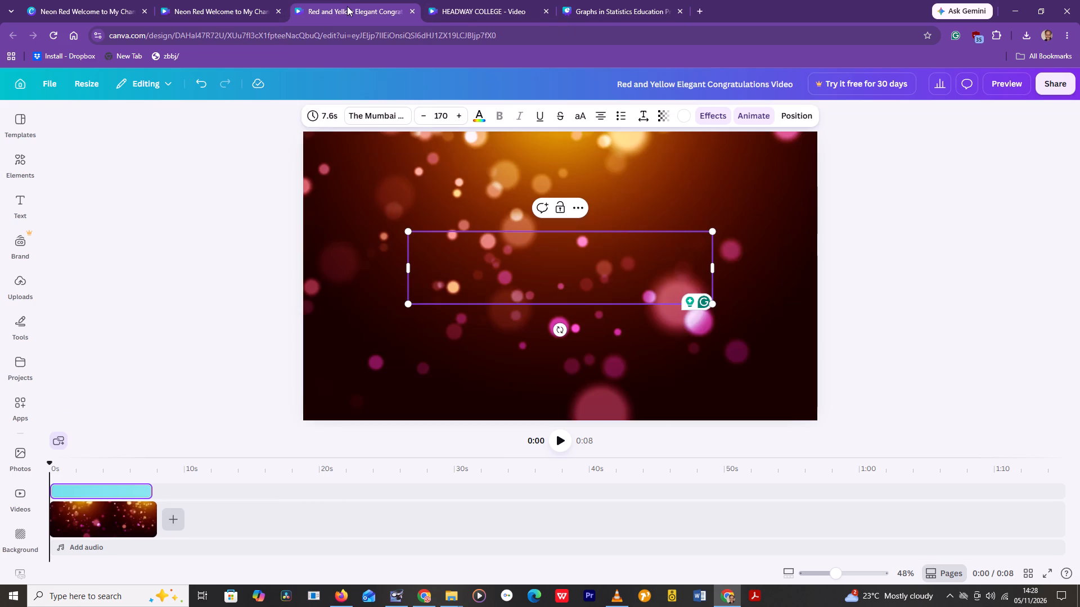
# Return to the Neon Red Welcome to My Channel Videos template page and open another customizable copy.
pyautogui.click(89, 8)
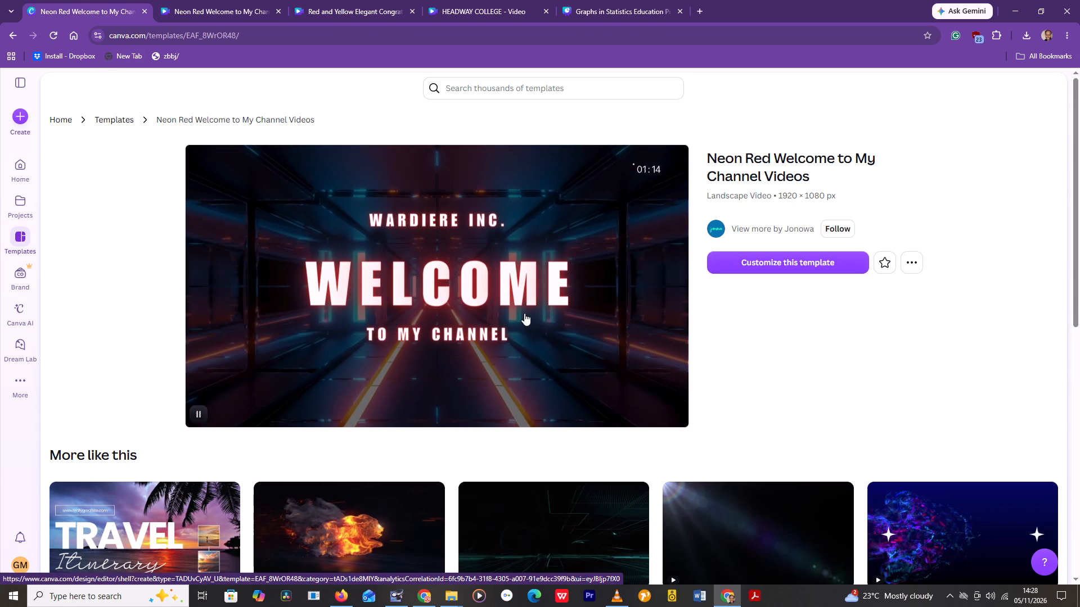
pyautogui.click(731, 263)
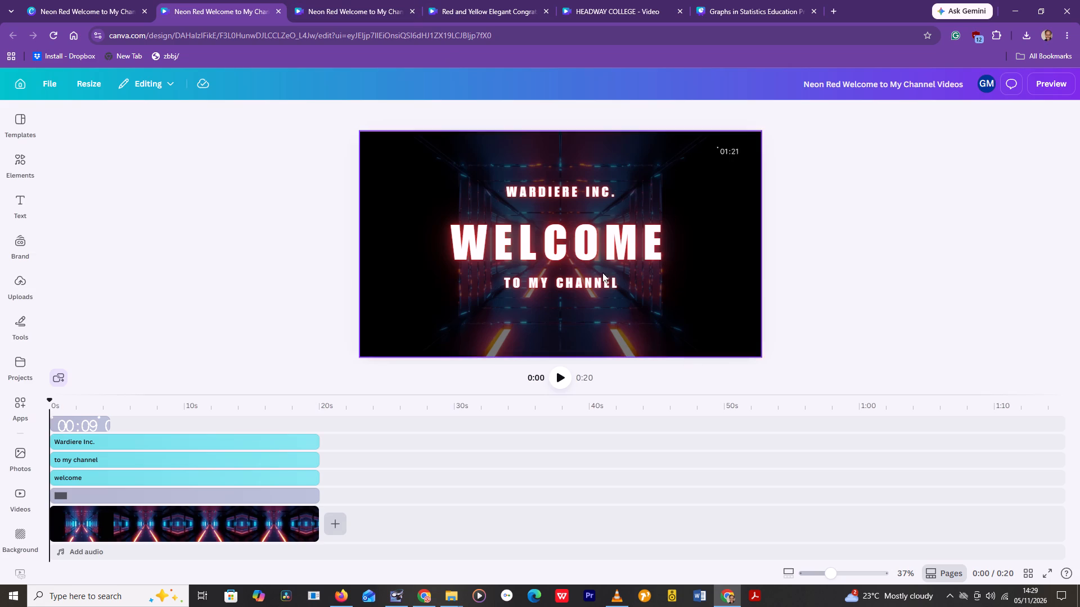
# Delete the "WARDIERE INC." text above the heading of the Neon Red video.
pyautogui.click(620, 188)
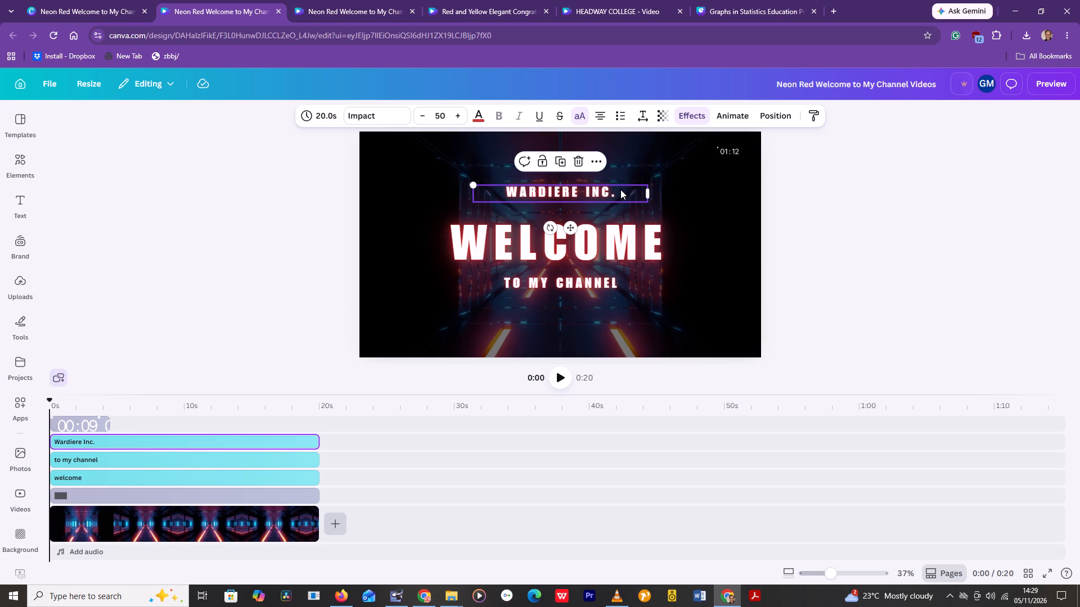
pyautogui.press('Delete')
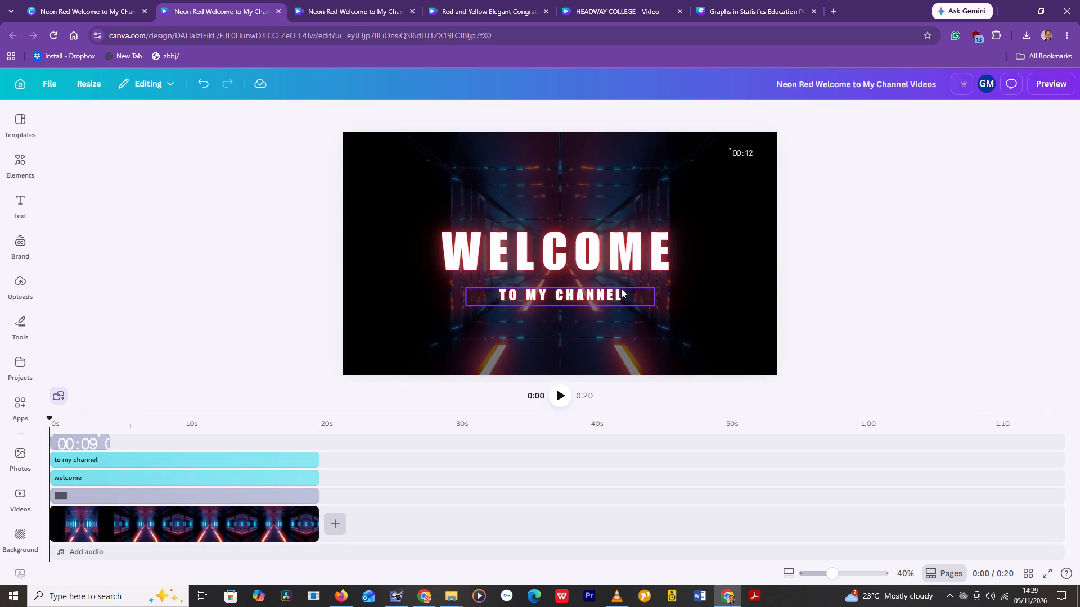
# Replace the large heading text of the Neon Red video with "WELCOME".
pyautogui.click(664, 259)
pyautogui.click(668, 255)
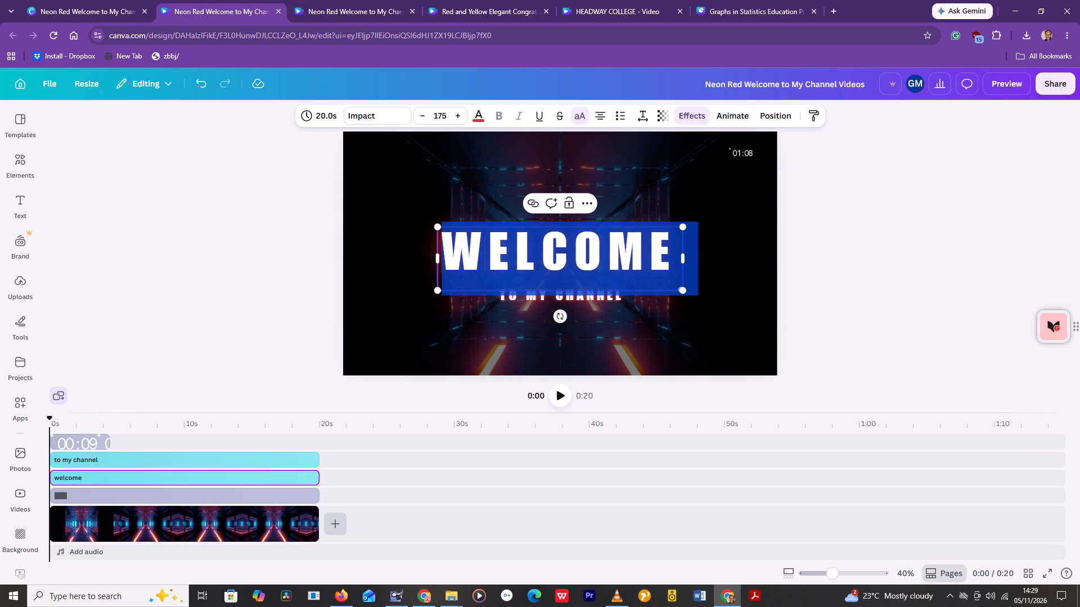
pyautogui.press('w')
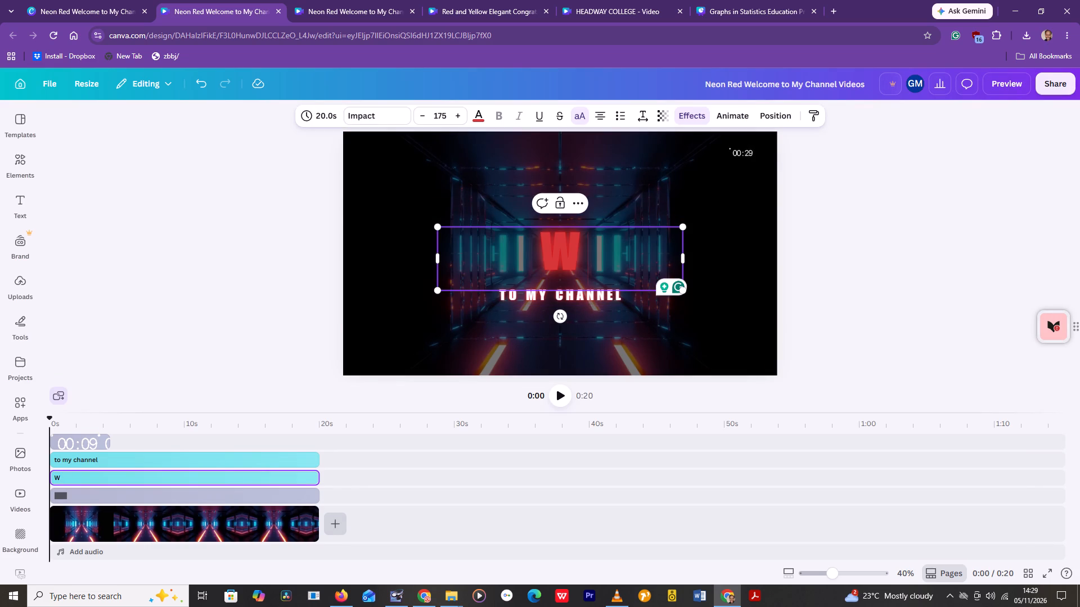
pyautogui.press('e')
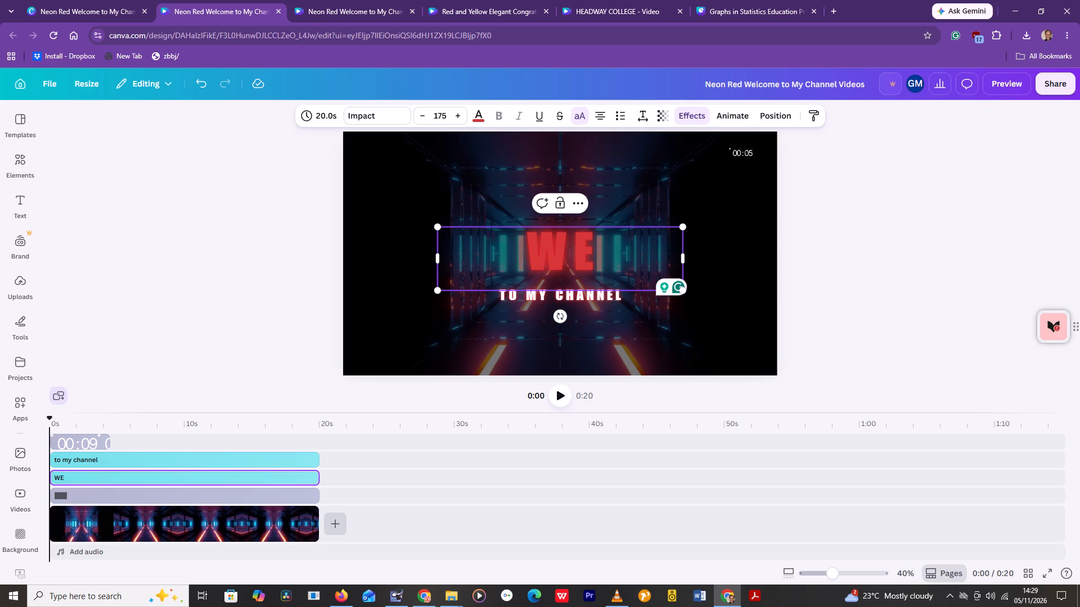
pyautogui.write('LCO')
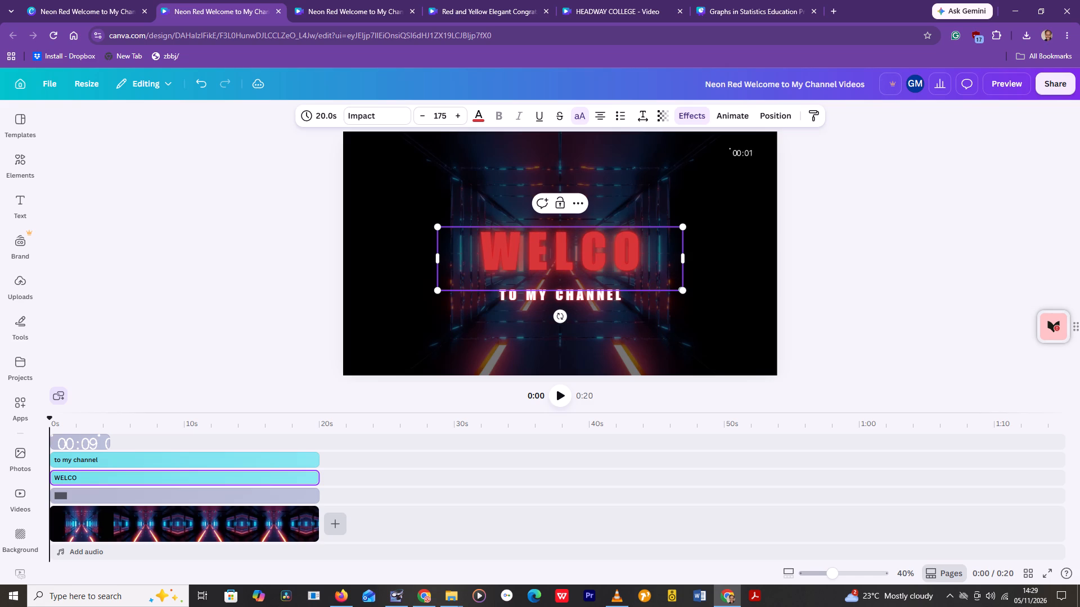
pyautogui.write('MR')
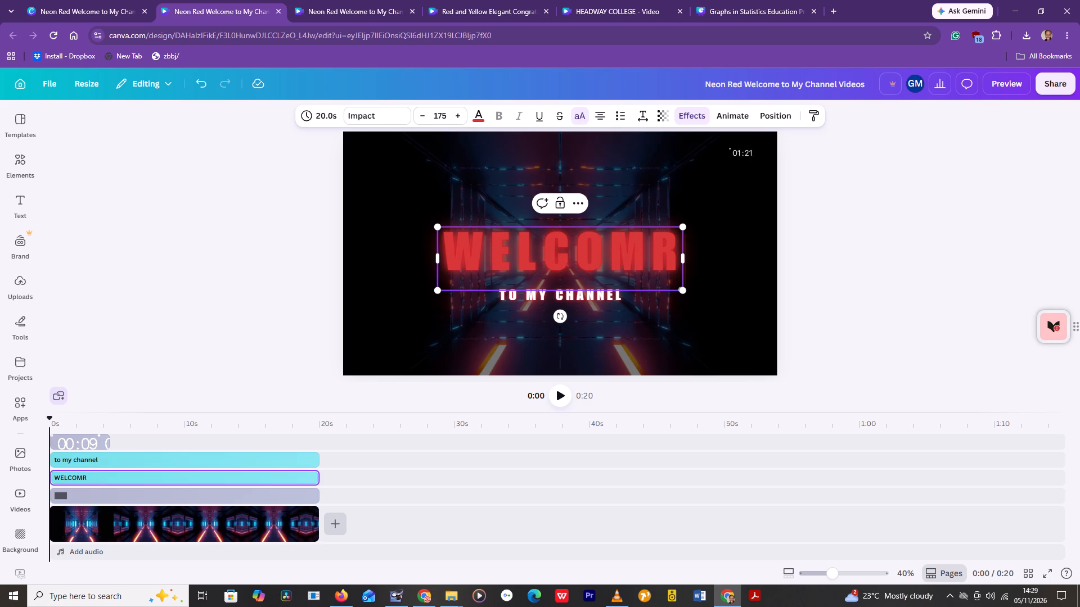
pyautogui.press('BackSpace')
pyautogui.press('e')
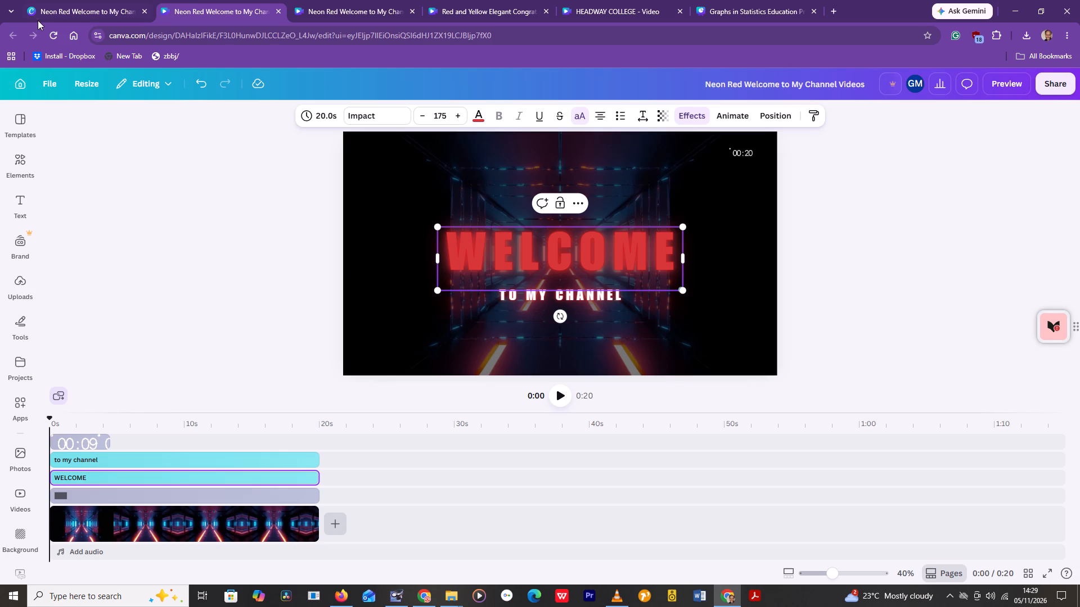
# From the Neon Red template page's similar designs, open the "welcome to my channel" template with the orange-and-blue smoke burst.
pyautogui.click(50, 9)
pyautogui.scroll(-4, 393, 380)
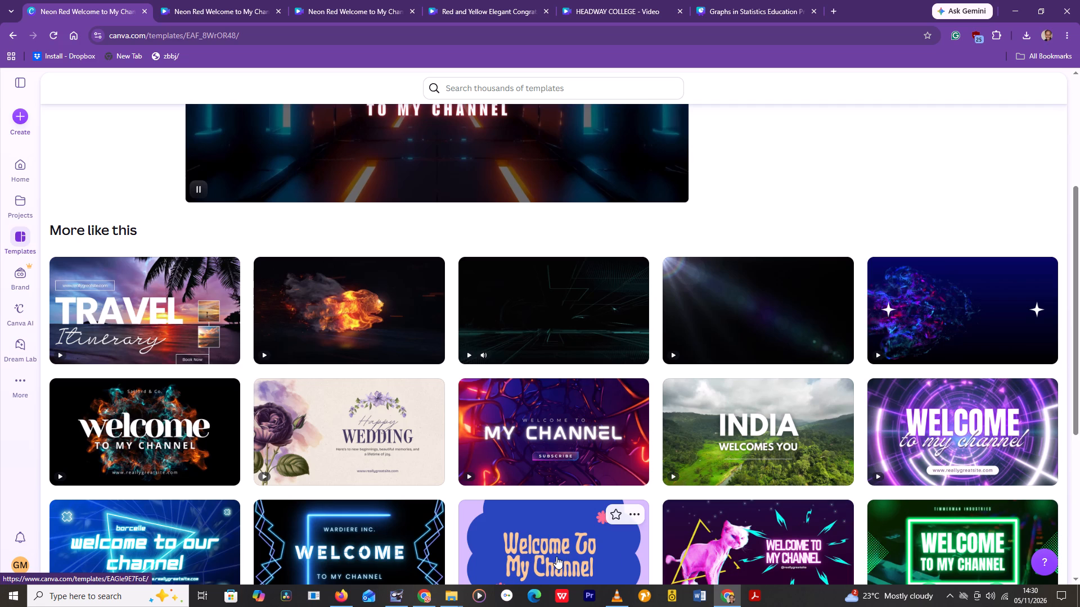
pyautogui.scroll(-4, 552, 544)
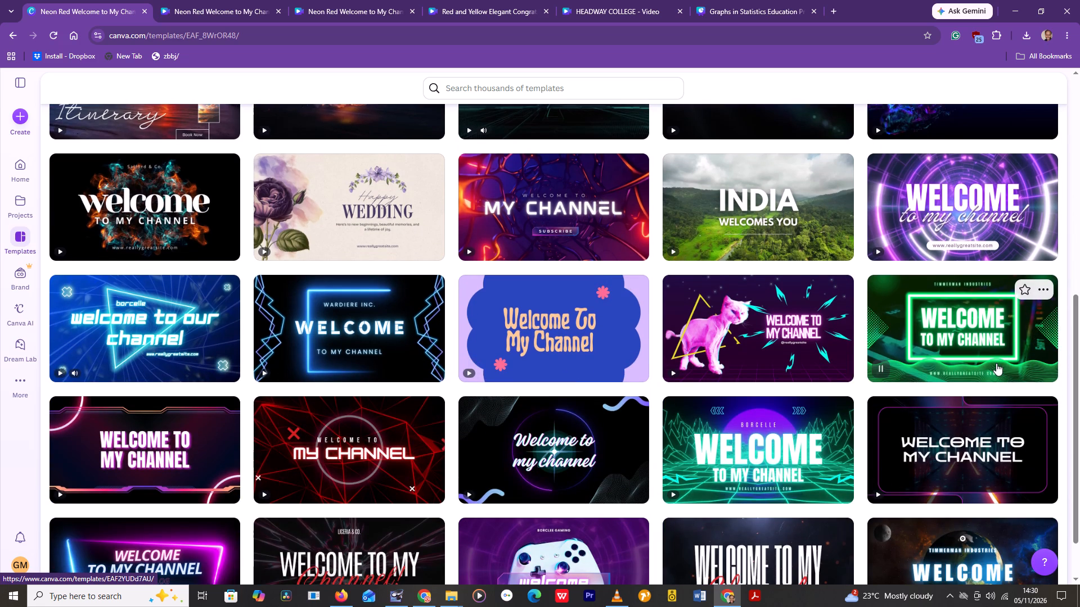
pyautogui.scroll(2, 956, 212)
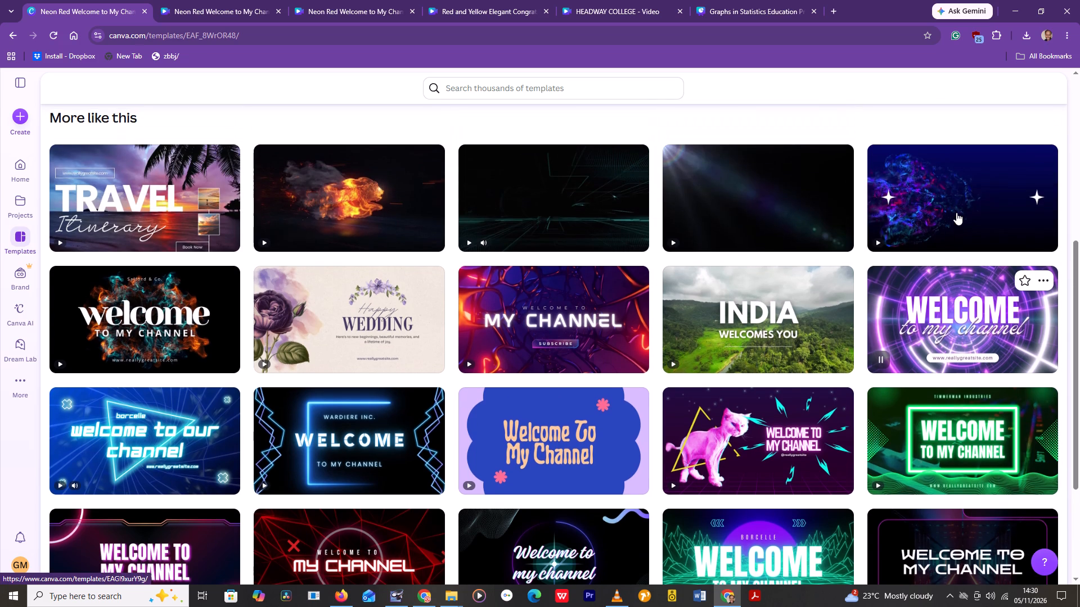
pyautogui.scroll(1, 956, 212)
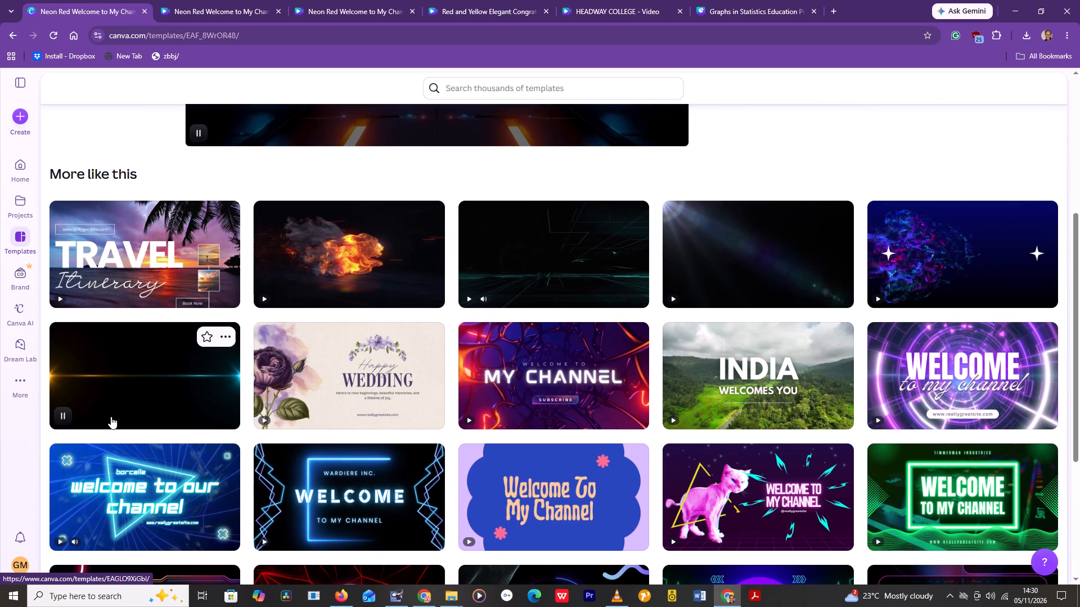
pyautogui.click(133, 386)
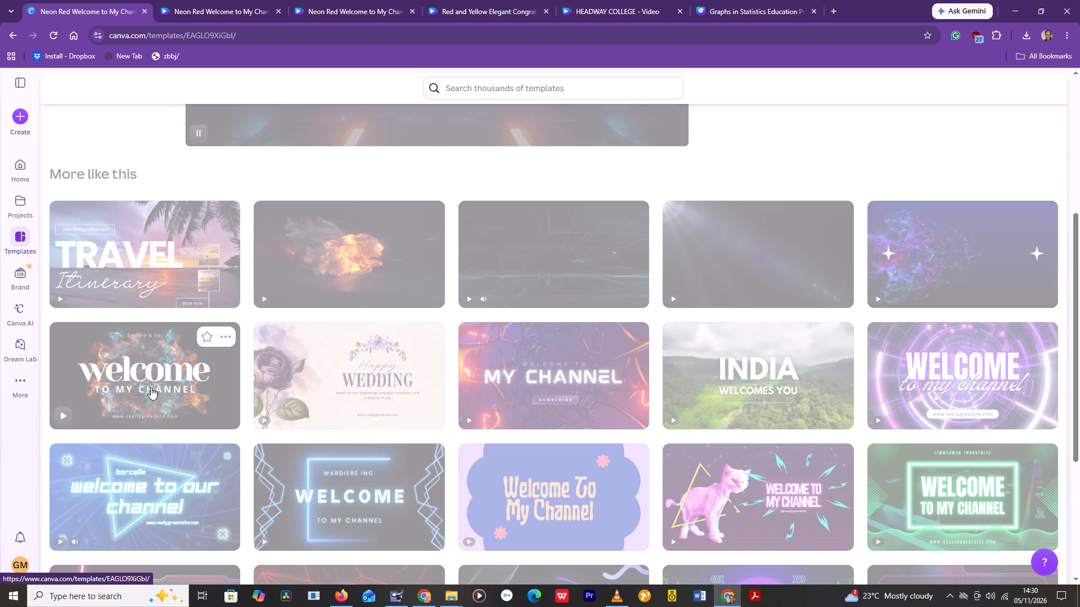
pyautogui.scroll(4, 151, 387)
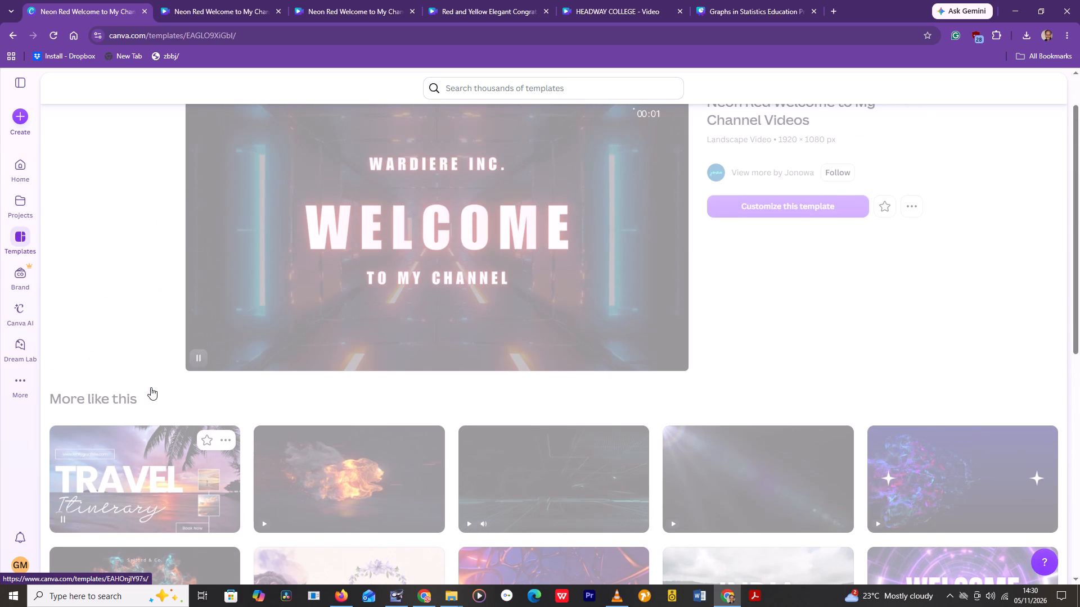
pyautogui.scroll(2, 178, 387)
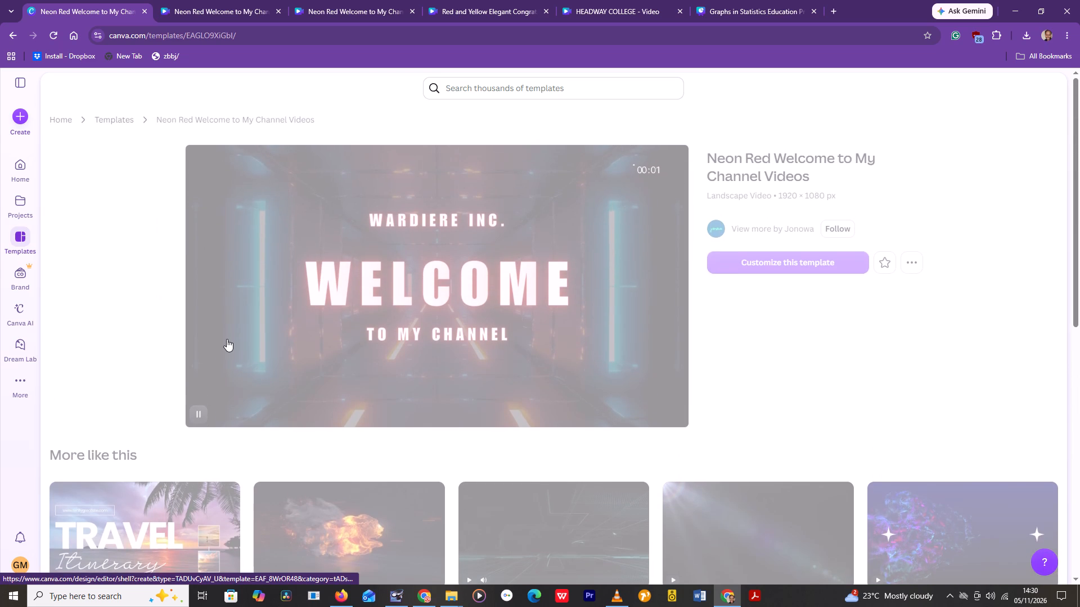
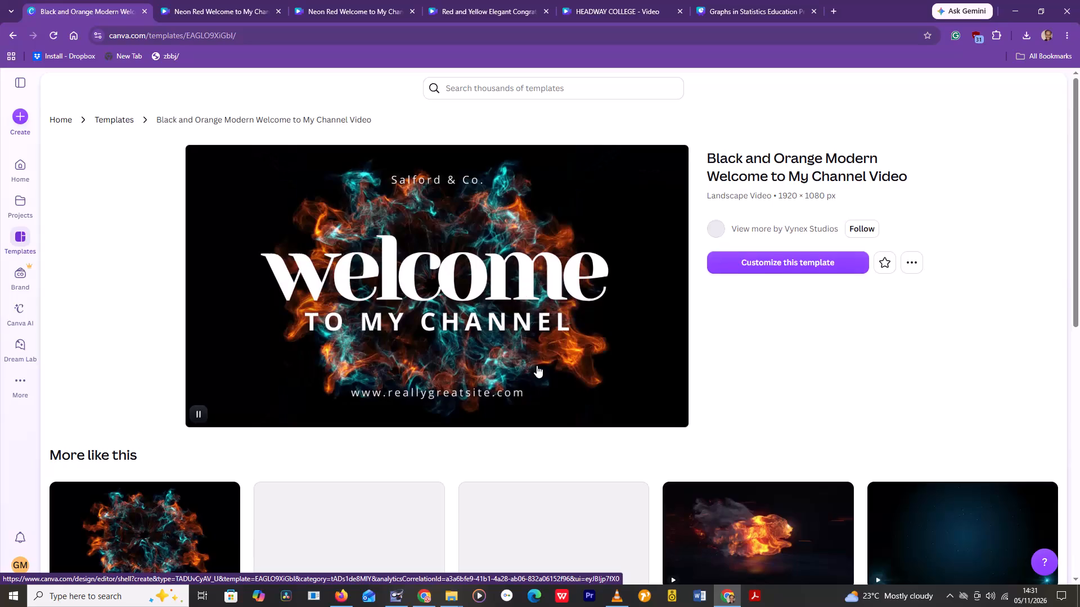
# Open a customizable copy of the Black and Orange Modern Welcome to My Channel Video template.
pyautogui.scroll(-2, 537, 365)
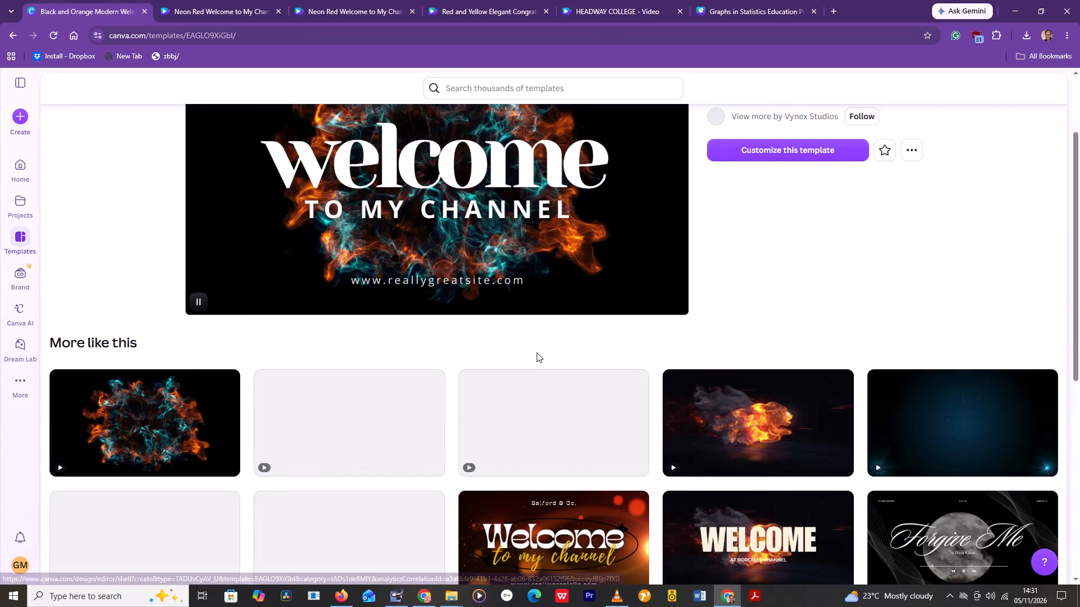
pyautogui.scroll(2, 538, 342)
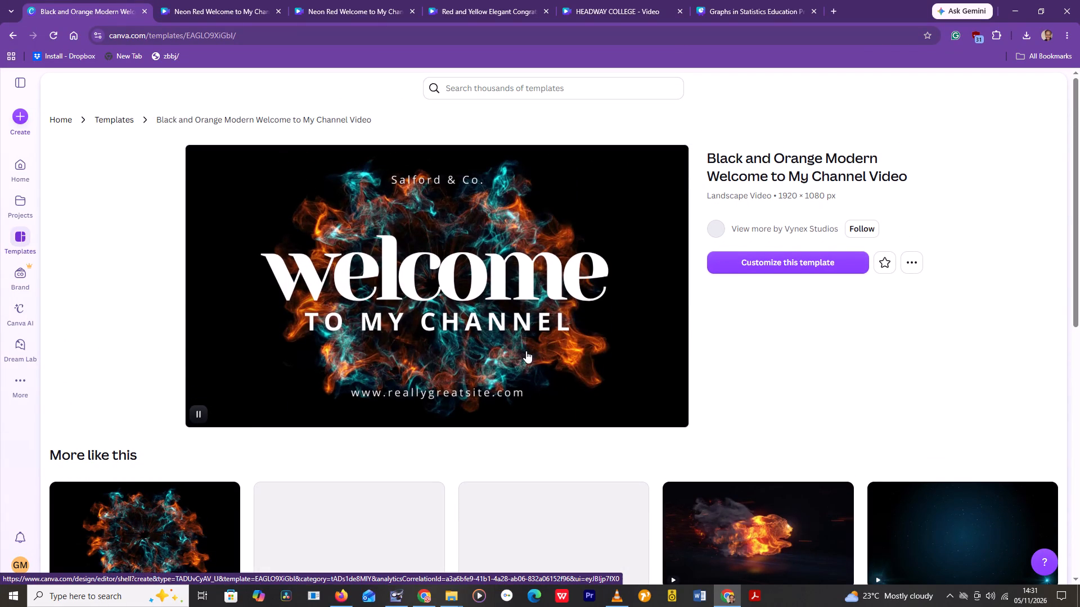
pyautogui.scroll(2, 558, 345)
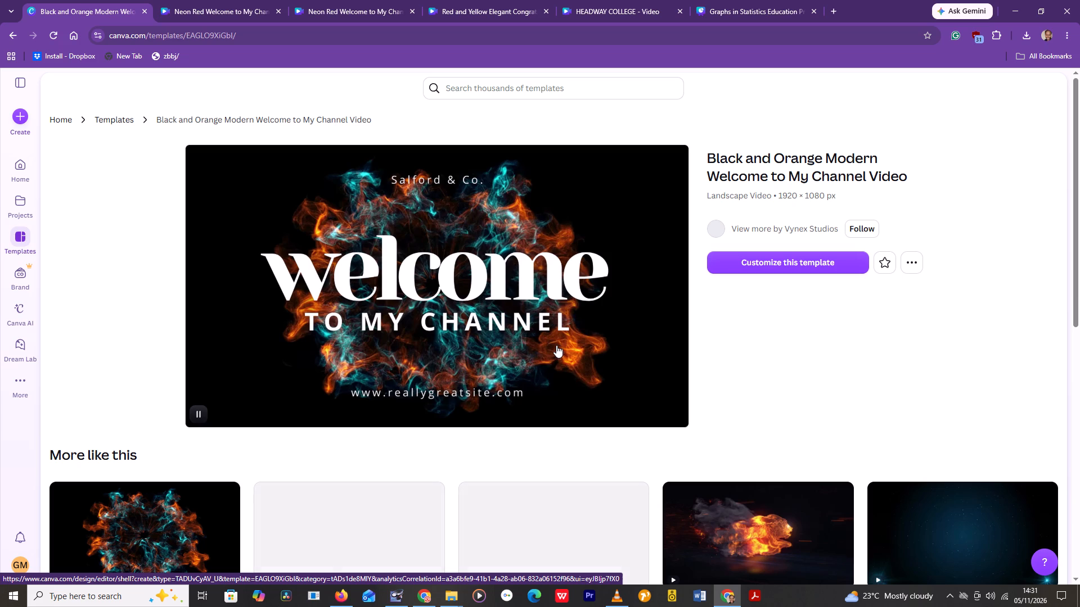
pyautogui.scroll(-1, 553, 346)
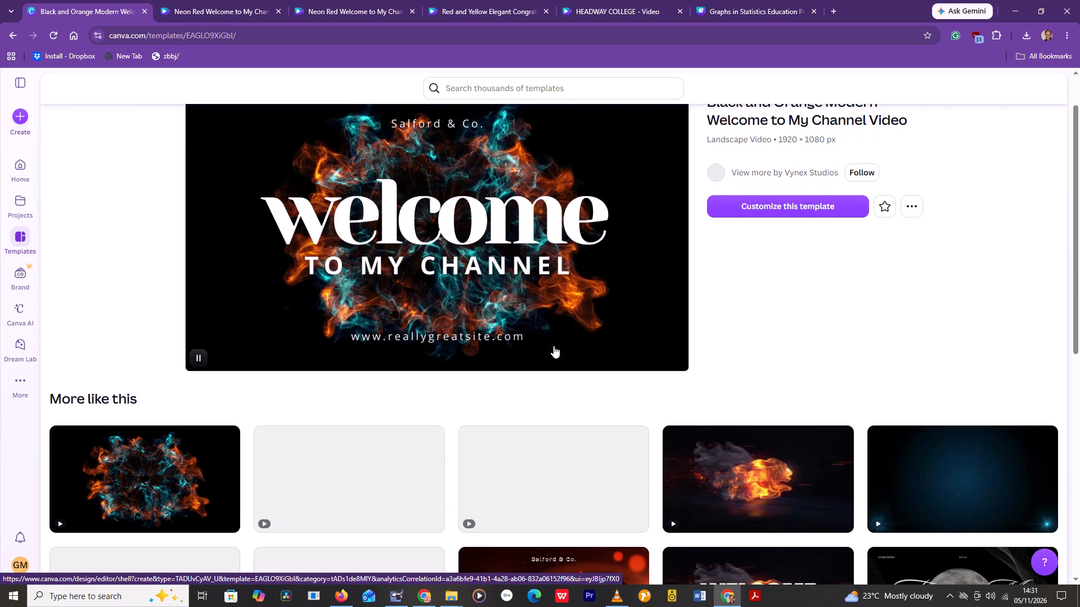
pyautogui.scroll(1, 553, 346)
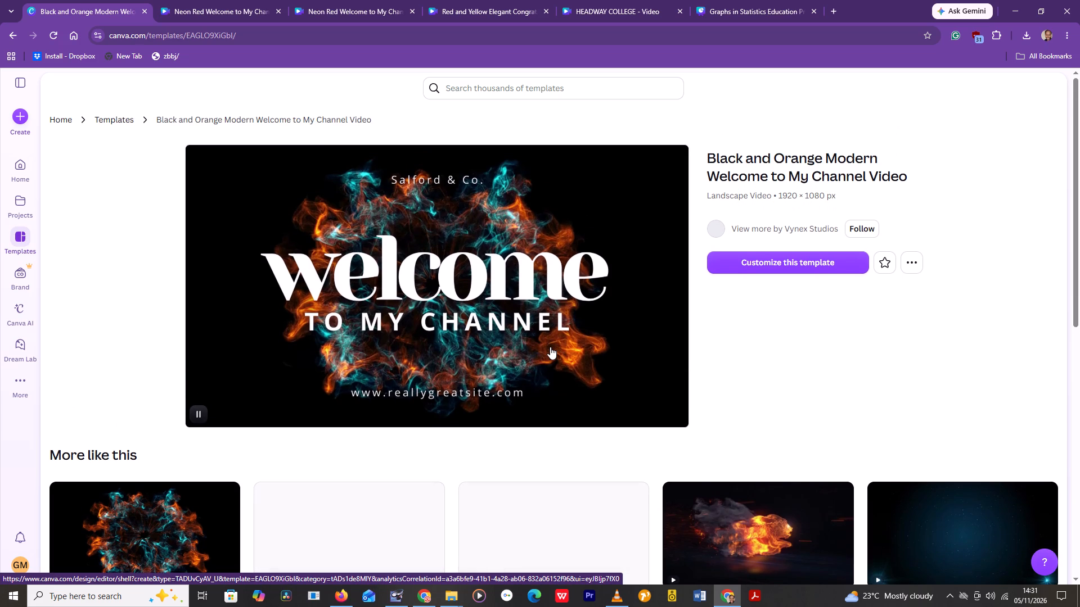
pyautogui.scroll(-1, 550, 347)
pyautogui.scroll(1, 550, 355)
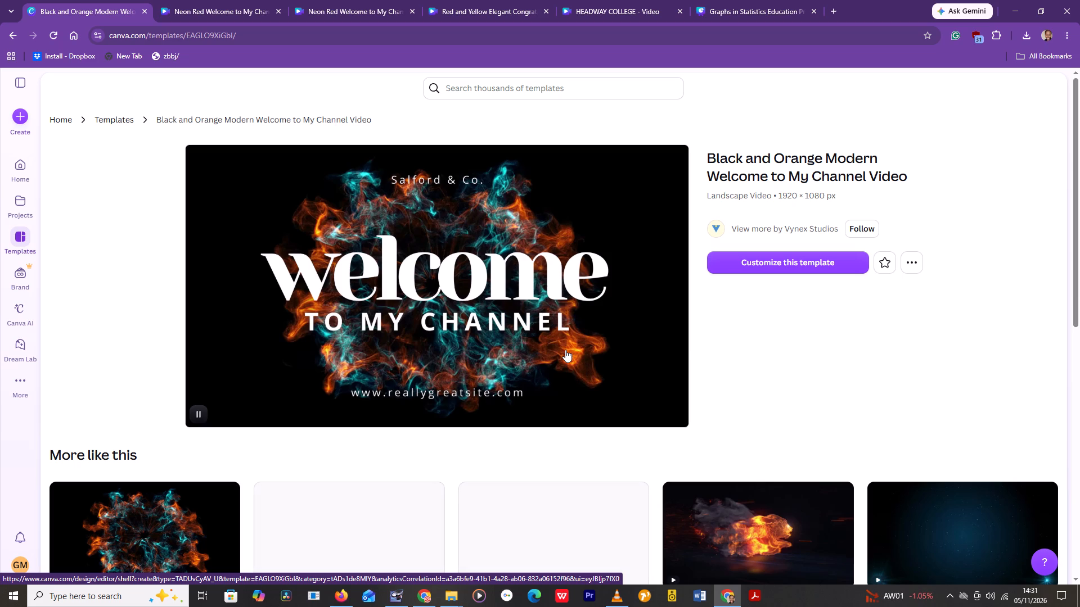
pyautogui.click(763, 261)
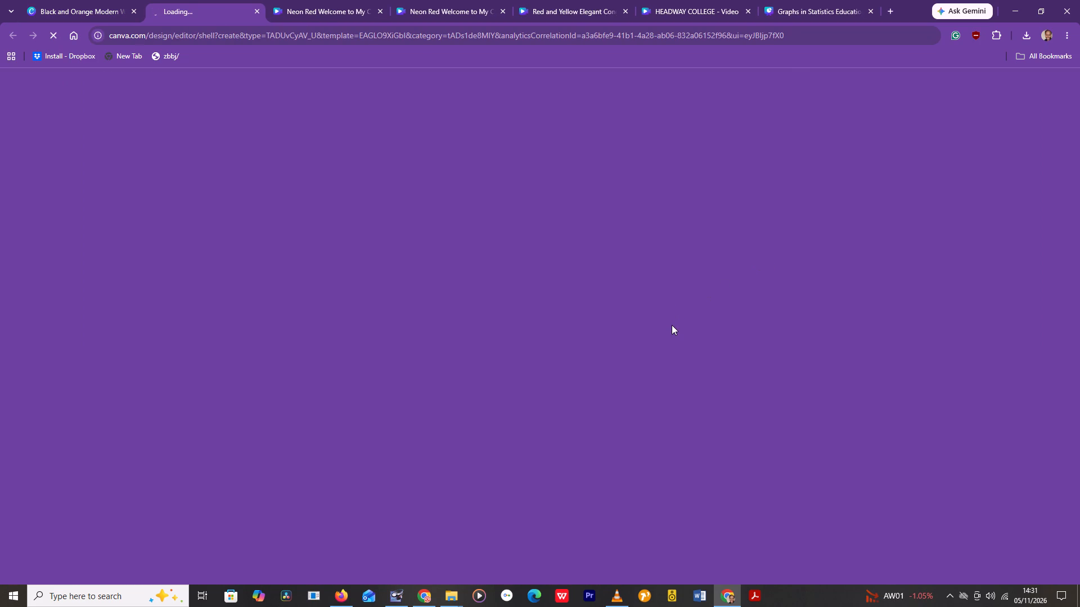
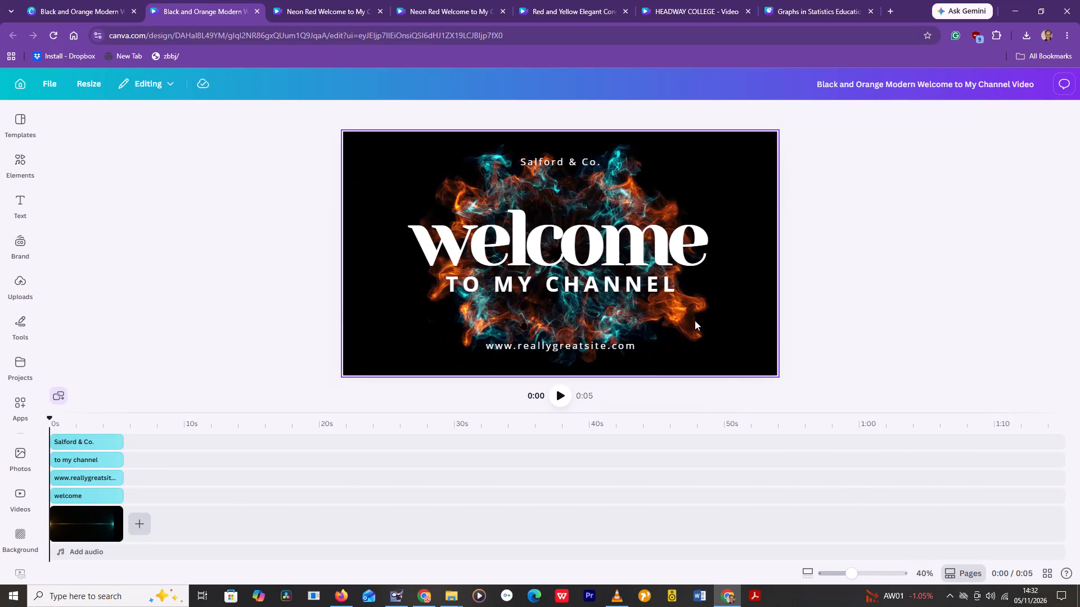
pyautogui.click(638, 349)
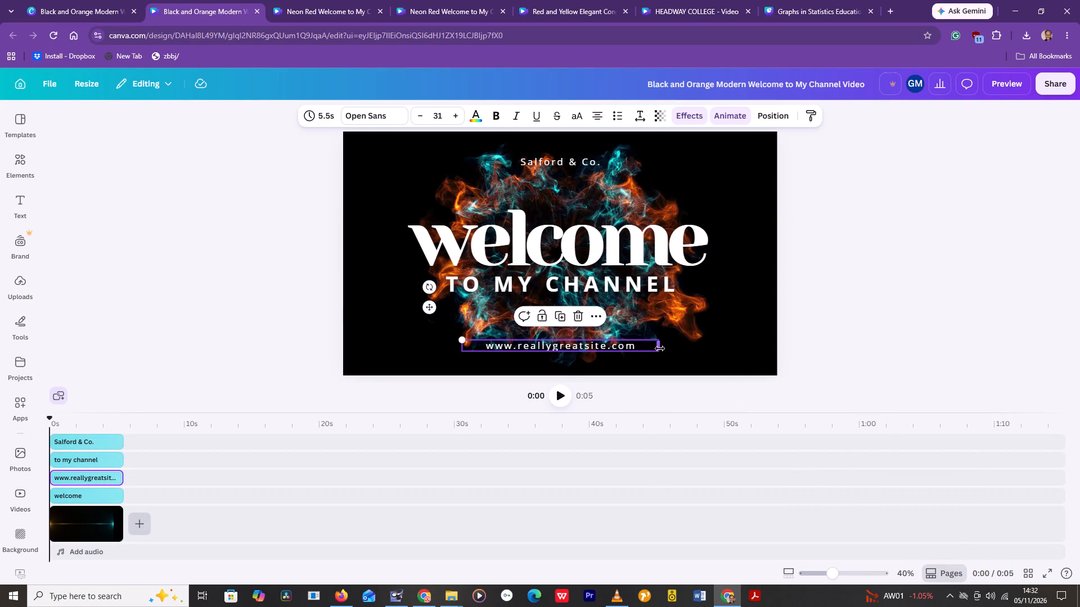
pyautogui.click(582, 318)
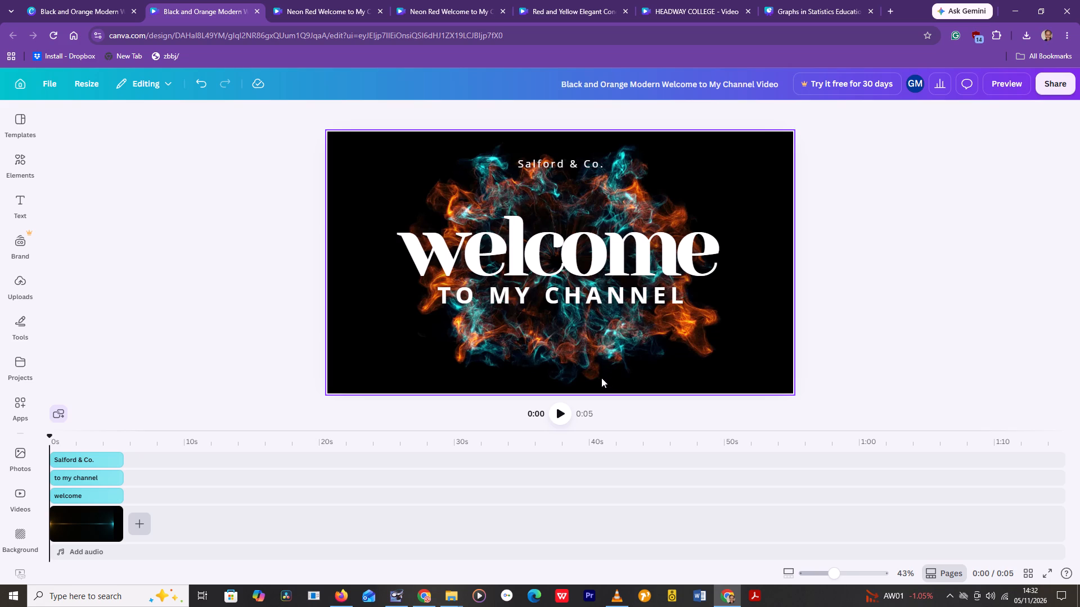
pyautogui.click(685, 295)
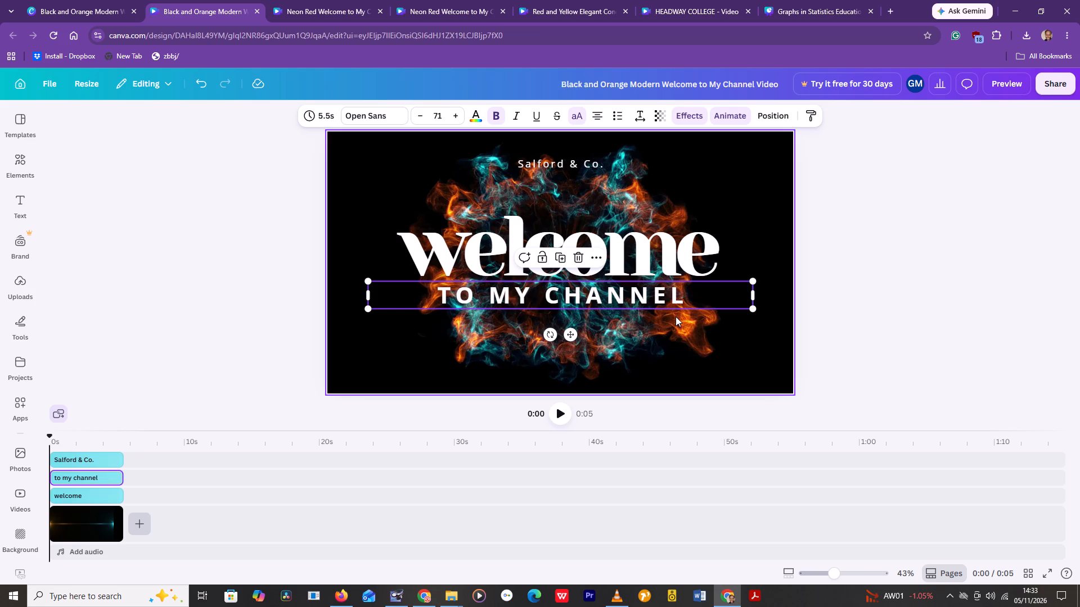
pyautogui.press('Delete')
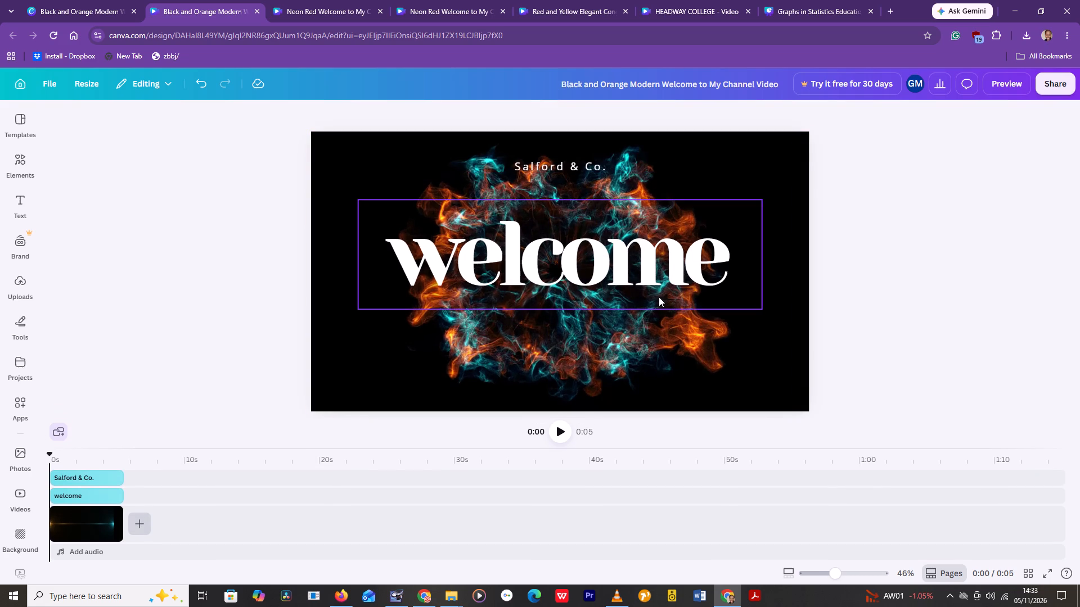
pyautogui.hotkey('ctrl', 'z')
# Delete the Salford & Co. text above the welcome heading.
pyautogui.click(609, 164)
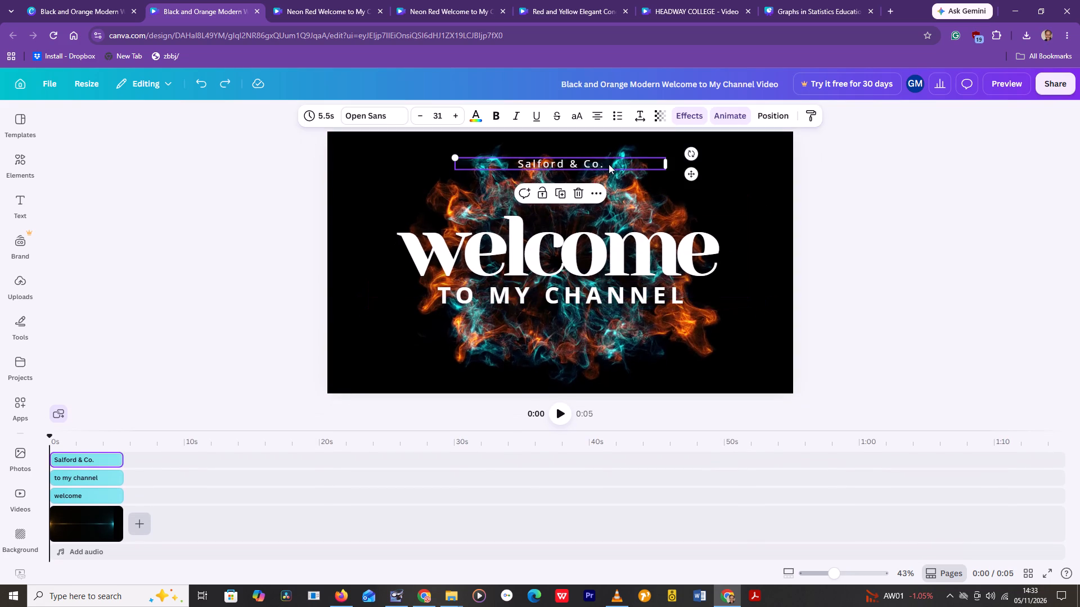
pyautogui.press('Delete')
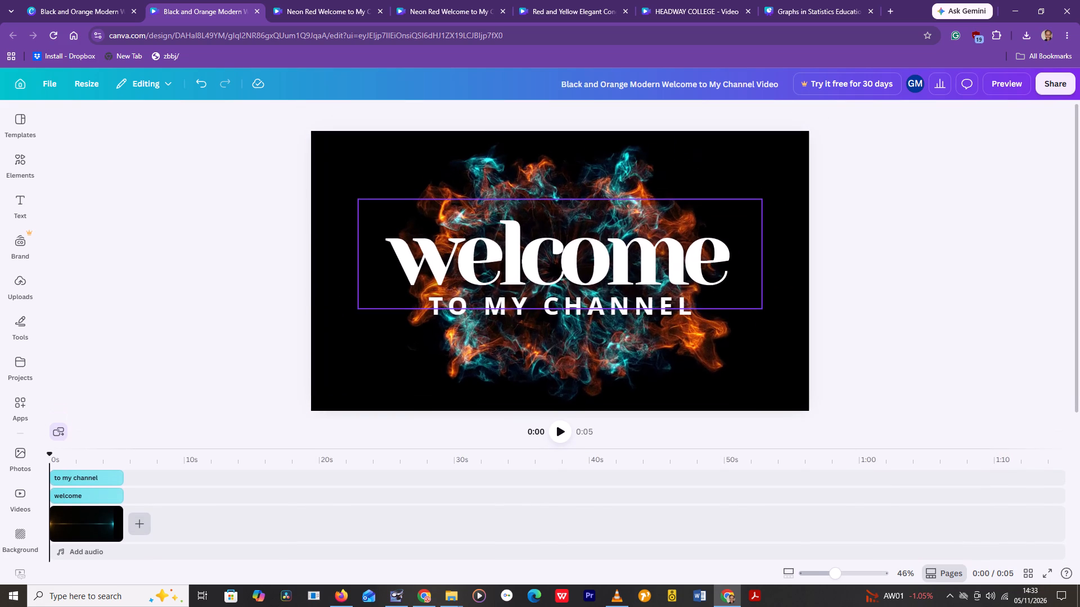
# Change the TO MY CHANNEL line to read TO HEADWAY COLLEGE OF PROFESSIONAL STUDIES.
pyautogui.click(701, 306)
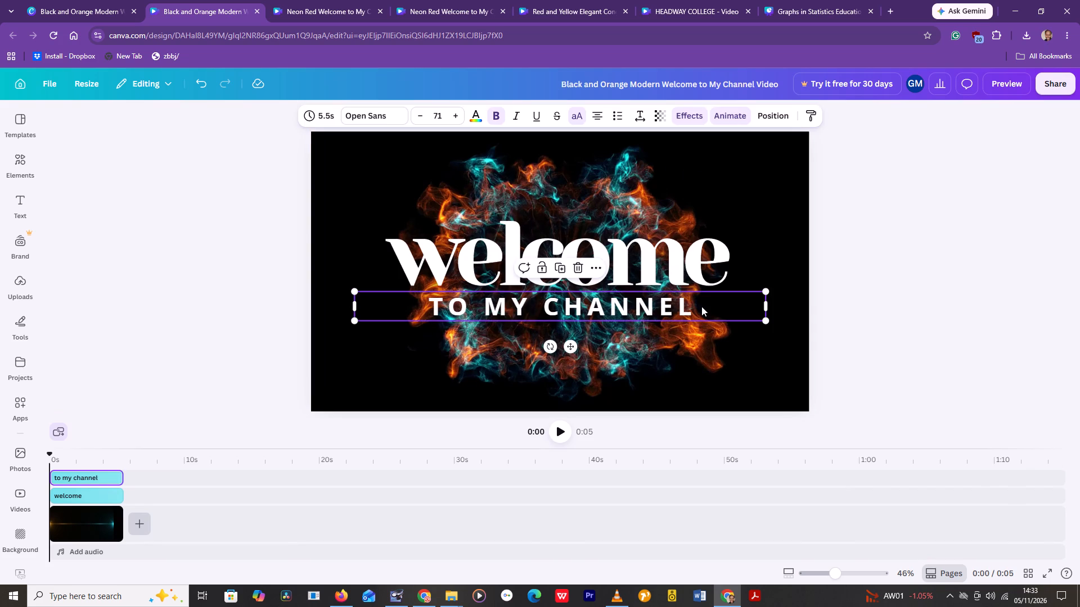
pyautogui.click(698, 304)
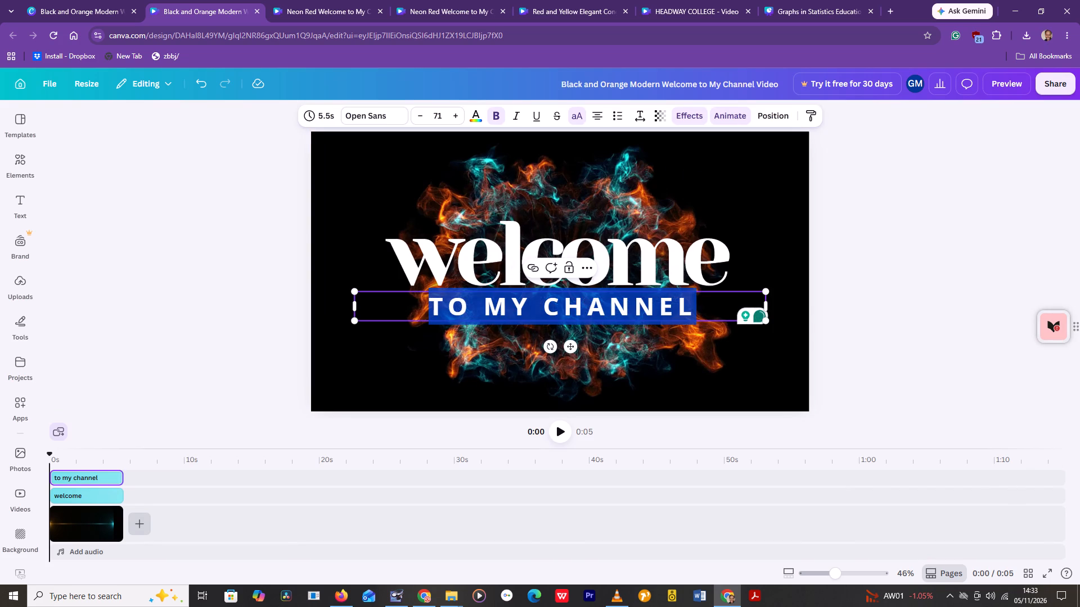
pyautogui.click(483, 303)
pyautogui.moveTo(483, 303); pyautogui.dragTo(486, 305)
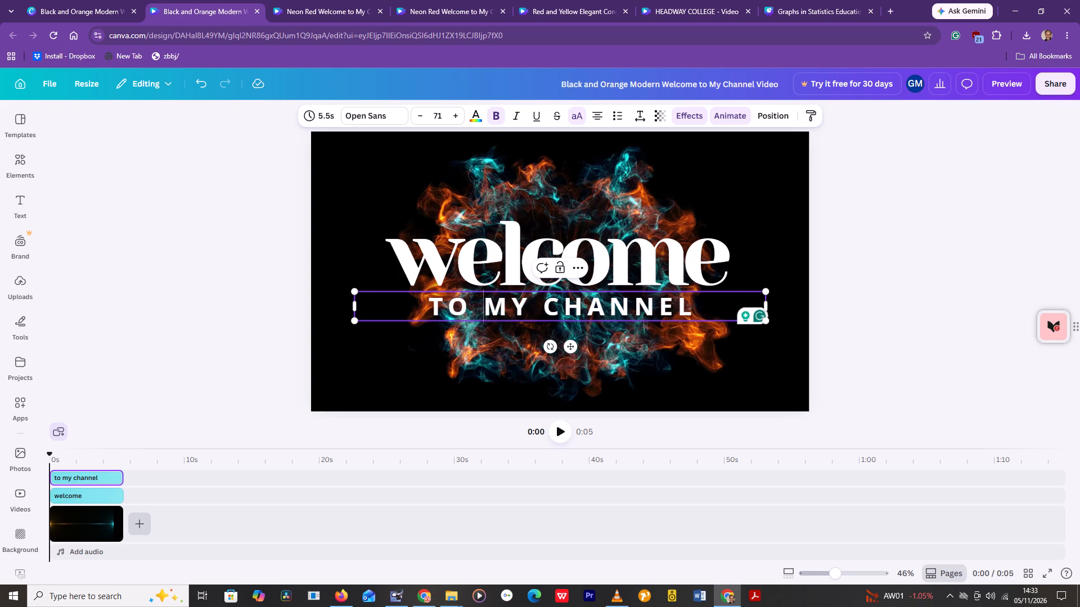
pyautogui.moveTo(486, 305); pyautogui.dragTo(695, 298)
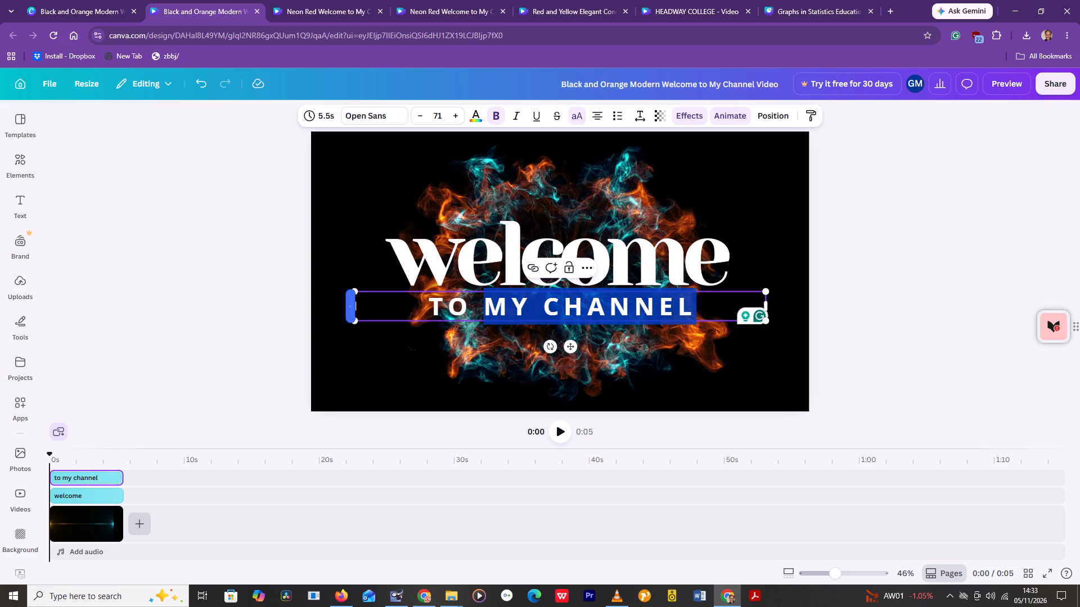
pyautogui.press('BackSpace')
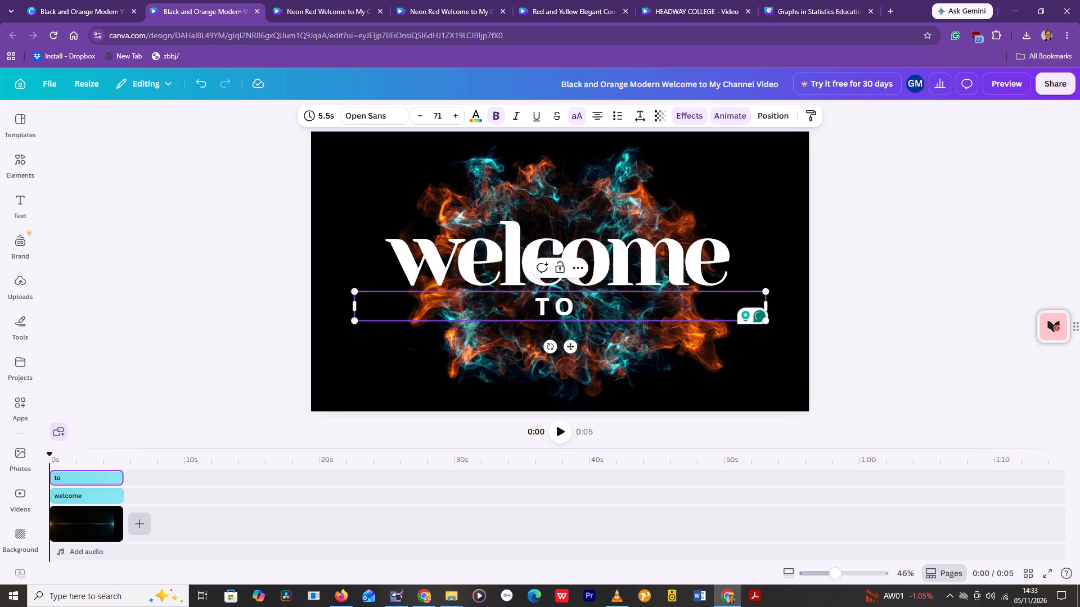
pyautogui.click(579, 307)
pyautogui.press('space')
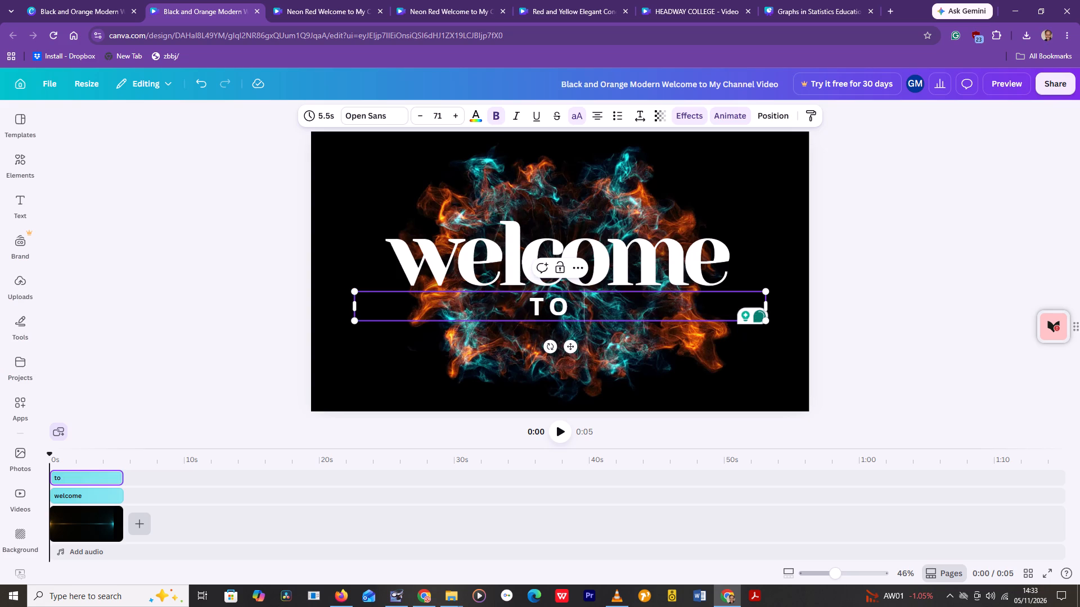
pyautogui.press('h')
pyautogui.press('e')
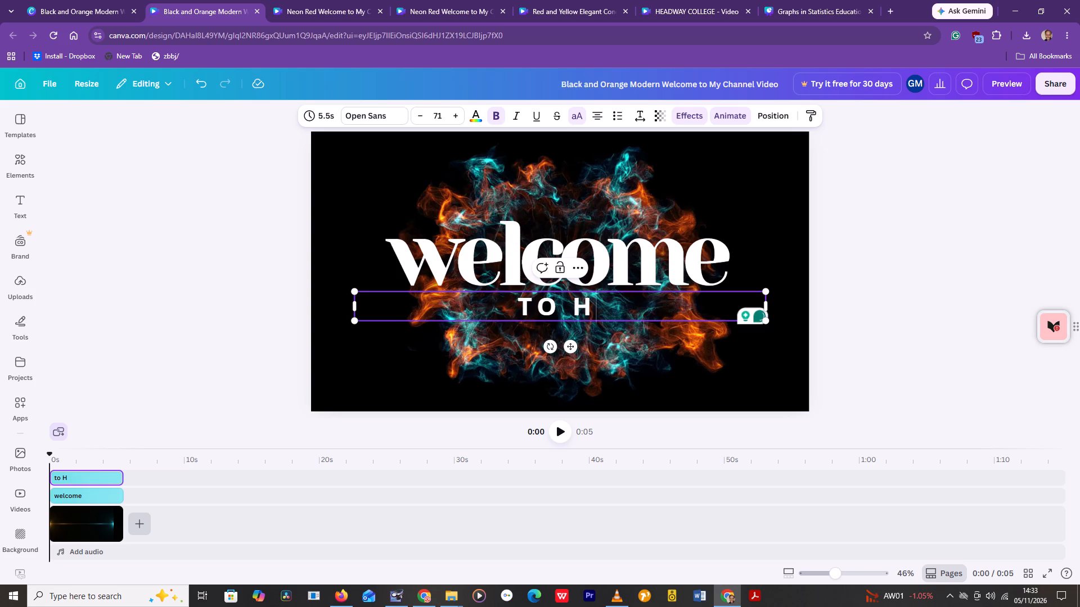
pyautogui.write('ADWAY')
pyautogui.press('space')
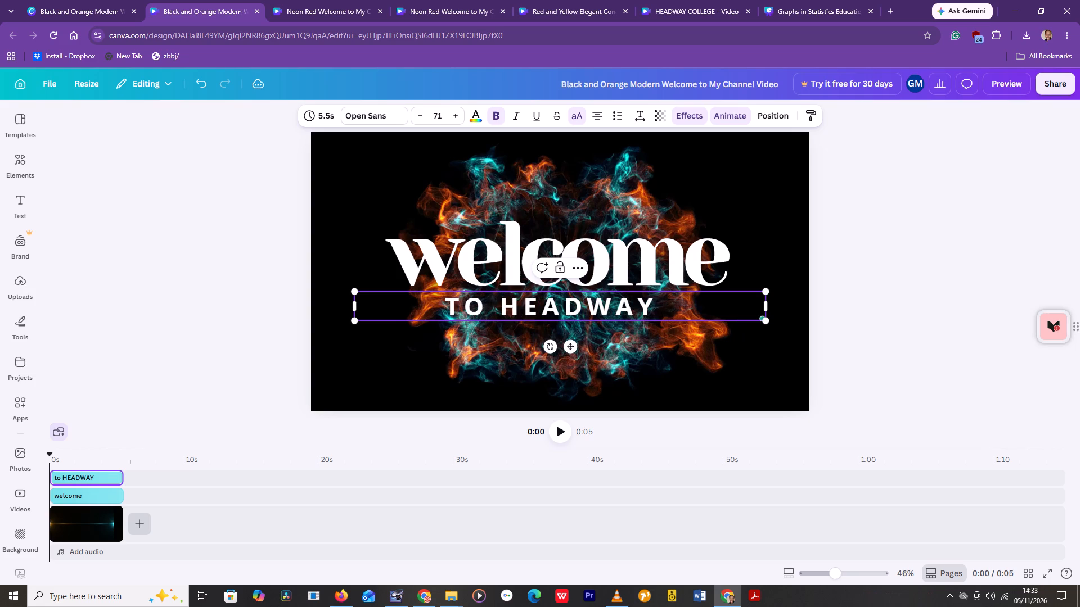
pyautogui.write('COLLEGE')
pyautogui.press('space')
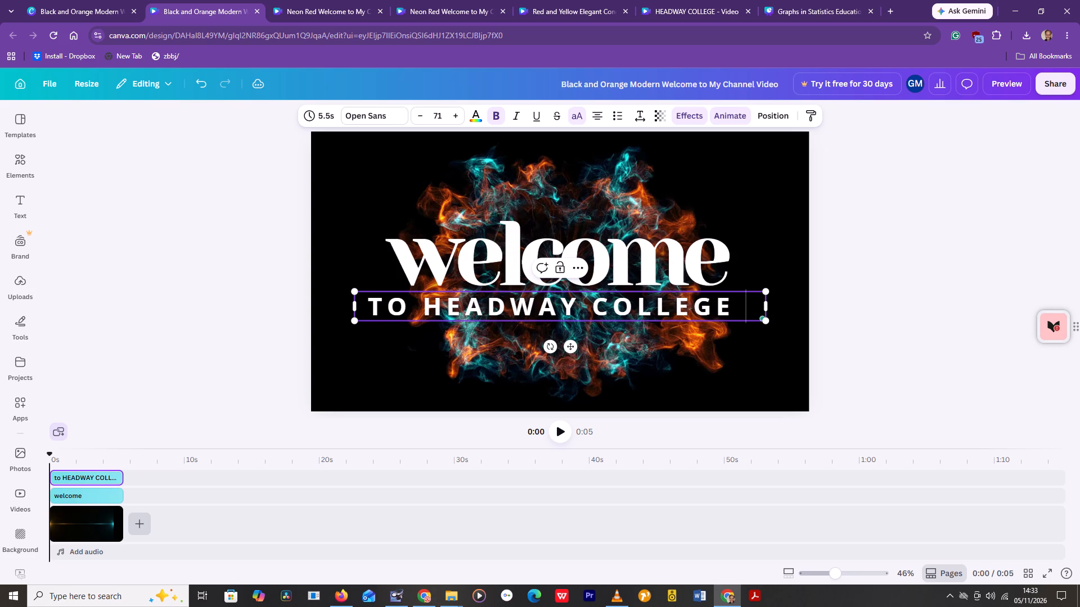
pyautogui.write('OF')
pyautogui.press('space')
pyautogui.write('PROFFESS')
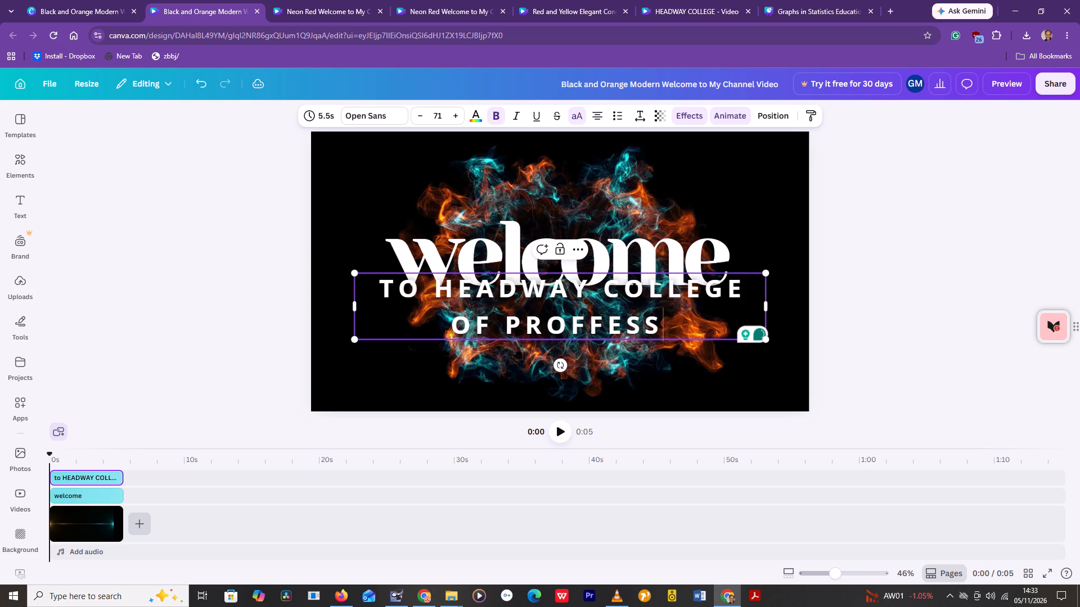
pyautogui.press('BackSpace')
pyautogui.press('BackSpace')
pyautogui.press('BackSpace')
pyautogui.press('BackSpace')
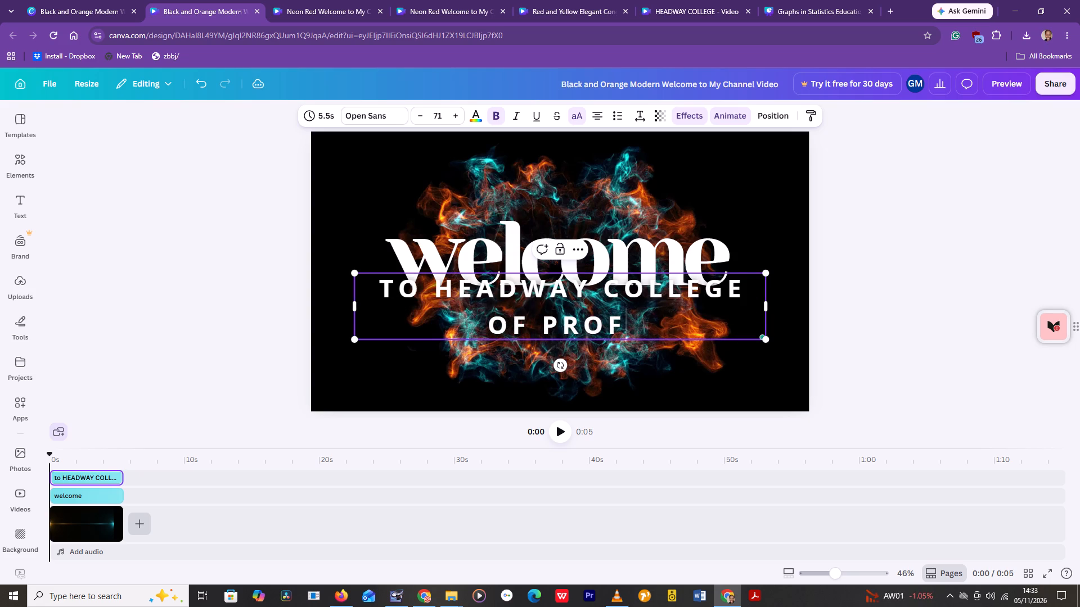
pyautogui.write('ESSIONAL')
pyautogui.press('space')
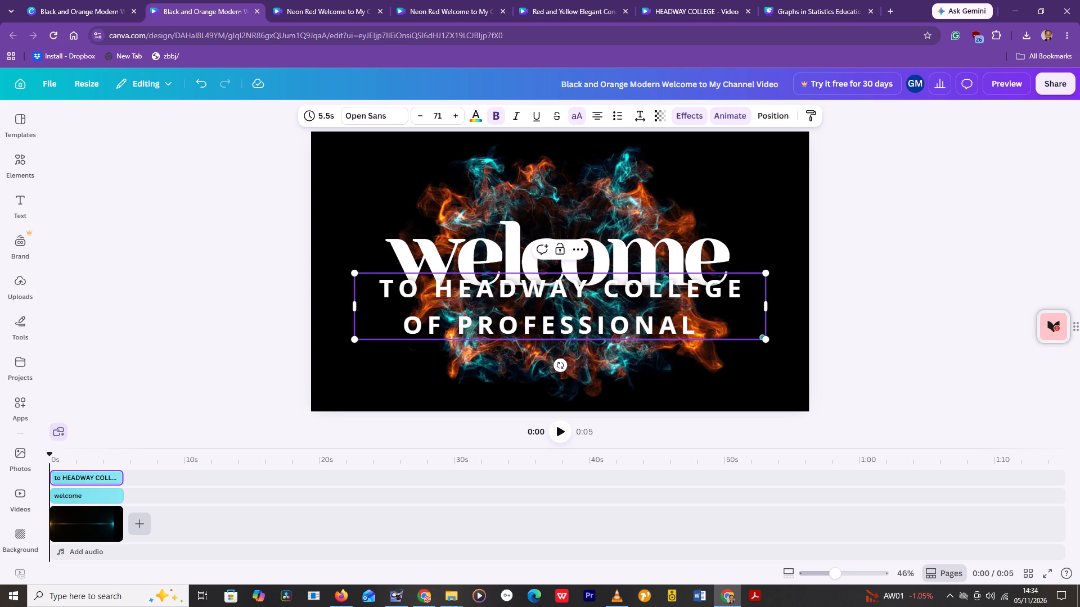
pyautogui.write('STU')
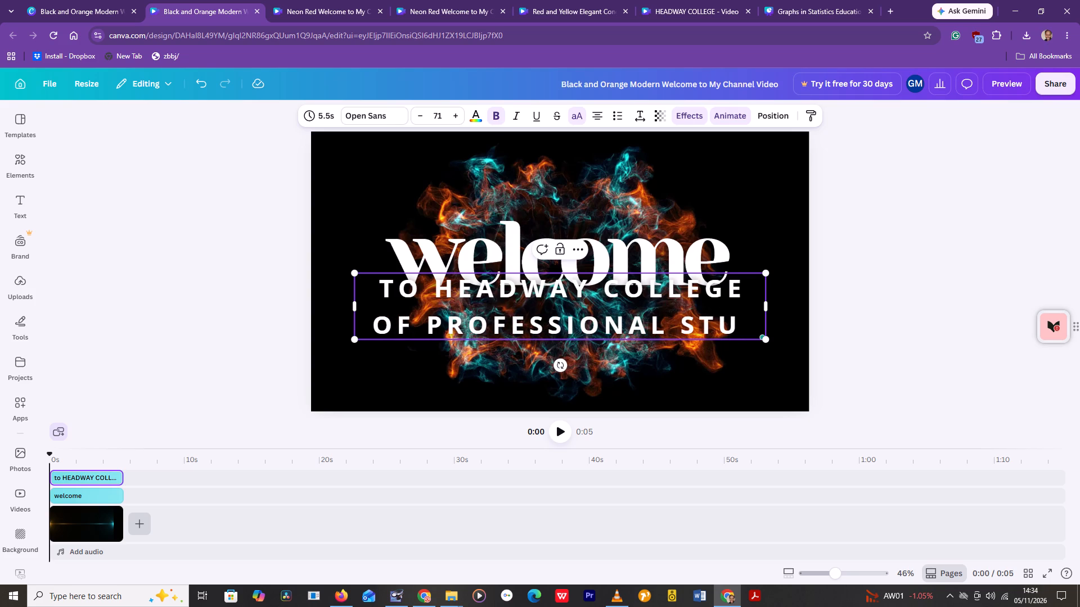
pyautogui.write('DIES')
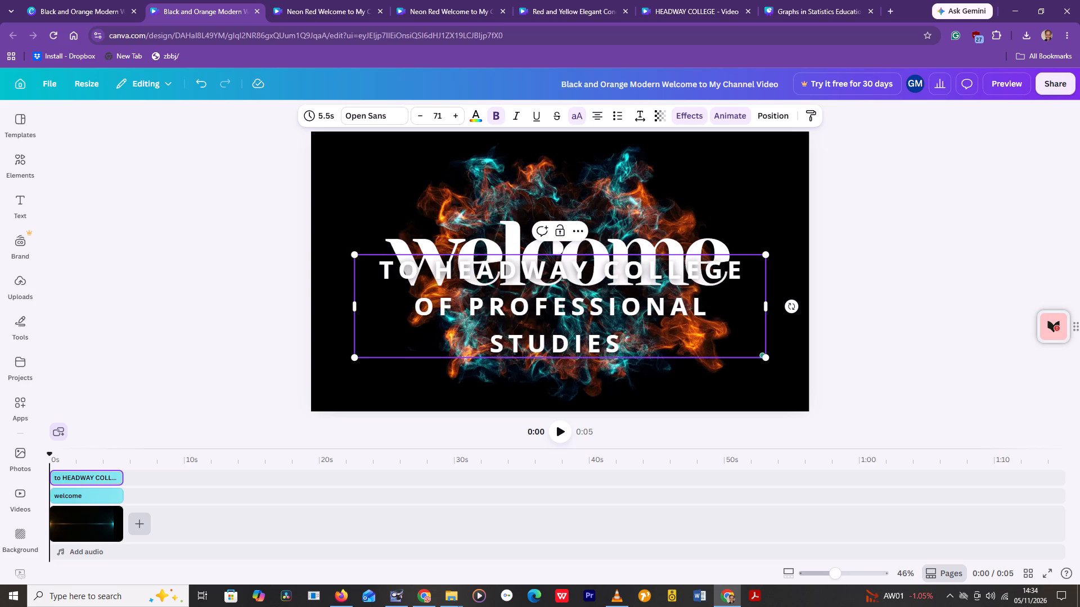
pyautogui.click(902, 255)
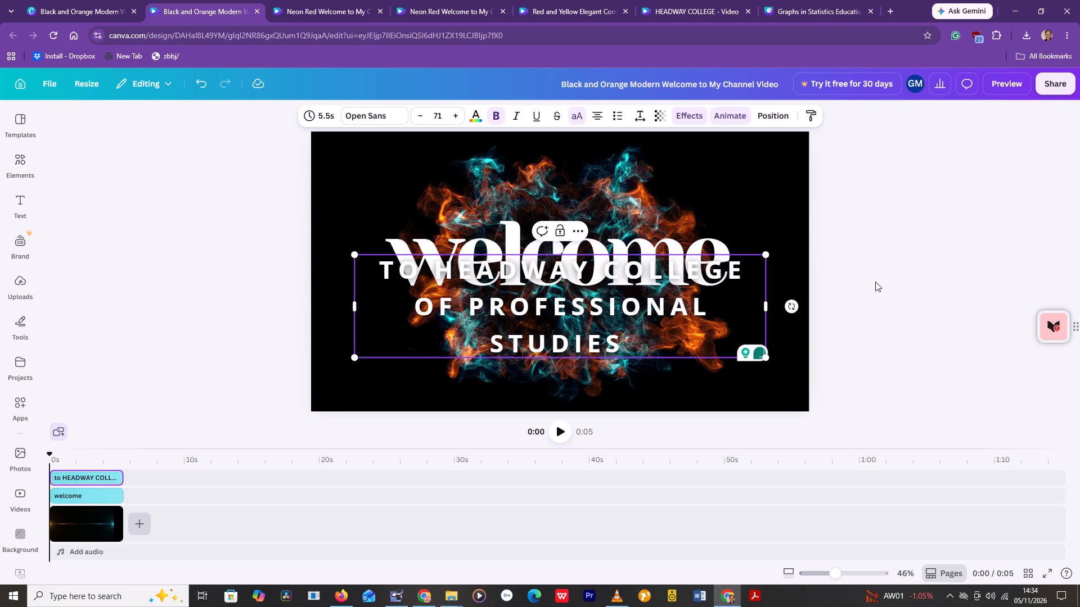
# Move the welcome heading to the top of the canvas and place the college text just below it without overlap.
pyautogui.moveTo(677, 307); pyautogui.dragTo(673, 335)
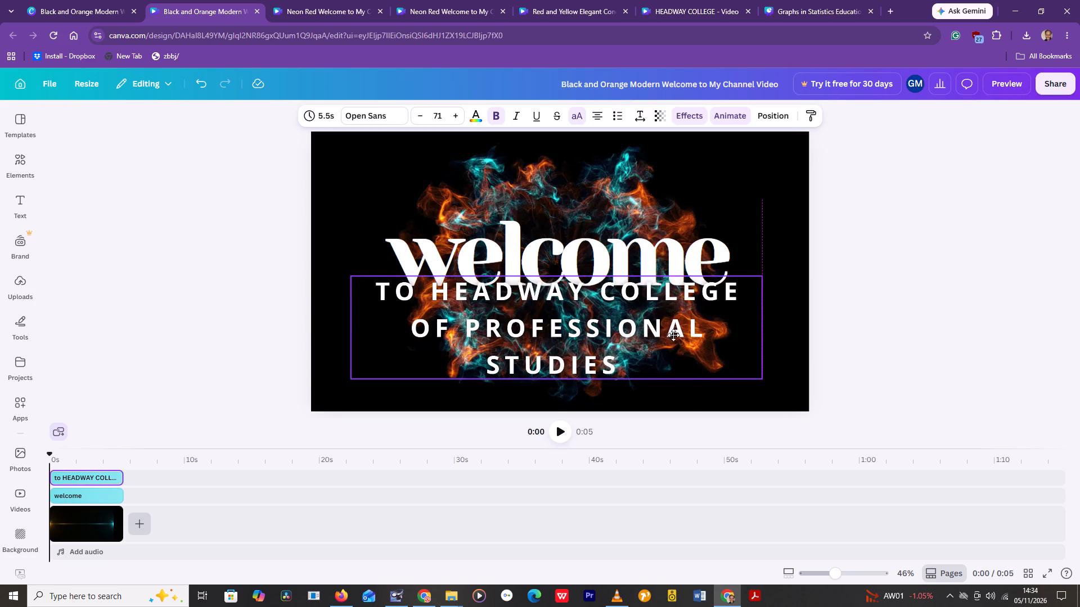
pyautogui.moveTo(673, 335); pyautogui.dragTo(673, 338)
pyautogui.moveTo(666, 257); pyautogui.dragTo(666, 256)
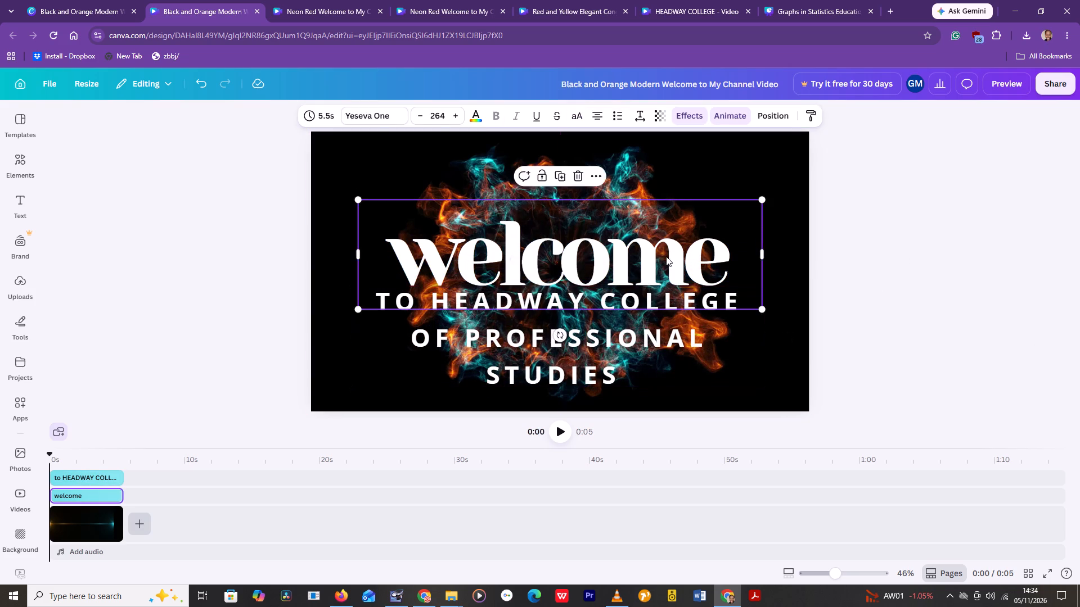
pyautogui.moveTo(666, 256); pyautogui.dragTo(664, 191)
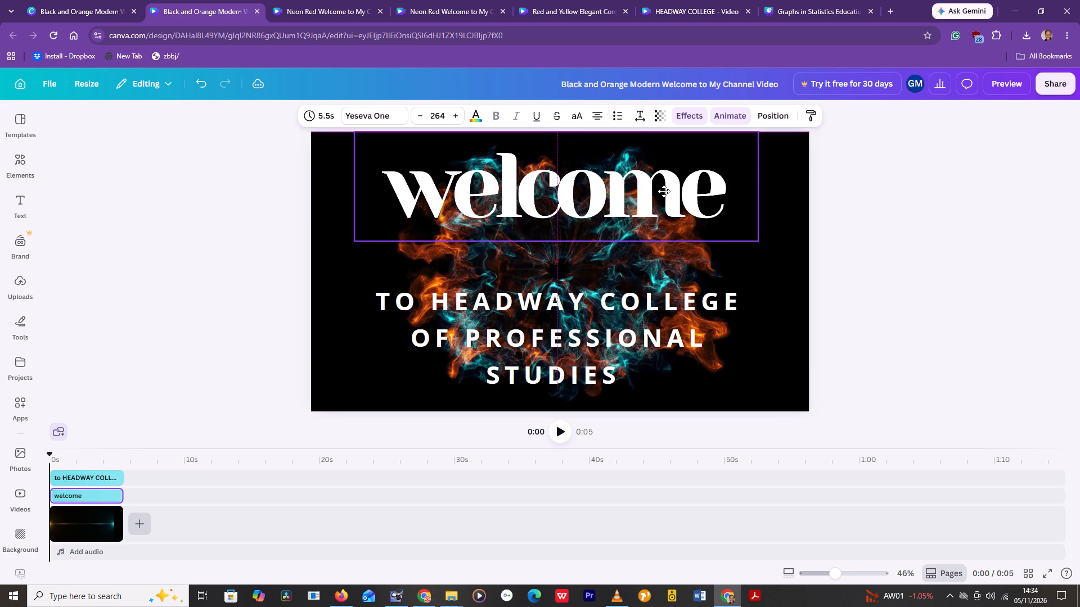
pyautogui.moveTo(664, 191); pyautogui.dragTo(661, 187)
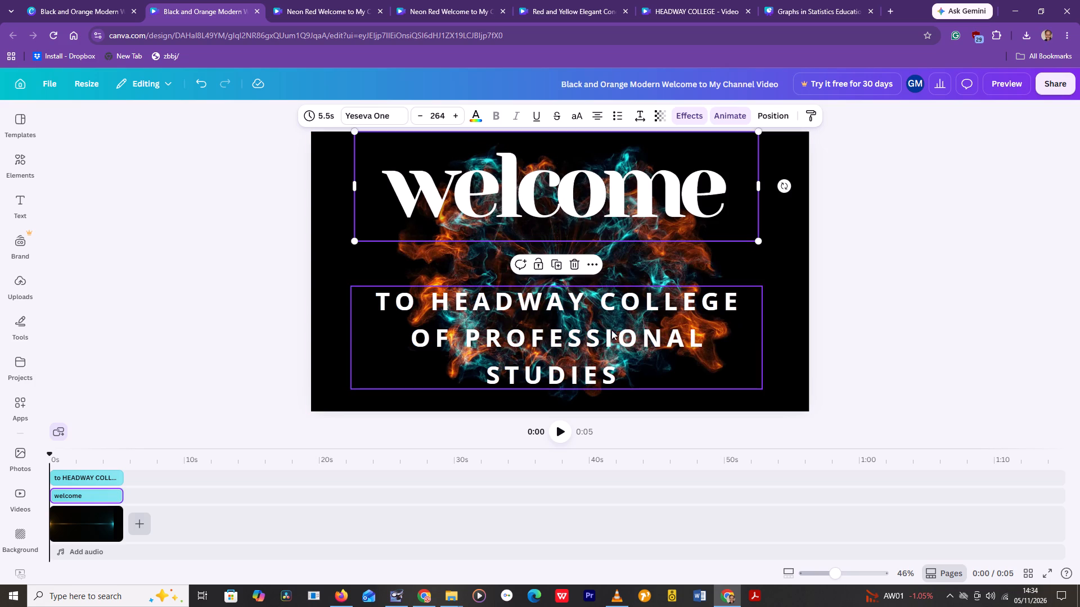
pyautogui.moveTo(610, 325); pyautogui.dragTo(599, 285)
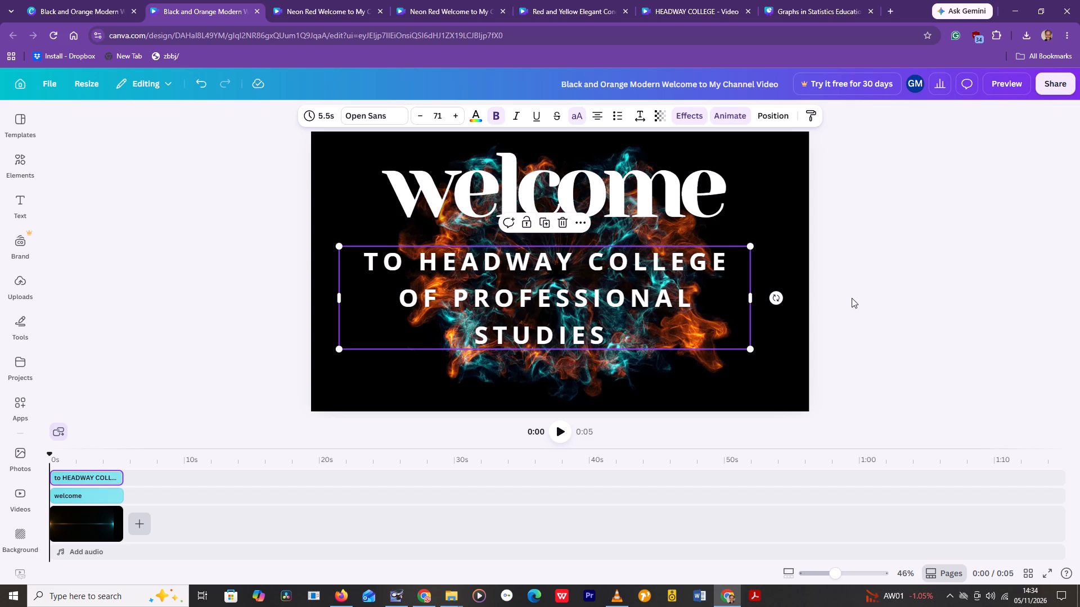
pyautogui.click(884, 296)
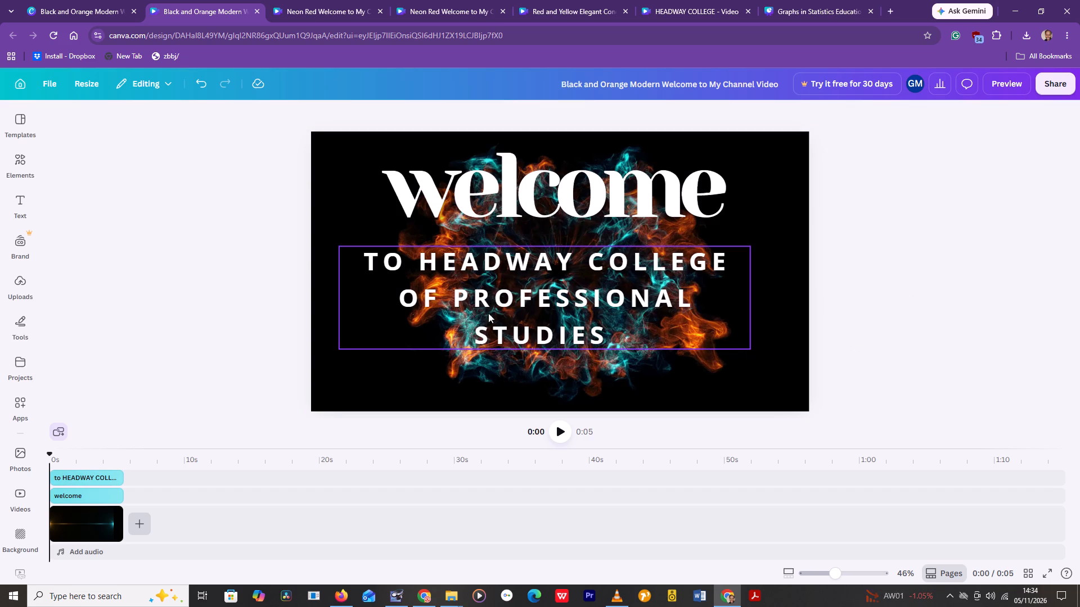
# Widen the college text box to both edges of the canvas so its text wraps onto two lines.
pyautogui.click(340, 291)
pyautogui.moveTo(337, 298); pyautogui.dragTo(337, 298)
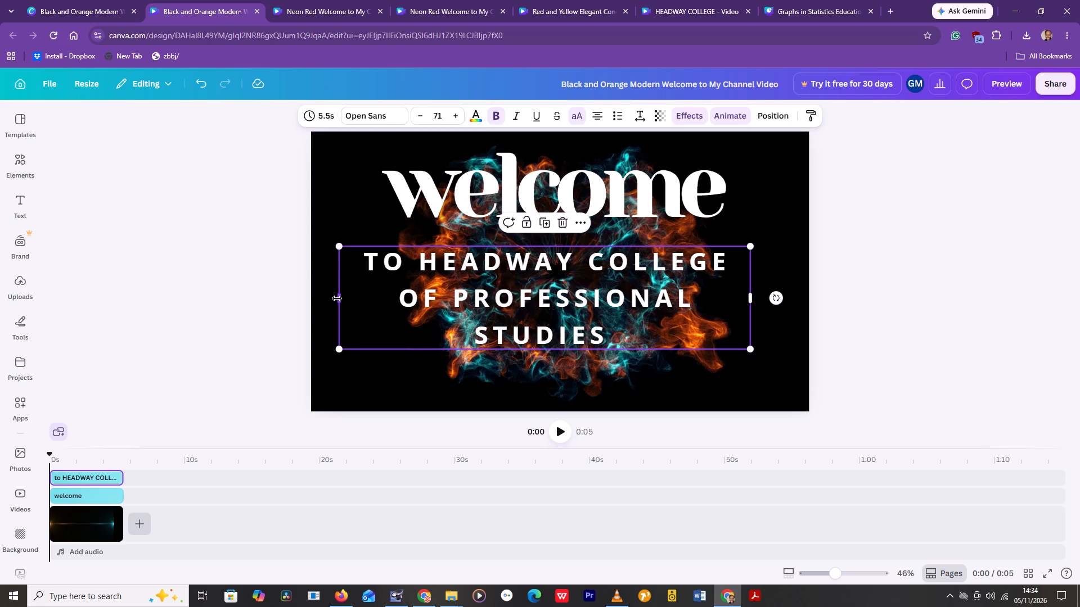
pyautogui.moveTo(337, 298); pyautogui.dragTo(305, 297)
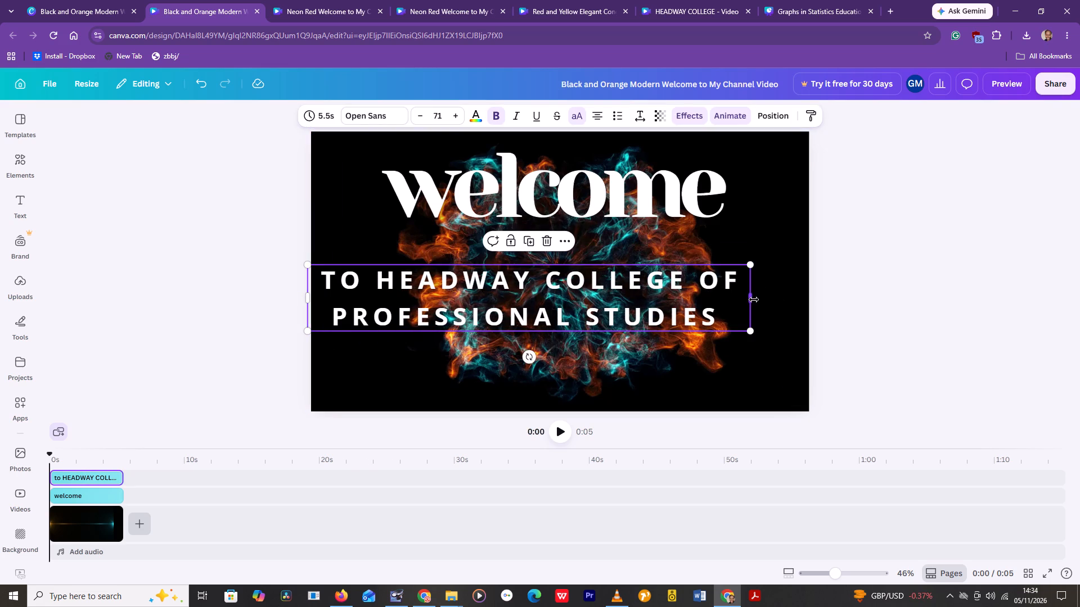
pyautogui.moveTo(754, 300); pyautogui.dragTo(816, 305)
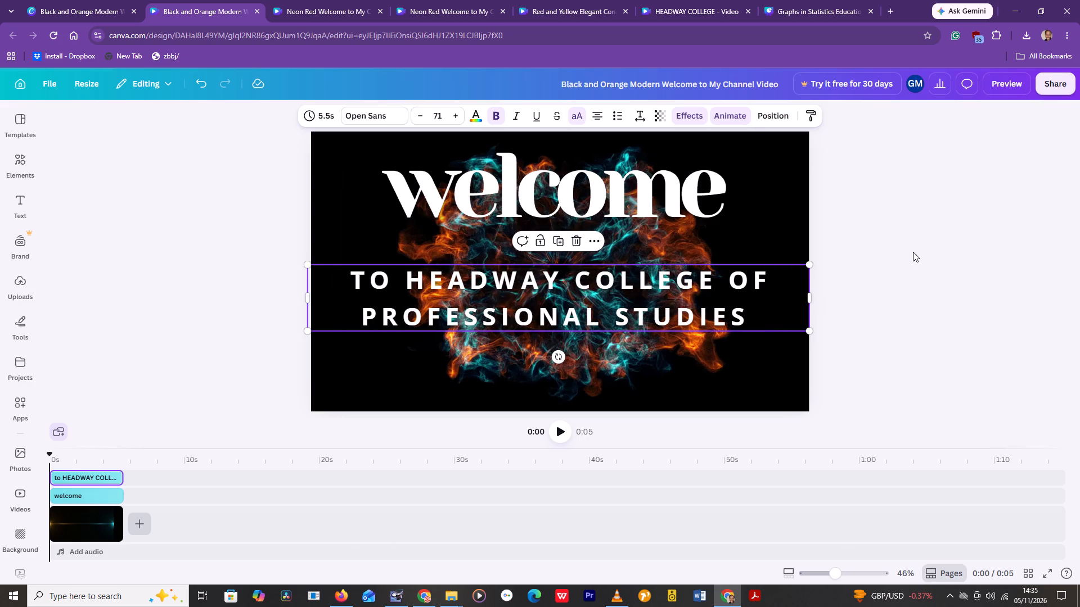
# Shift the two-line college text slightly left and a little lower beneath the welcome heading.
pyautogui.moveTo(677, 307); pyautogui.dragTo(669, 308)
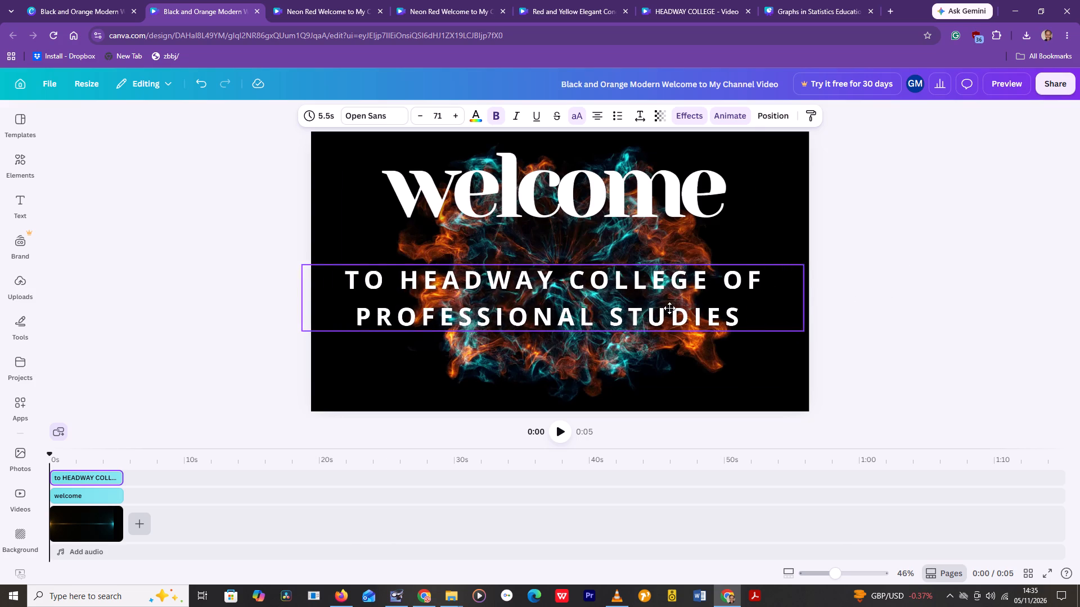
pyautogui.moveTo(669, 308); pyautogui.dragTo(667, 308)
pyautogui.click(883, 268)
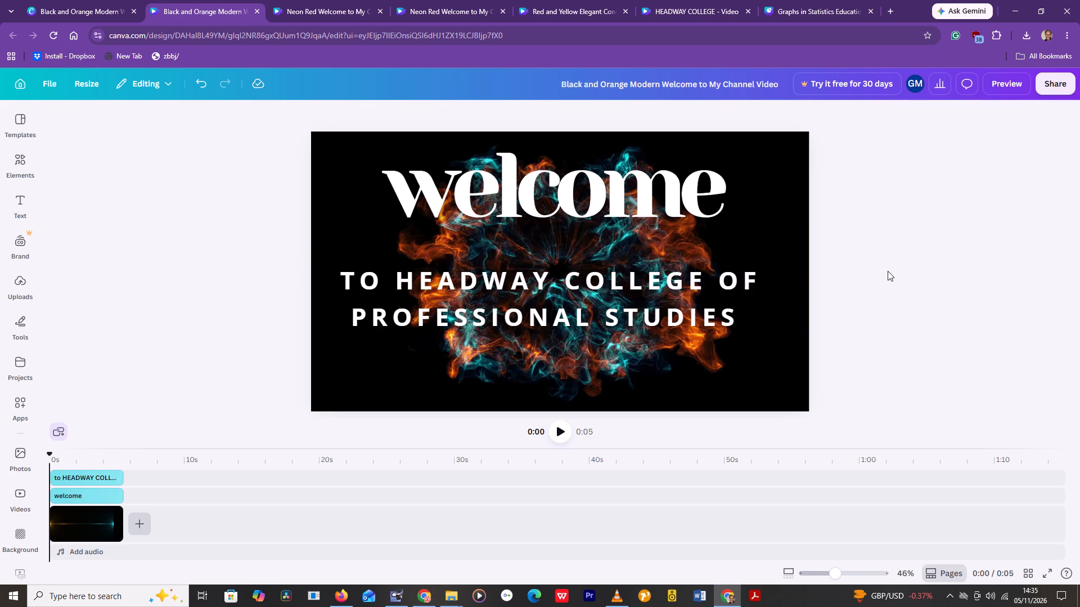
pyautogui.click(748, 320)
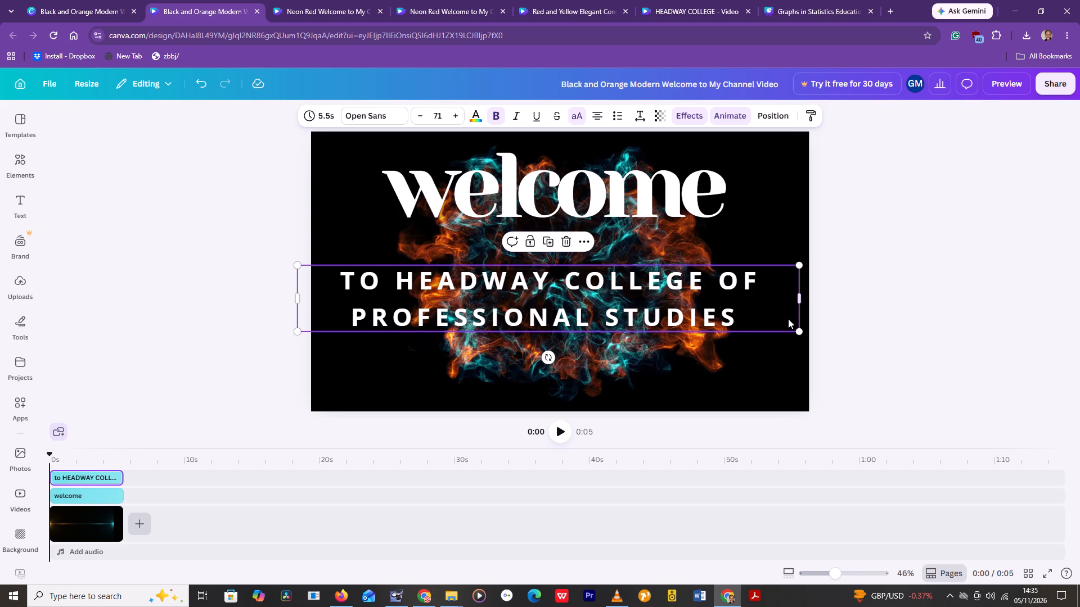
pyautogui.moveTo(695, 313); pyautogui.dragTo(685, 316)
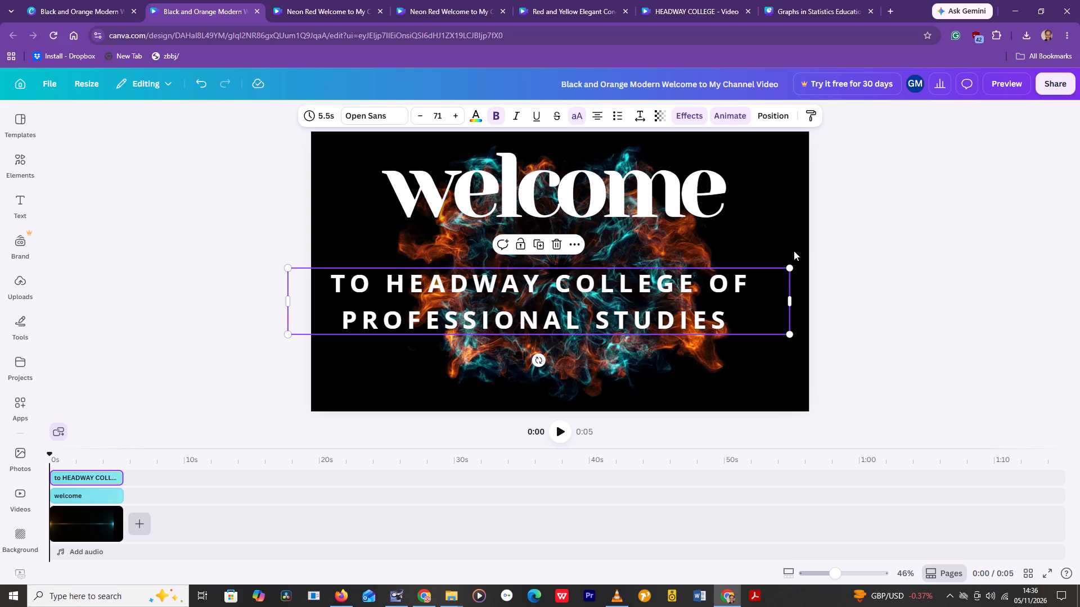
pyautogui.click(870, 239)
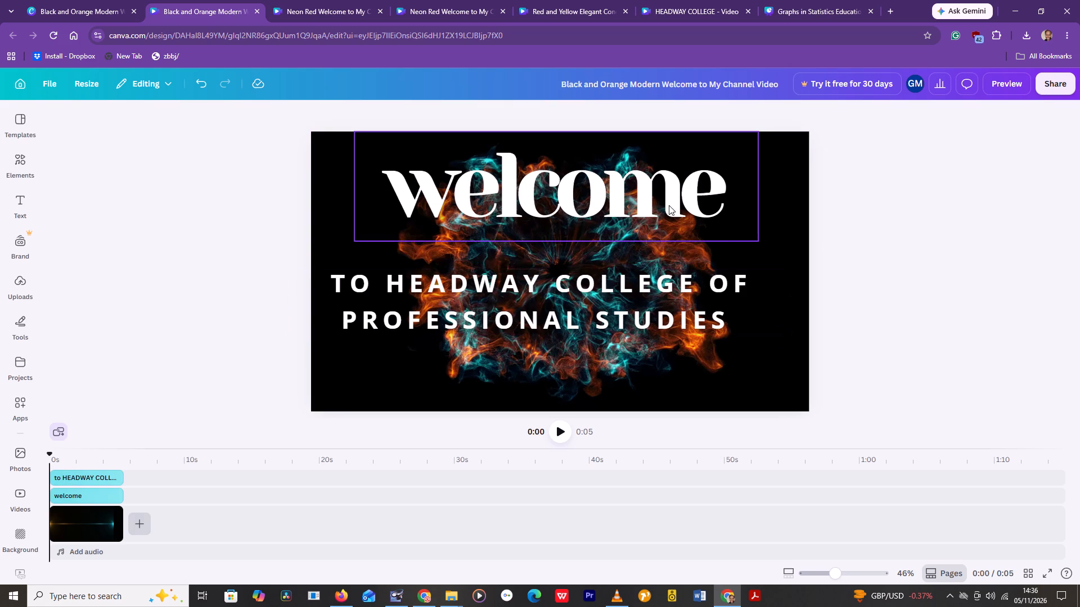
# Nudge the two-line college text slightly up and to the right beneath the welcome heading.
pyautogui.click(962, 257)
pyautogui.moveTo(621, 311); pyautogui.dragTo(625, 305)
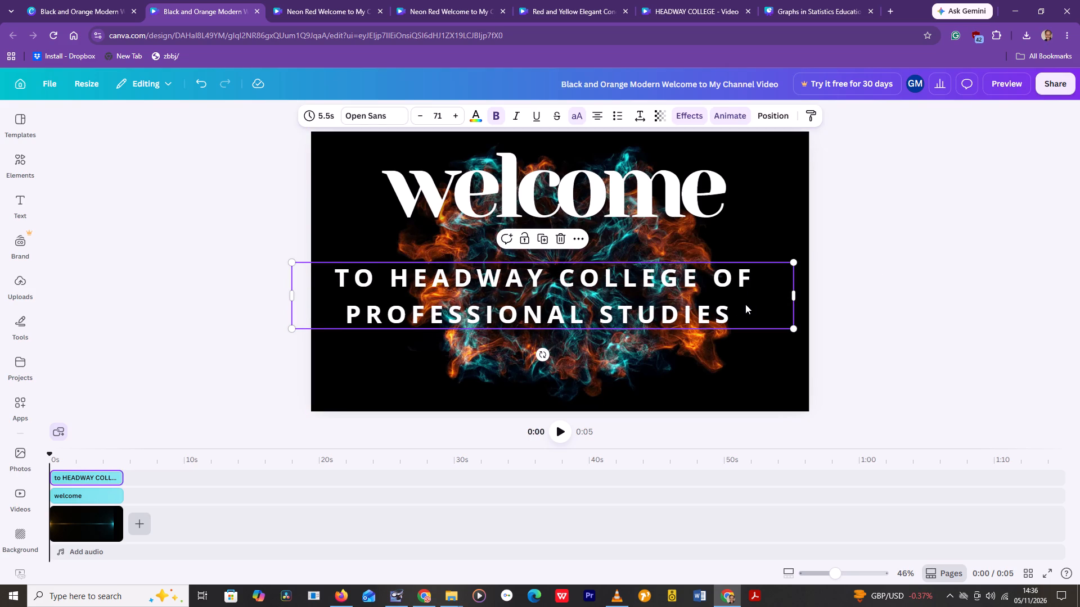
# Select all of the text TO HEADWAY COLLEGE OF PROFESSIONAL STUDIES and open its animation options.
pyautogui.doubleClick(731, 310)
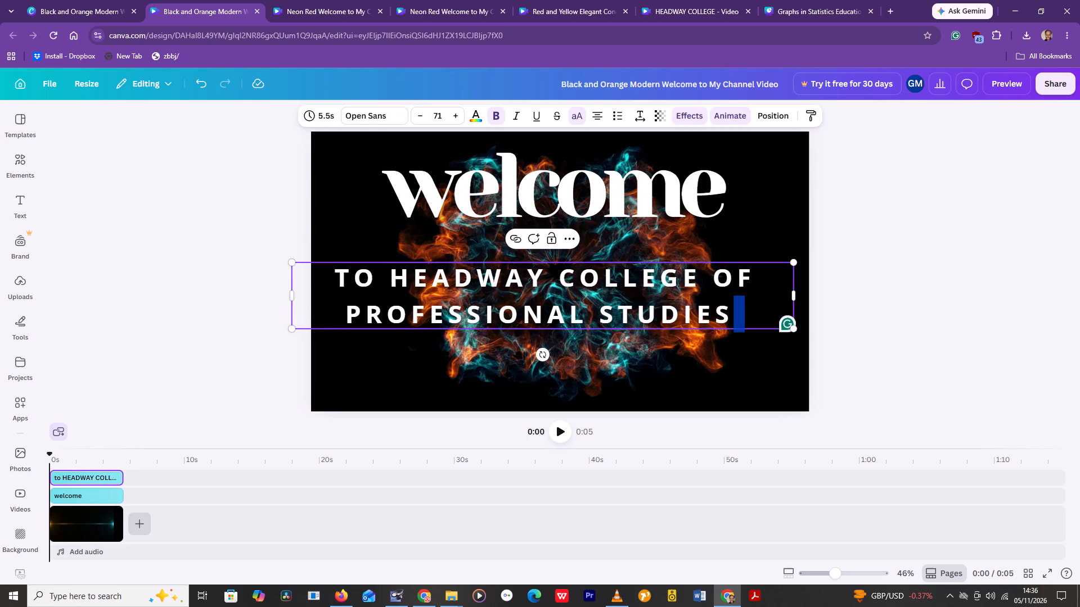
pyautogui.moveTo(731, 309); pyautogui.dragTo(380, 239)
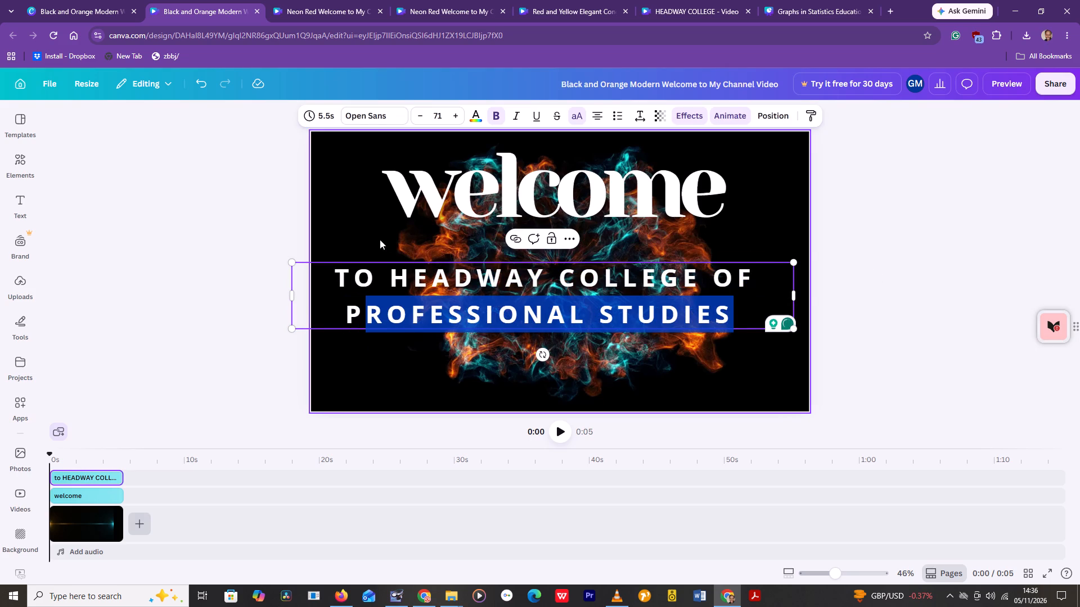
pyautogui.moveTo(380, 239); pyautogui.dragTo(341, 237)
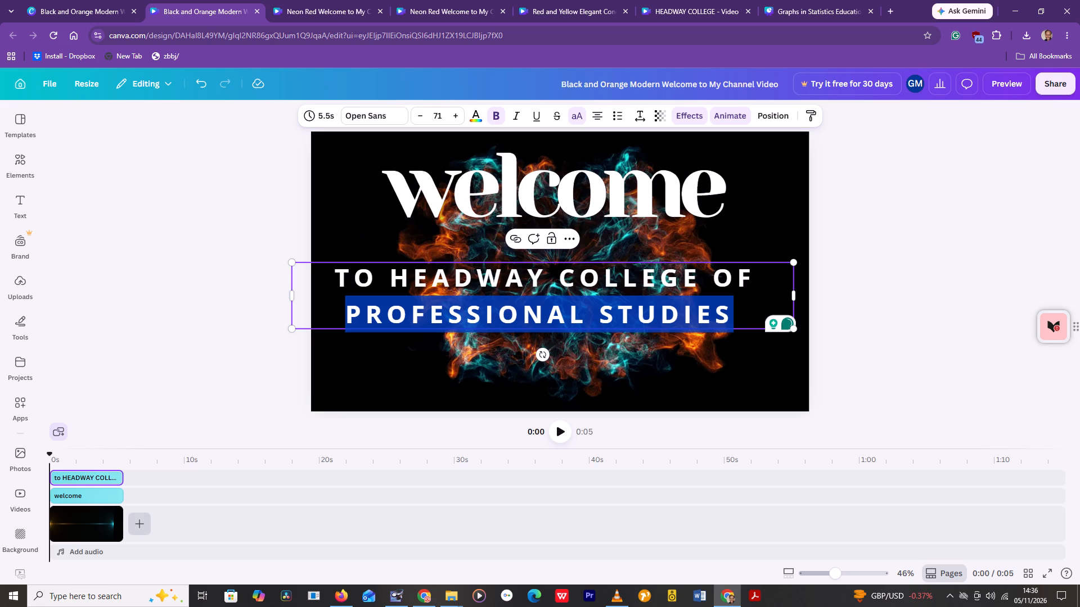
pyautogui.click(614, 297)
pyautogui.moveTo(731, 311); pyautogui.dragTo(598, 318)
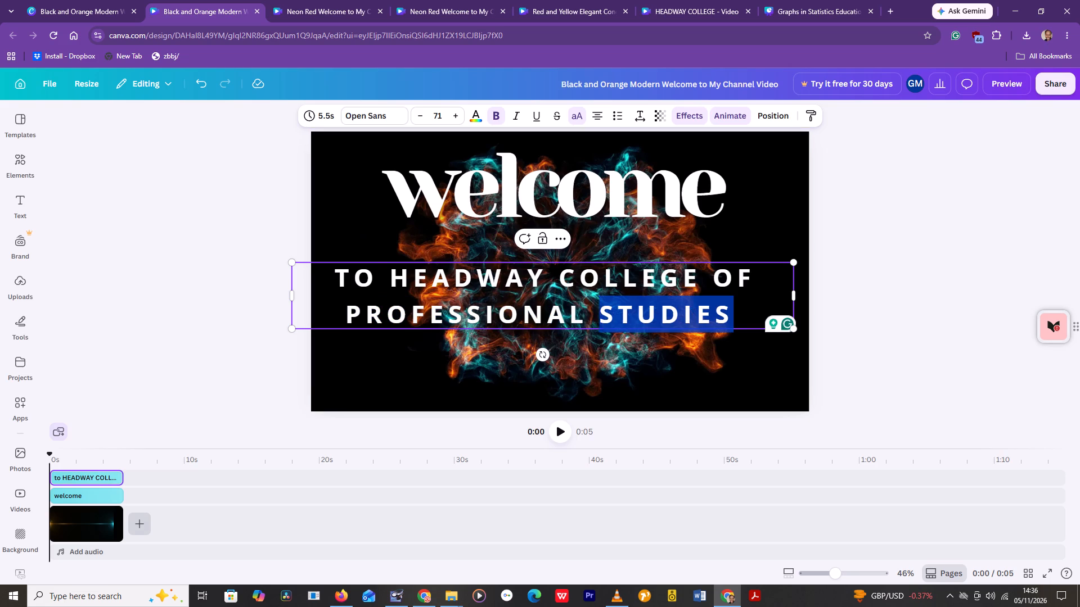
pyautogui.moveTo(598, 318); pyautogui.dragTo(366, 285)
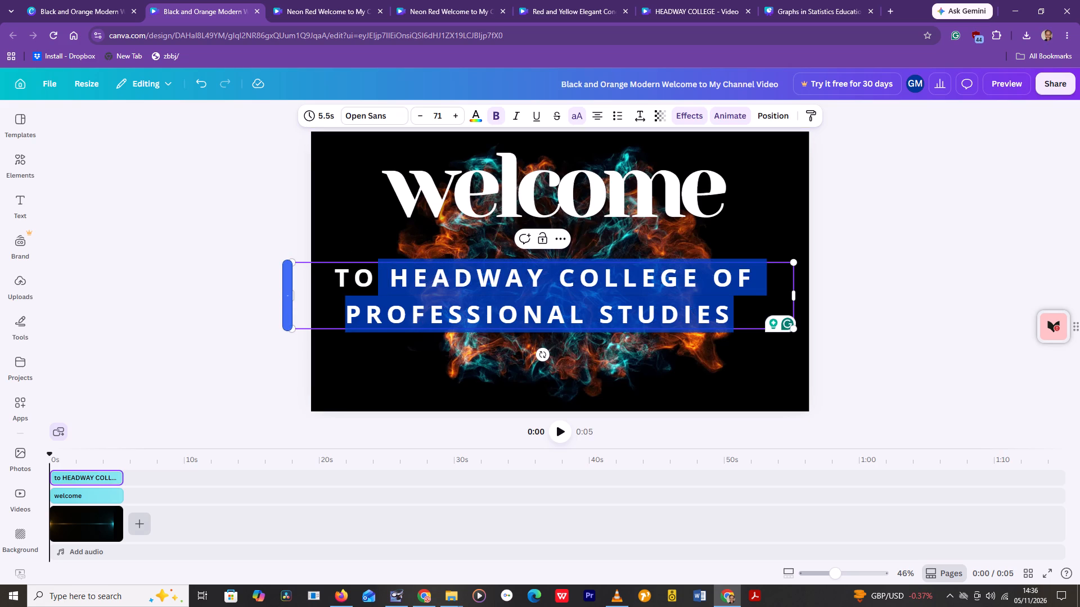
pyautogui.moveTo(366, 285); pyautogui.dragTo(339, 287)
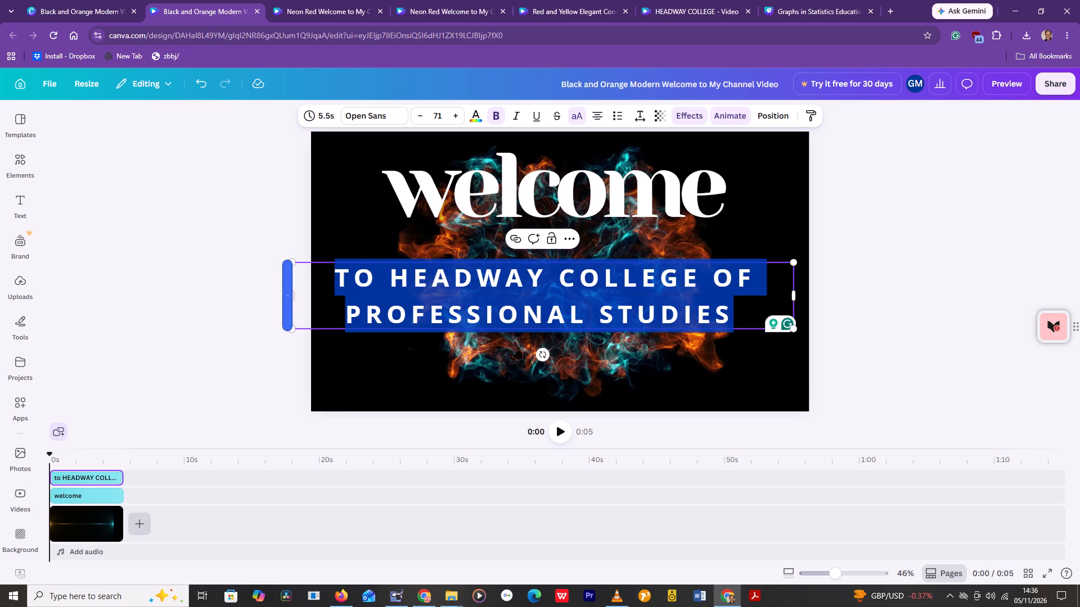
pyautogui.click(730, 123)
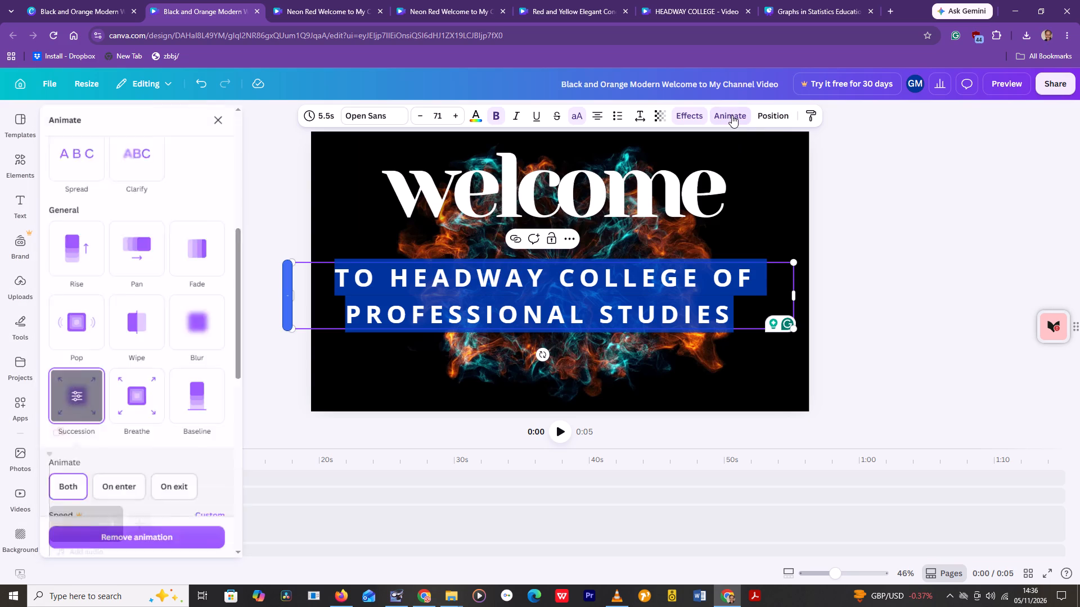
pyautogui.click(732, 115)
pyautogui.click(732, 115)
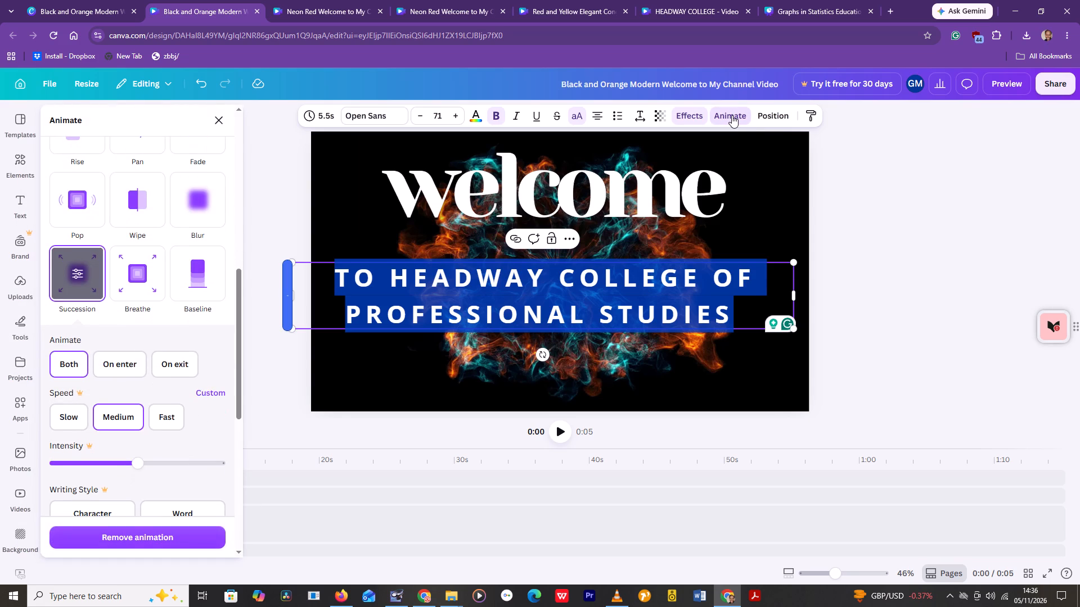
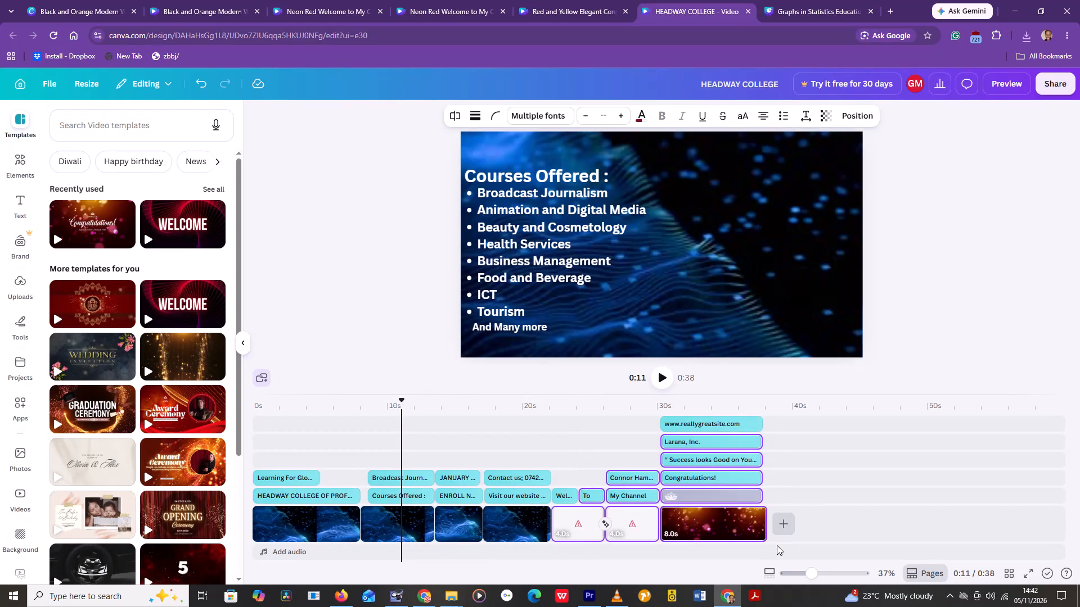
# Delete the three selected pages after the contact page, including the two welcome pages and the red congratulations page.
pyautogui.press('Delete')
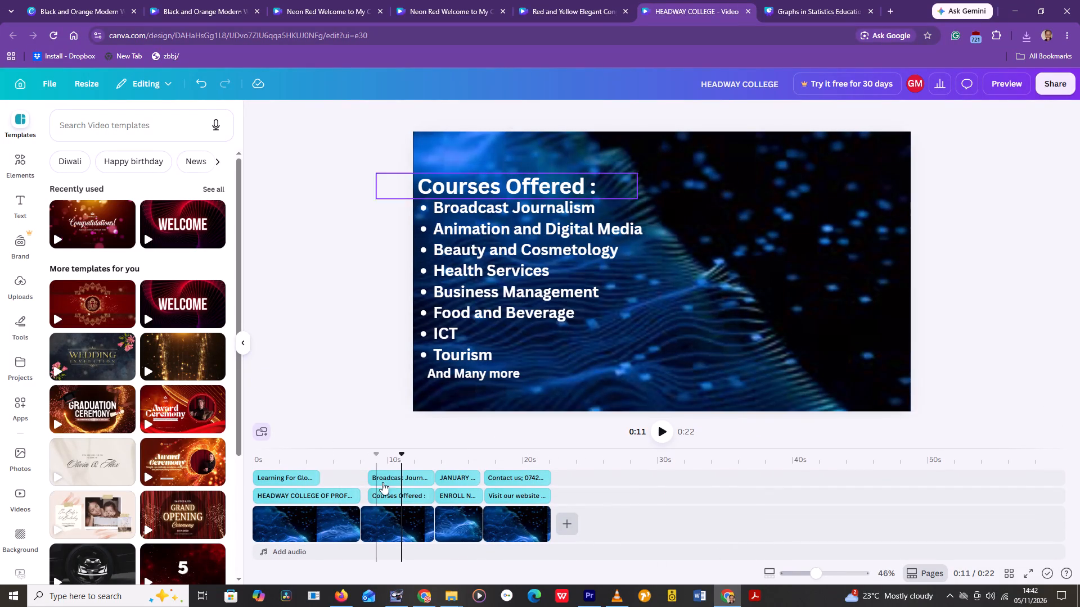
# Return the playhead to the start of the video and save the design.
pyautogui.moveTo(405, 456); pyautogui.dragTo(258, 465)
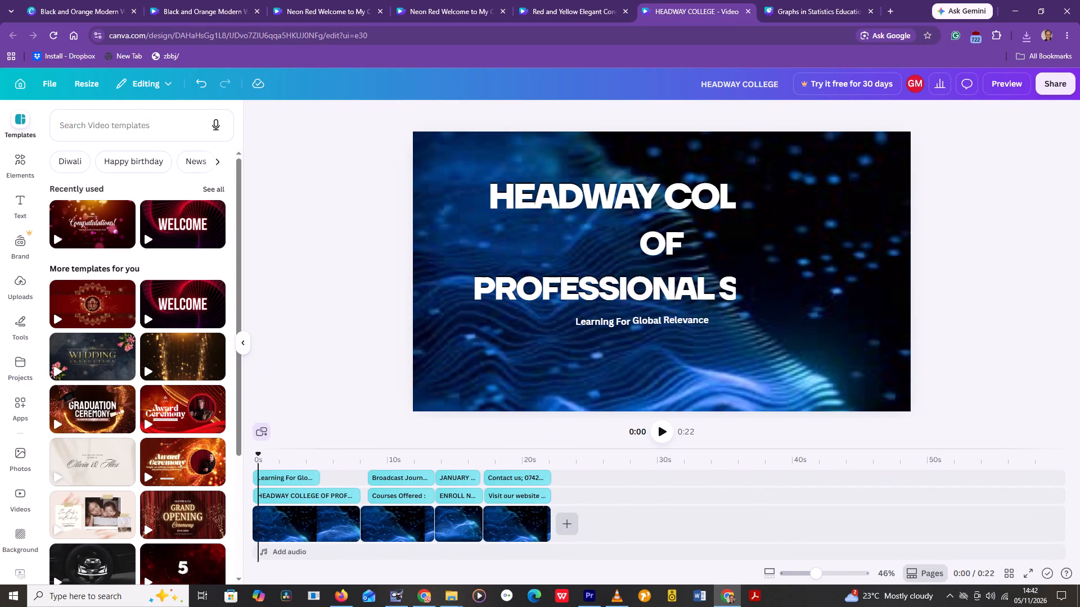
pyautogui.hotkey('ctrl', 's')
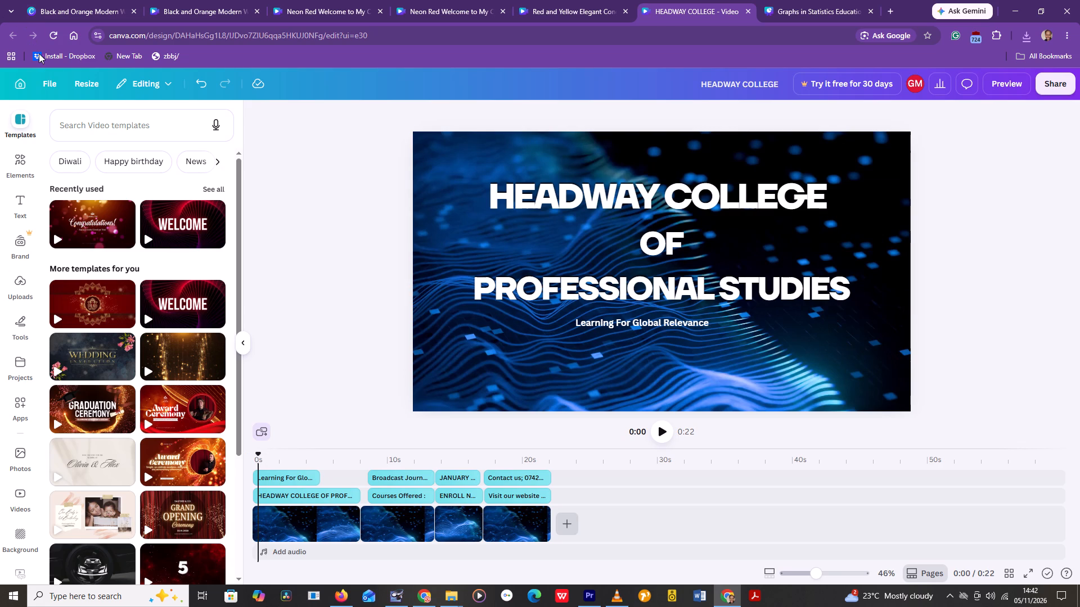
# Download the HEADWAY COLLEGE design as an MP4 video at 1080p quality.
pyautogui.click(49, 76)
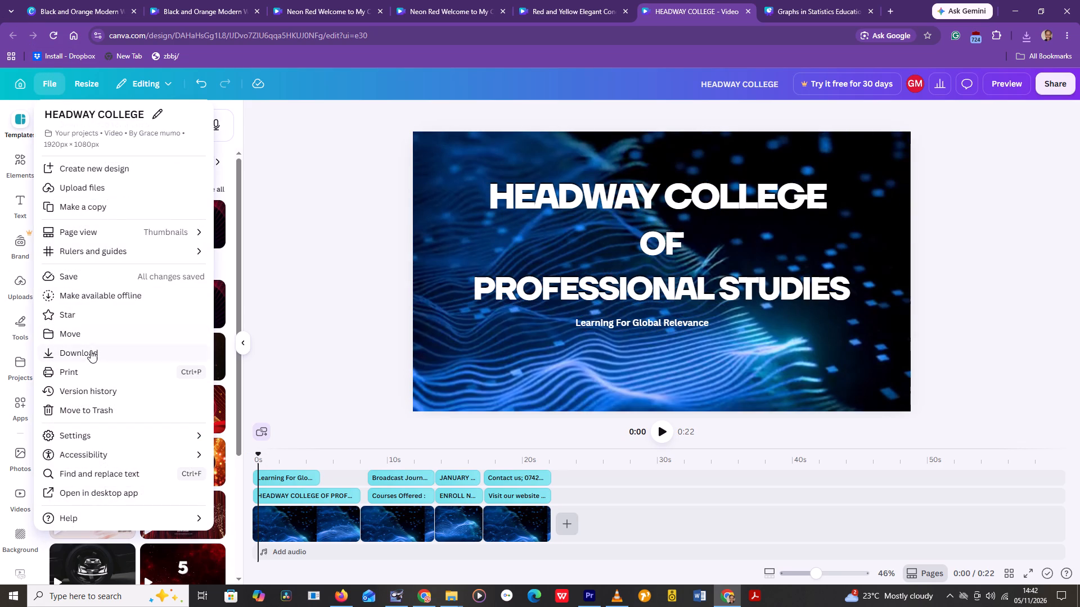
pyautogui.click(89, 356)
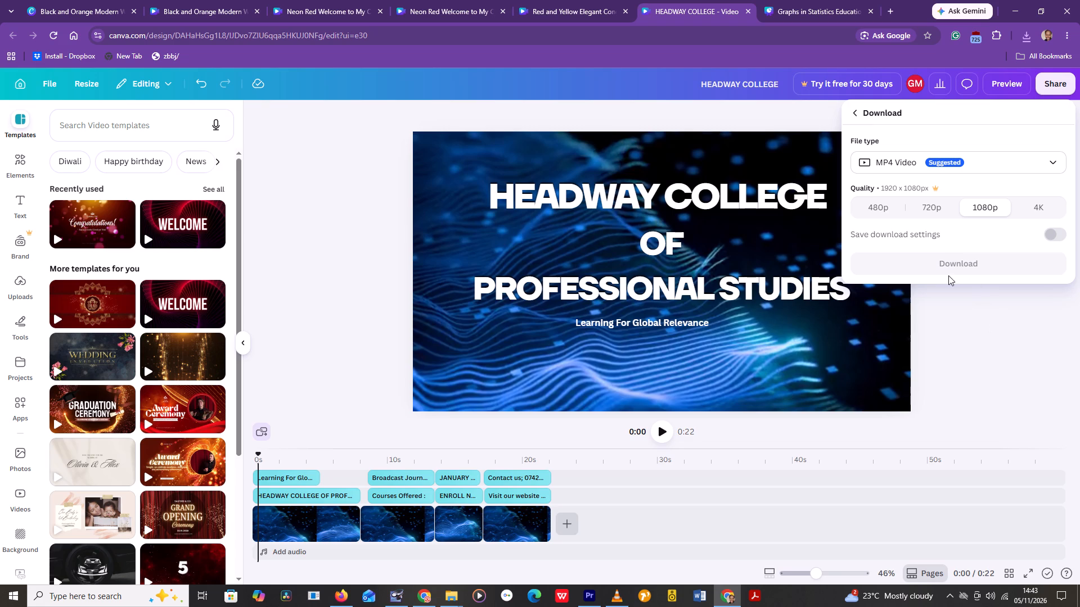
pyautogui.click(926, 258)
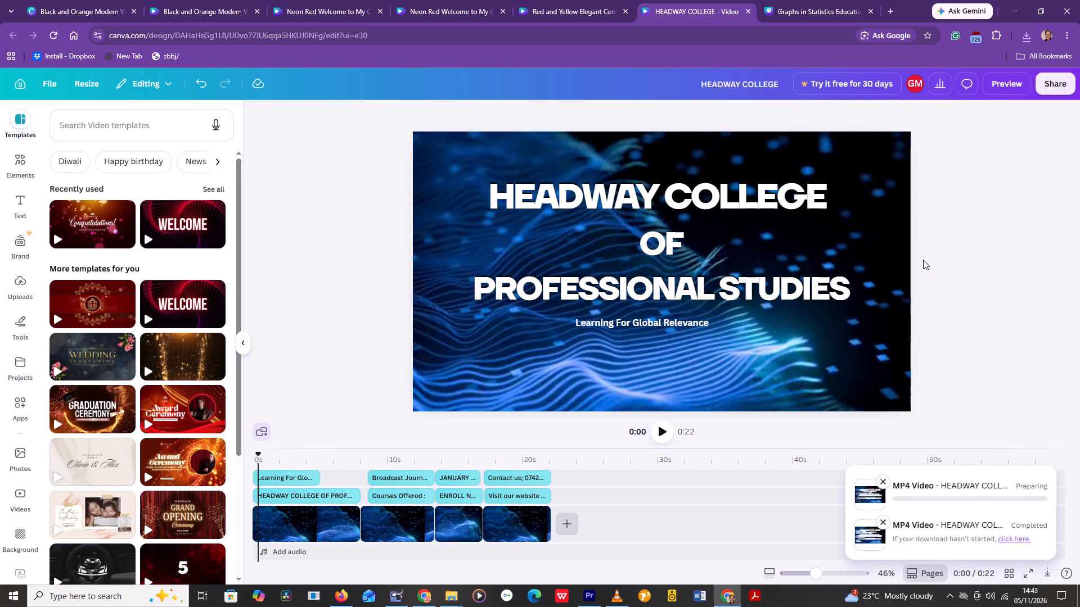
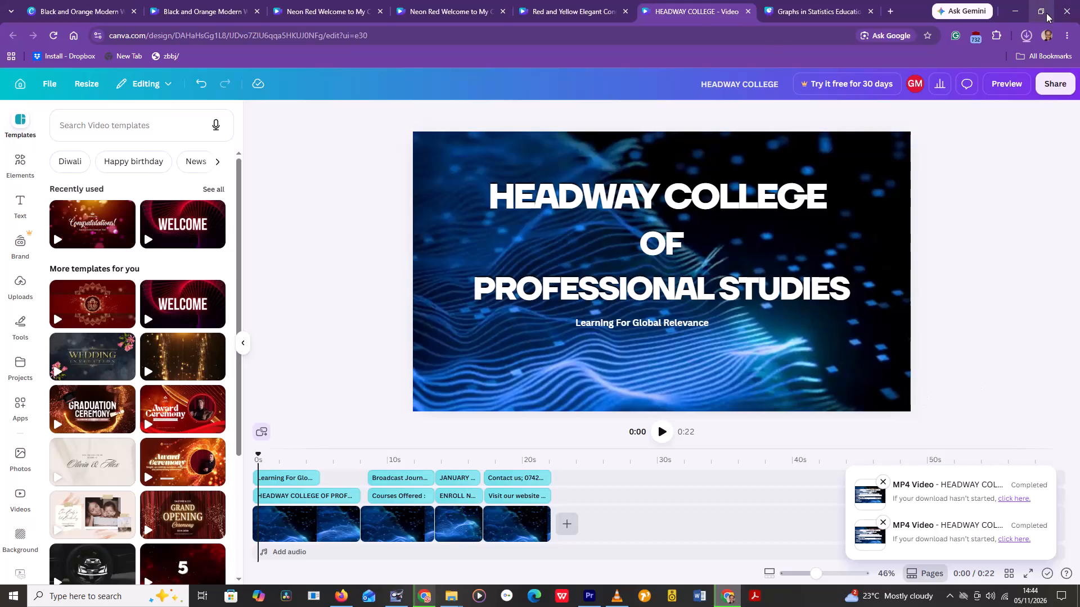
# Open the browser's recent download history to check the progress of the HEADWAY COLLEGE video download.
pyautogui.click(1025, 38)
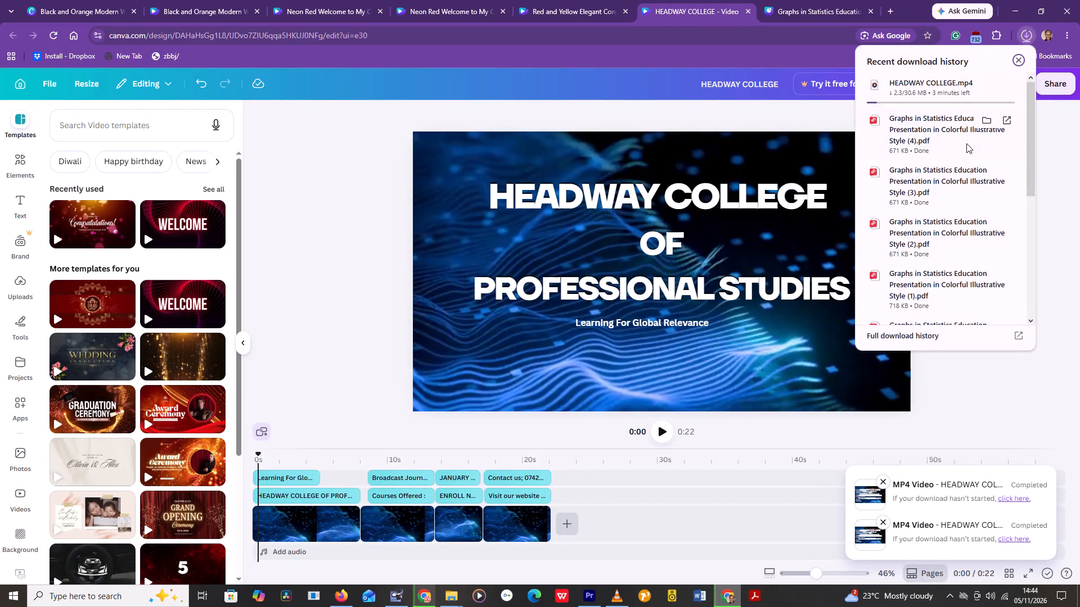
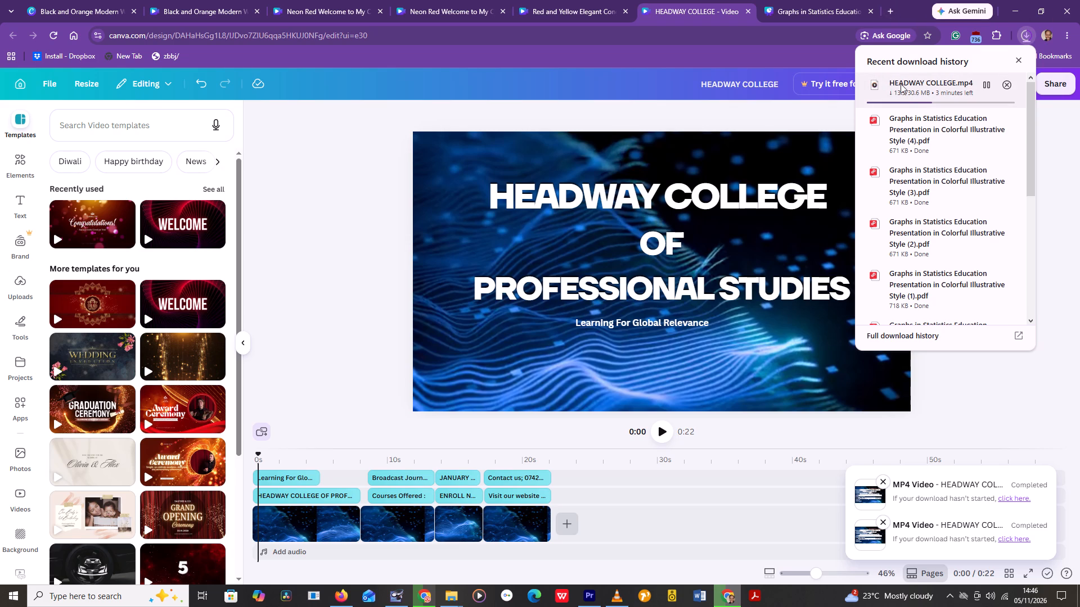
# Open the full download history and check the progress of the HEADWAY COLLEGE.mp4 download among the listed files.
pyautogui.click(1015, 333)
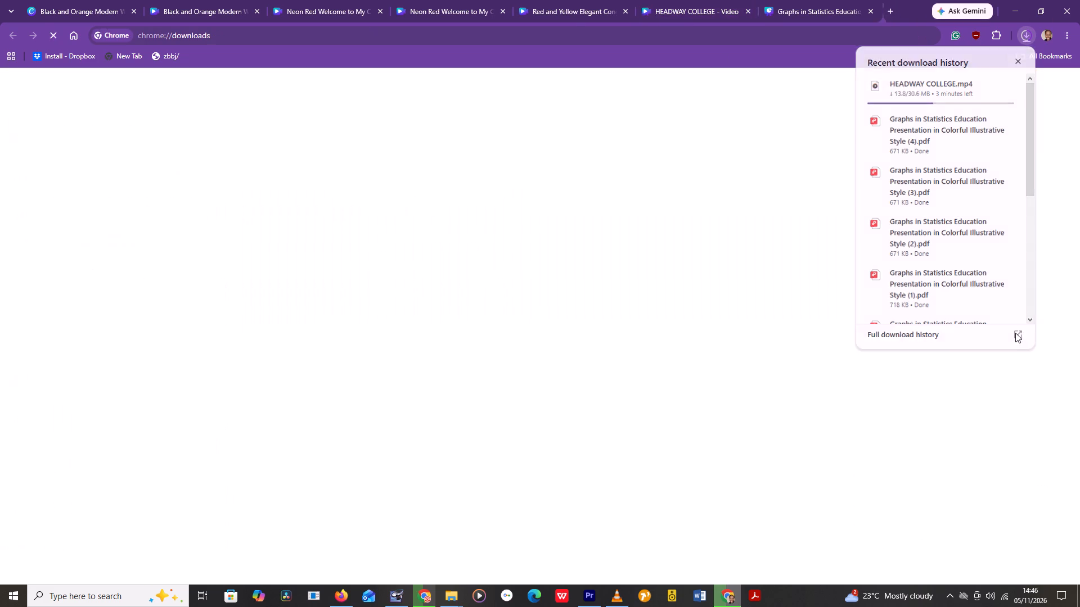
pyautogui.scroll(-3, 538, 420)
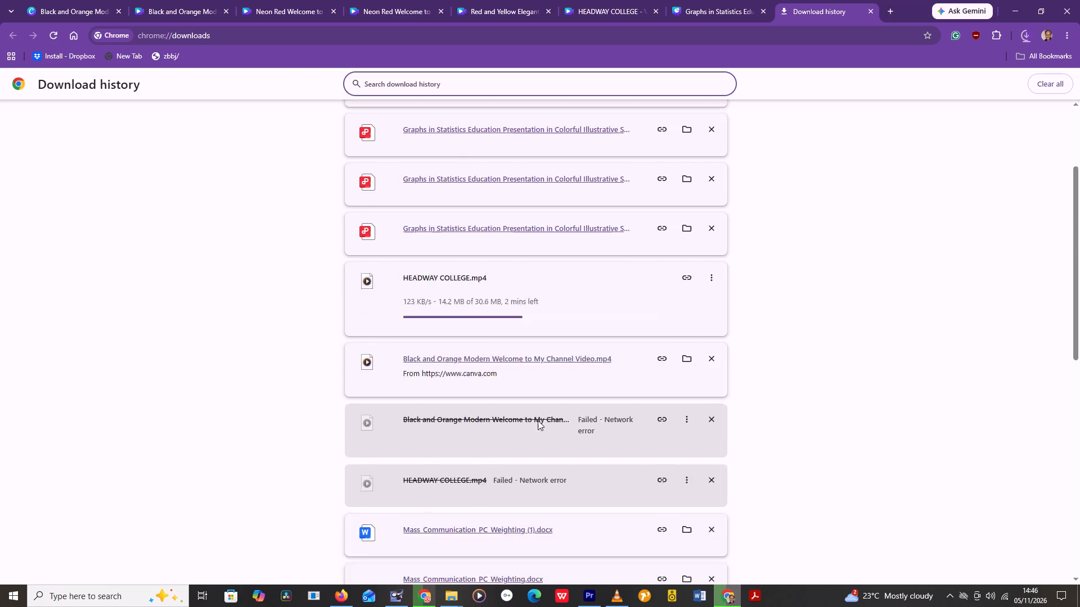
pyautogui.scroll(-2, 538, 420)
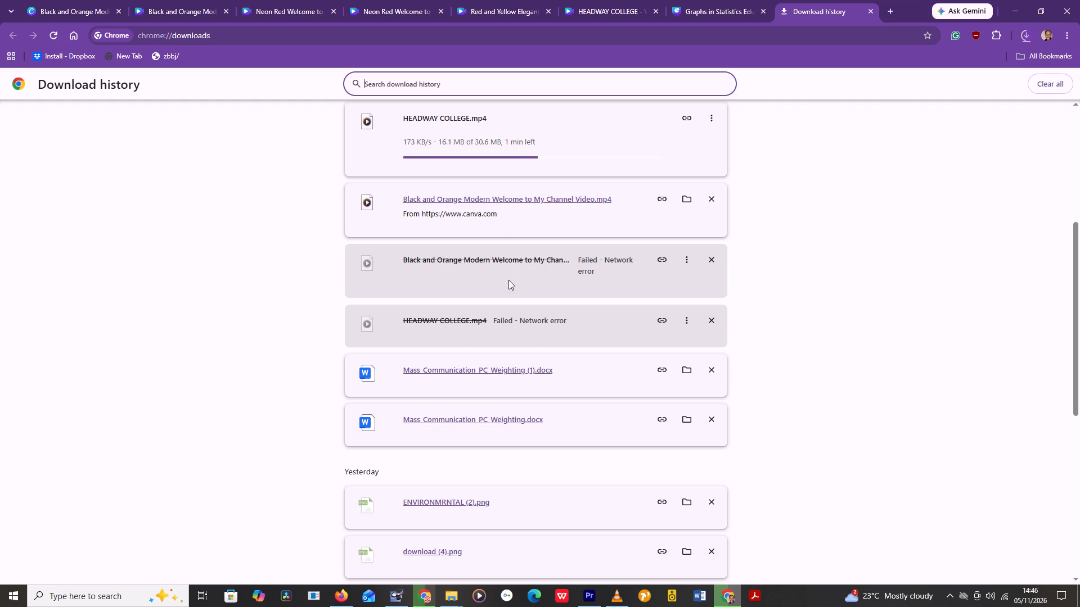
pyautogui.scroll(4, 508, 280)
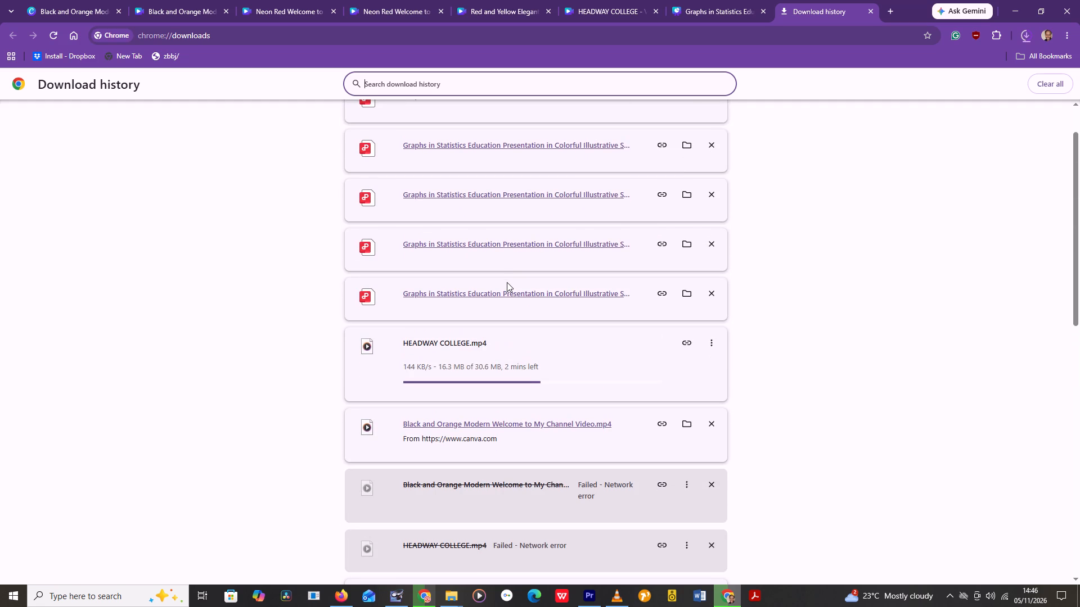
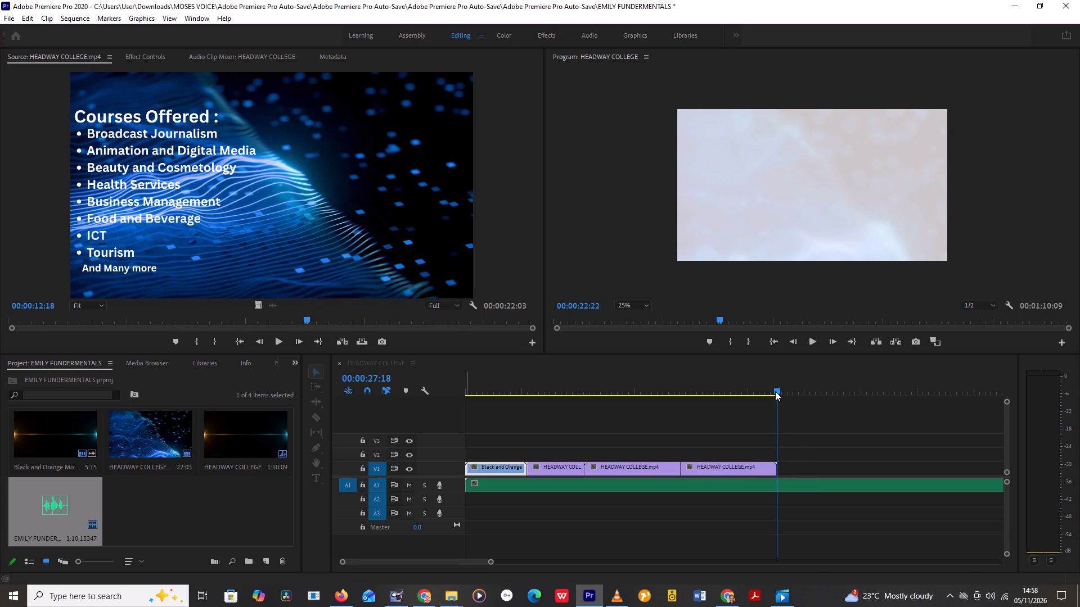
# Scrub through the last HEADWAY COLLEGE.mp4 clips on track V1 to review the closing enrolment, website and contact text.
pyautogui.moveTo(775, 388); pyautogui.dragTo(764, 389)
pyautogui.moveTo(778, 393); pyautogui.dragTo(777, 393)
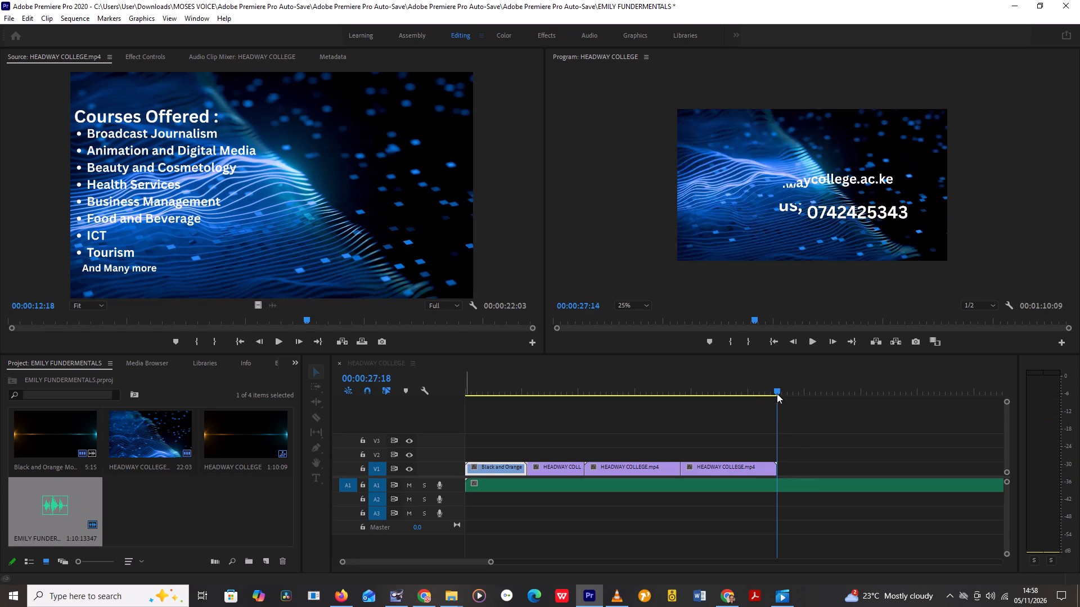
pyautogui.moveTo(777, 393); pyautogui.dragTo(717, 400)
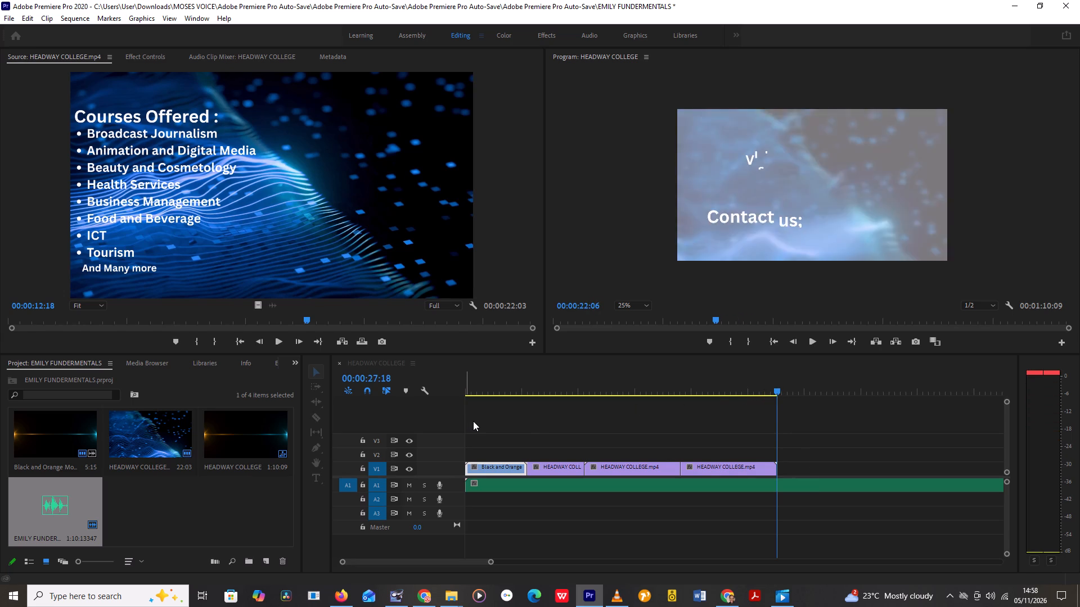
pyautogui.click(473, 421)
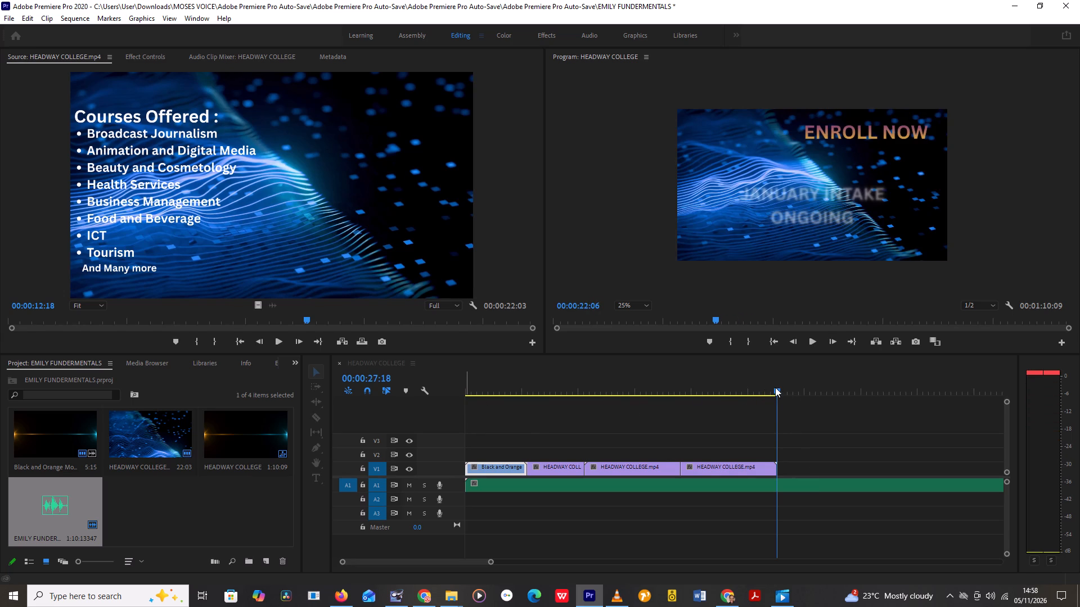
pyautogui.moveTo(775, 387); pyautogui.dragTo(787, 385)
pyautogui.moveTo(772, 388); pyautogui.dragTo(759, 389)
pyautogui.moveTo(777, 387); pyautogui.dragTo(769, 387)
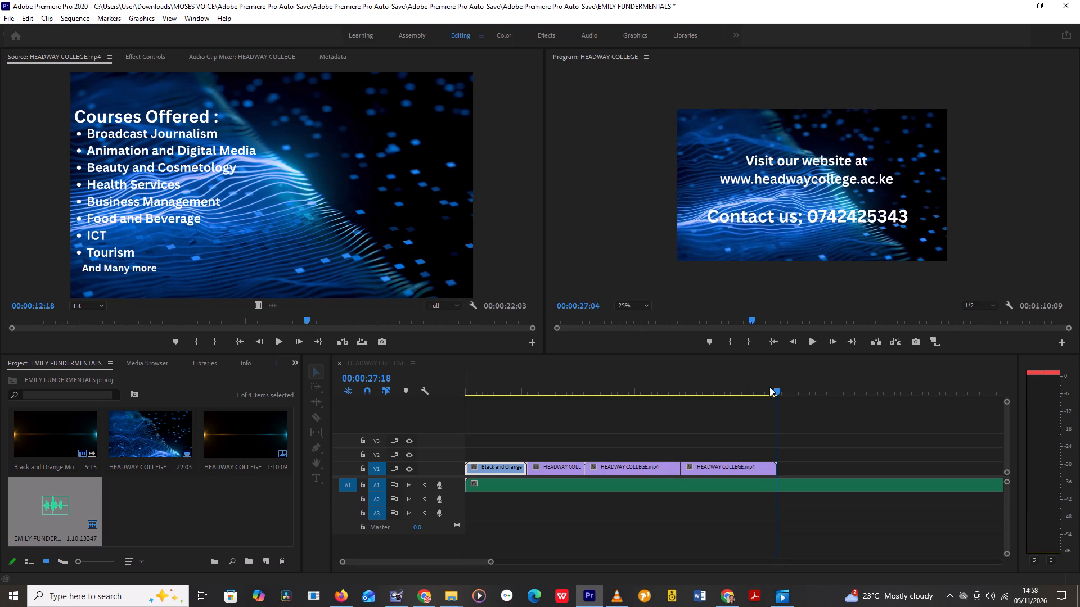
pyautogui.moveTo(769, 387); pyautogui.dragTo(741, 389)
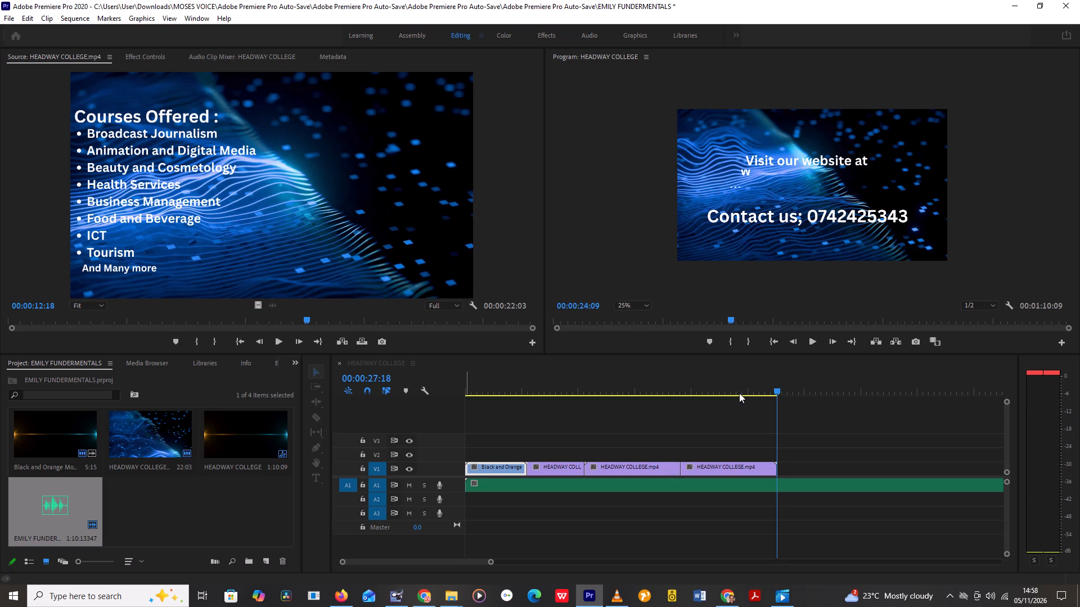
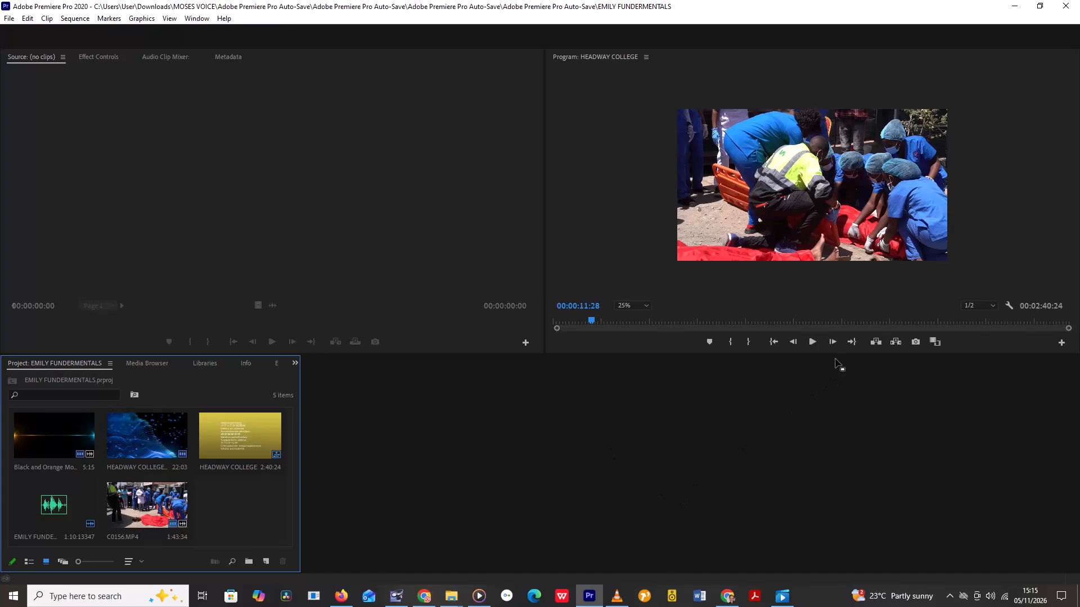
# Play the HEADWAY COLLEGE sequence from 00:00:11:28 through the courses list to the January intake text.
pyautogui.click(811, 345)
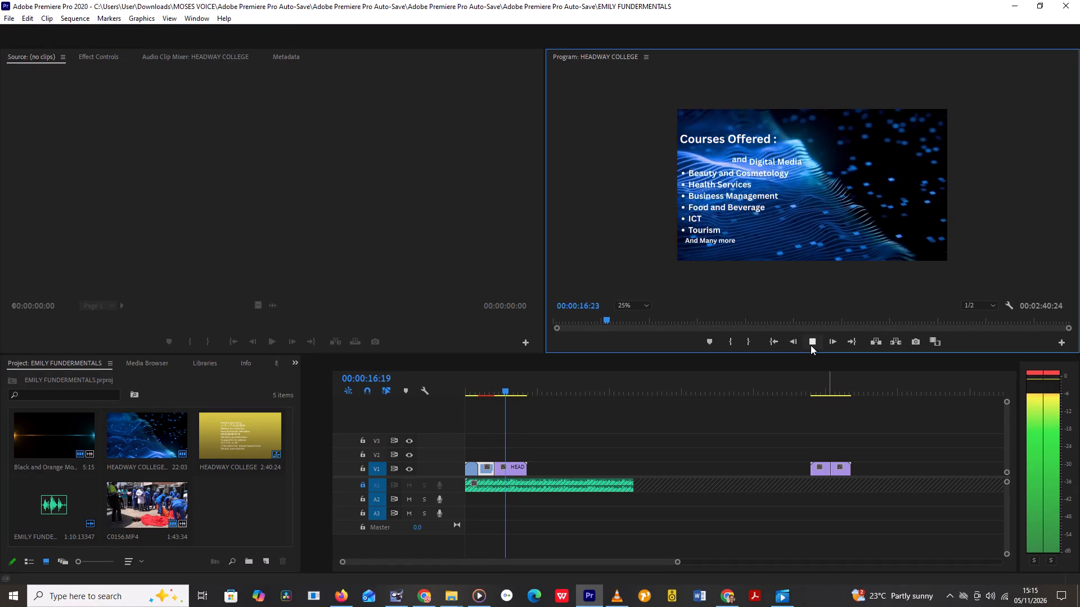
pyautogui.click(811, 345)
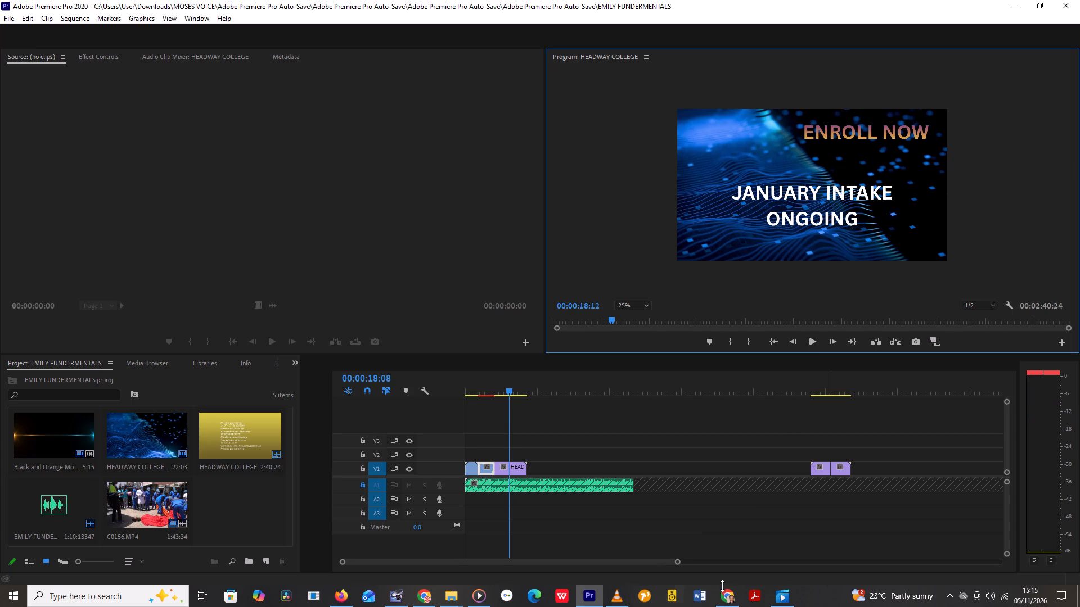
# Switch to the HEADWAY COLLEGE Canva design in Chrome and move the JANUARY INTAKE and ENROLL NOW texts directly after the courses list, at about 21 s.
pyautogui.click(732, 600)
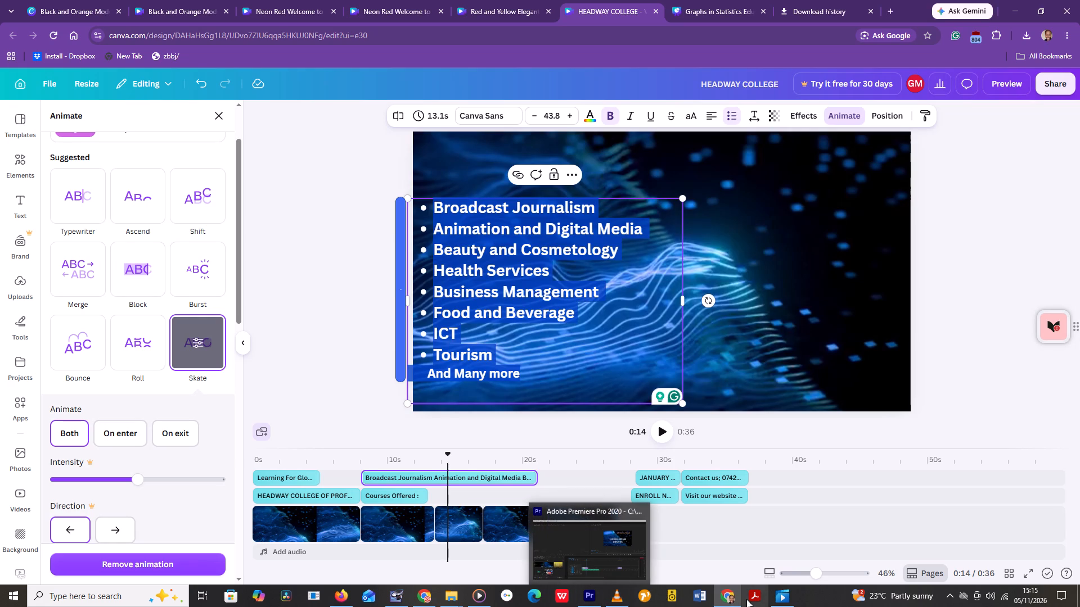
pyautogui.click(604, 476)
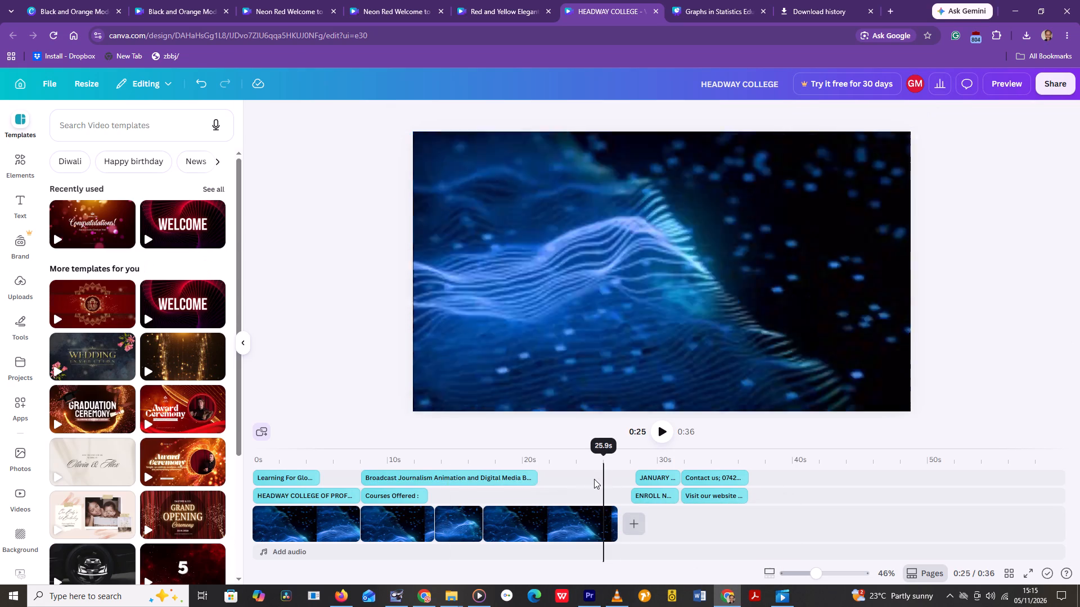
pyautogui.click(529, 485)
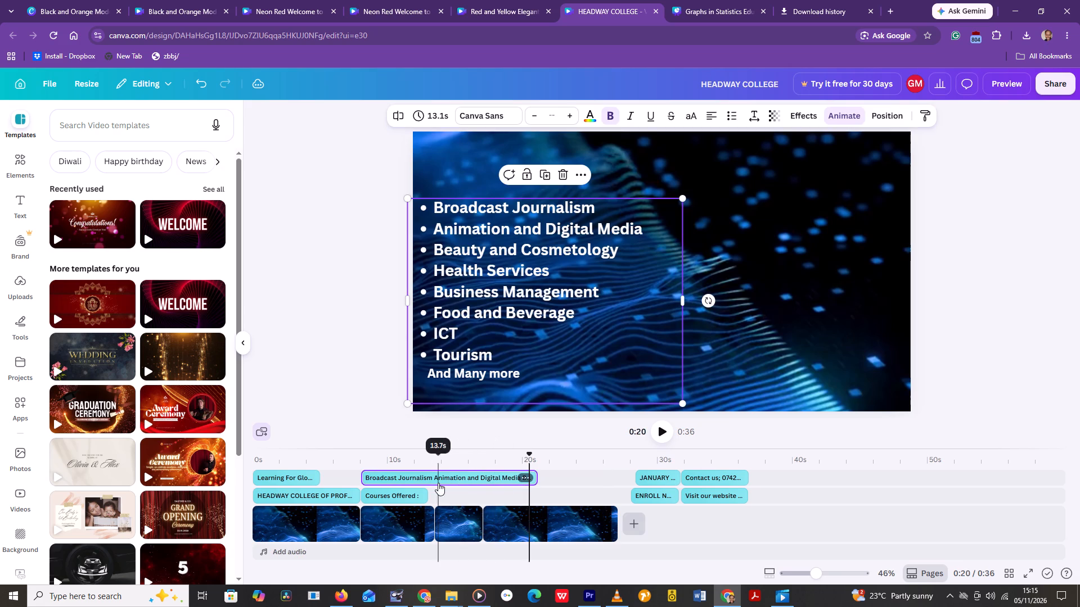
pyautogui.click(368, 478)
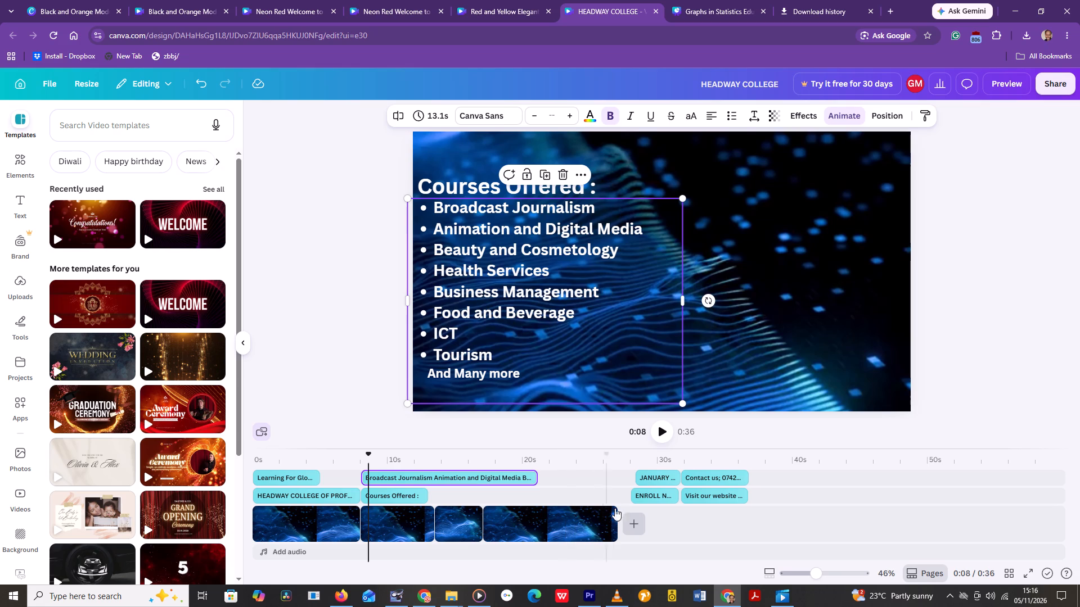
pyautogui.moveTo(649, 474); pyautogui.dragTo(646, 474)
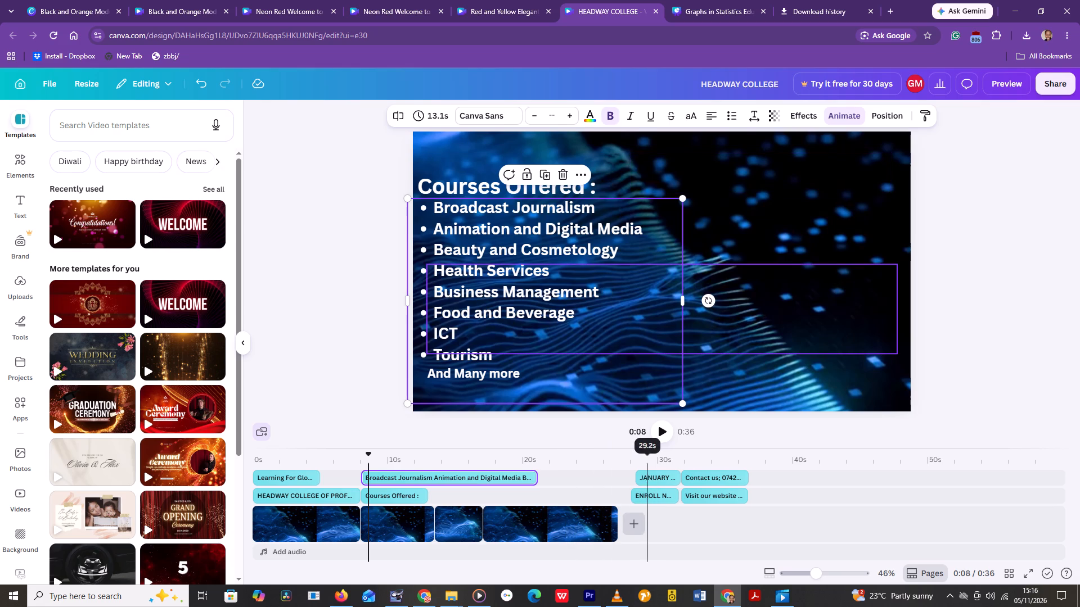
pyautogui.moveTo(646, 474); pyautogui.dragTo(561, 478)
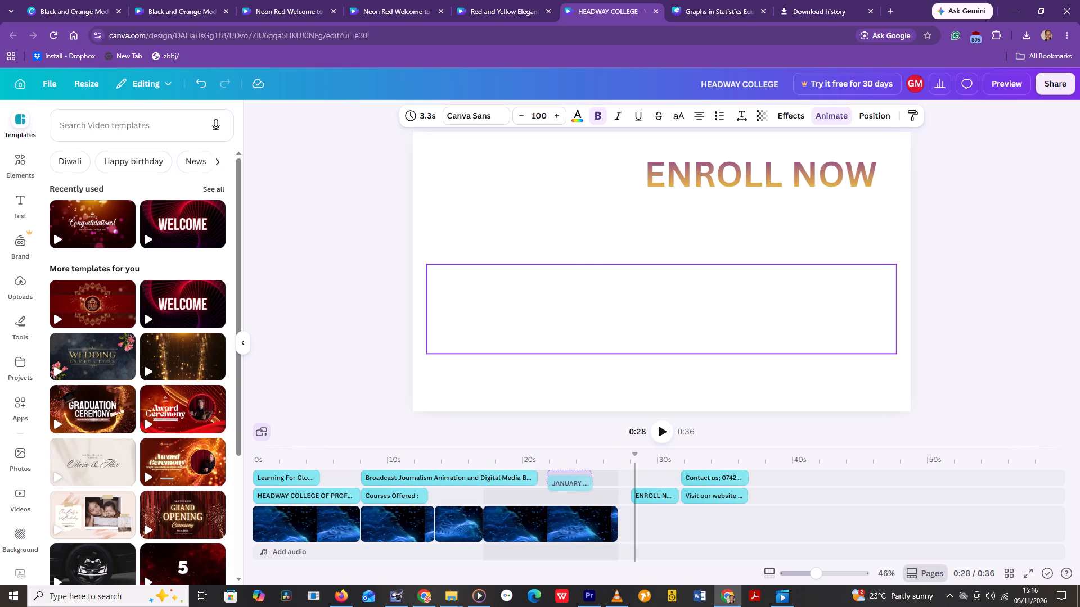
pyautogui.moveTo(561, 478); pyautogui.dragTo(557, 475)
pyautogui.moveTo(656, 495); pyautogui.dragTo(565, 493)
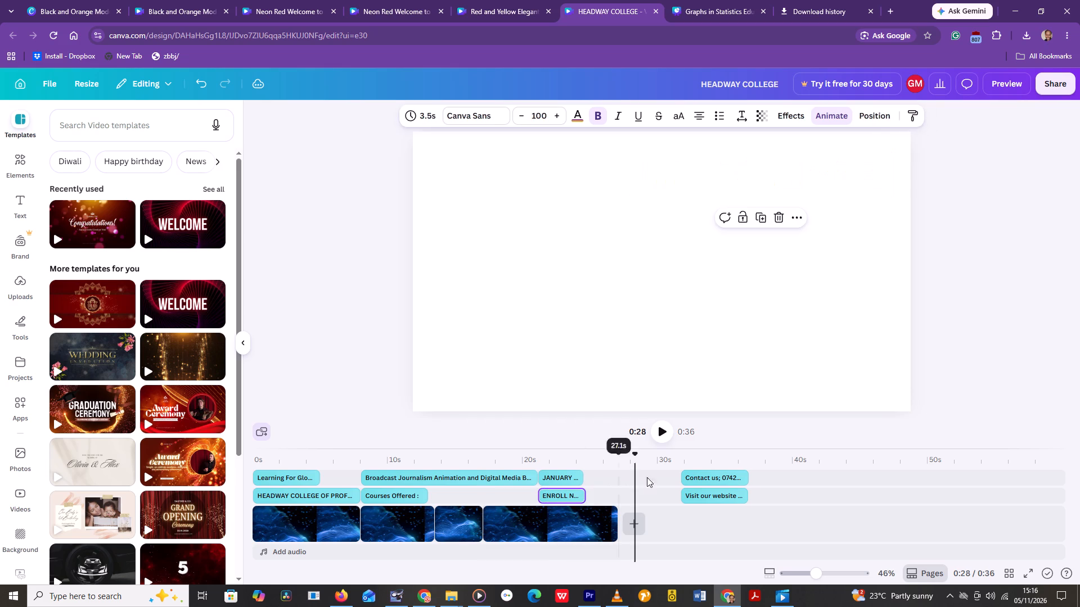
# Move the "Contact us" and "Visit our website" texts directly after the enrolment texts, starting at about 25 s.
pyautogui.moveTo(703, 469); pyautogui.dragTo(672, 473)
pyautogui.moveTo(713, 475); pyautogui.dragTo(699, 476)
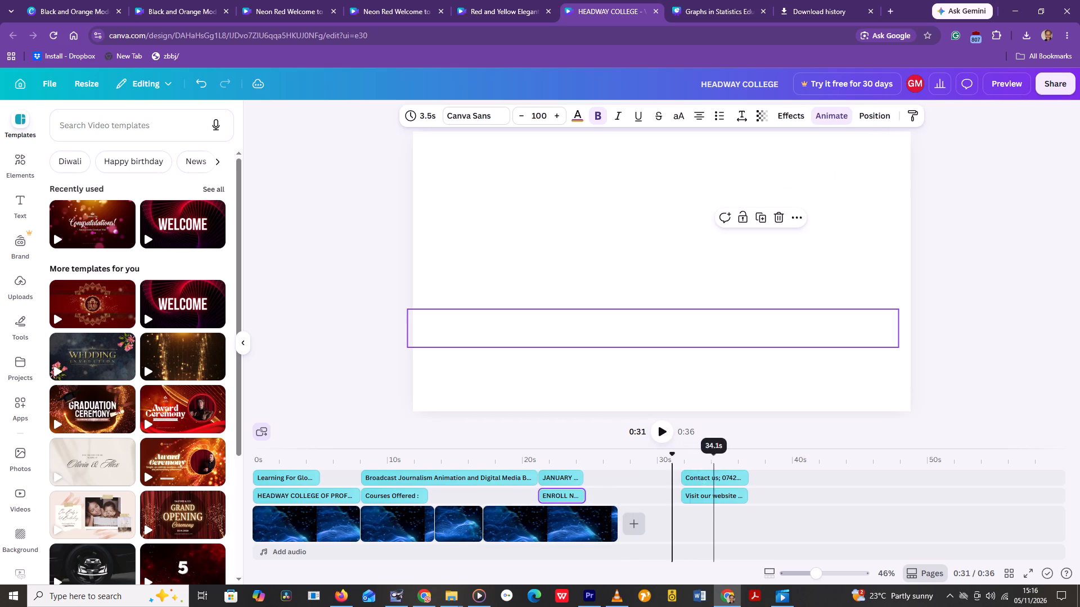
pyautogui.moveTo(699, 476); pyautogui.dragTo(623, 477)
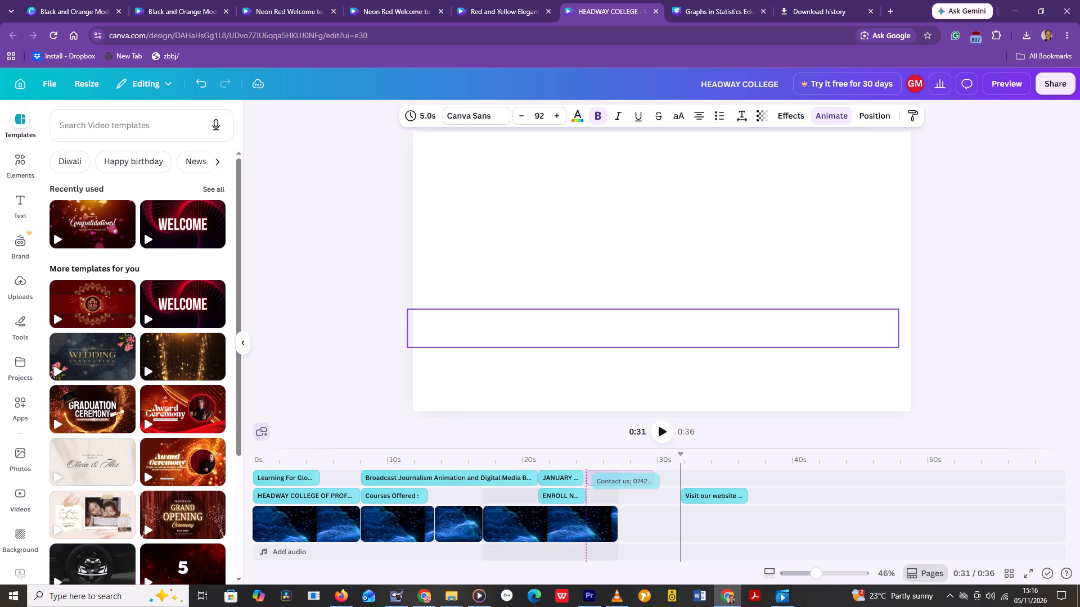
pyautogui.moveTo(623, 477); pyautogui.dragTo(618, 473)
pyautogui.moveTo(715, 497); pyautogui.dragTo(681, 493)
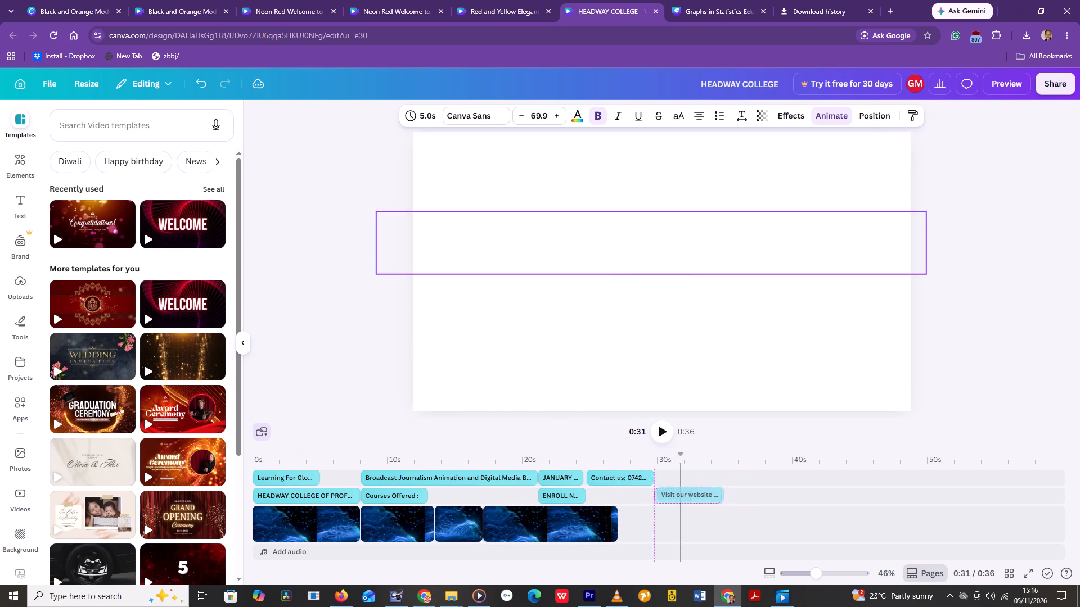
pyautogui.moveTo(681, 493); pyautogui.dragTo(622, 497)
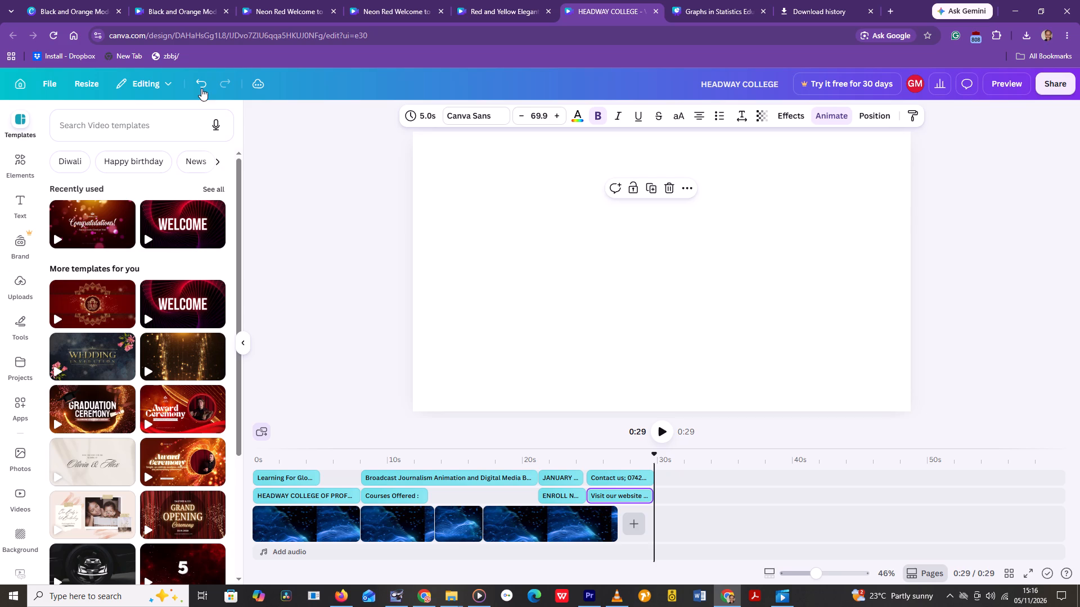
# Download the HEADWAY COLLEGE design as an MP4 video in 1080p.
pyautogui.click(44, 81)
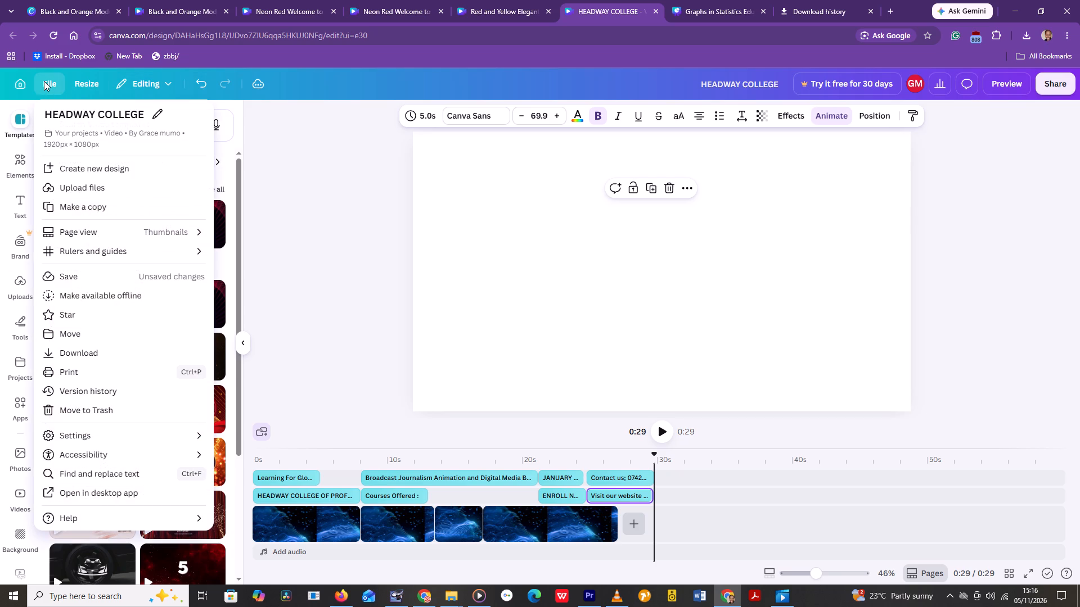
pyautogui.click(93, 354)
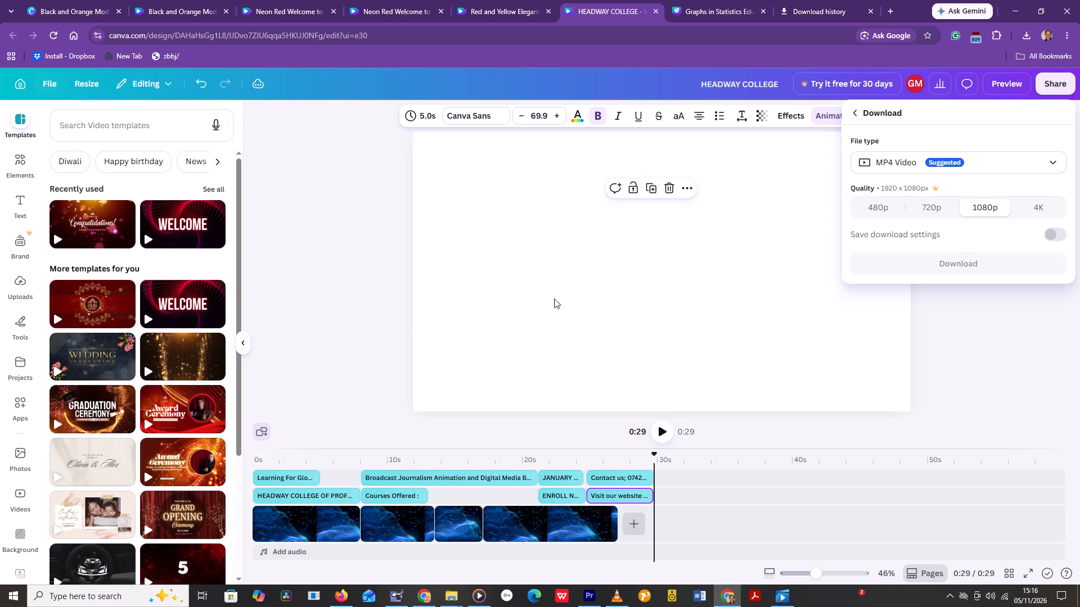
pyautogui.click(944, 265)
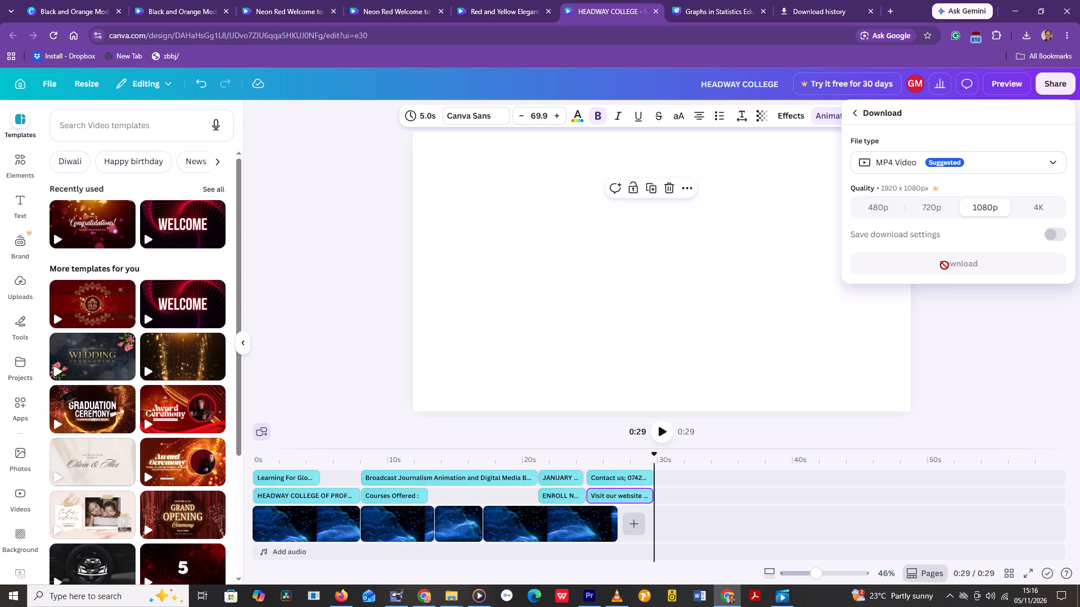
pyautogui.click(943, 266)
pyautogui.click(939, 259)
pyautogui.click(983, 259)
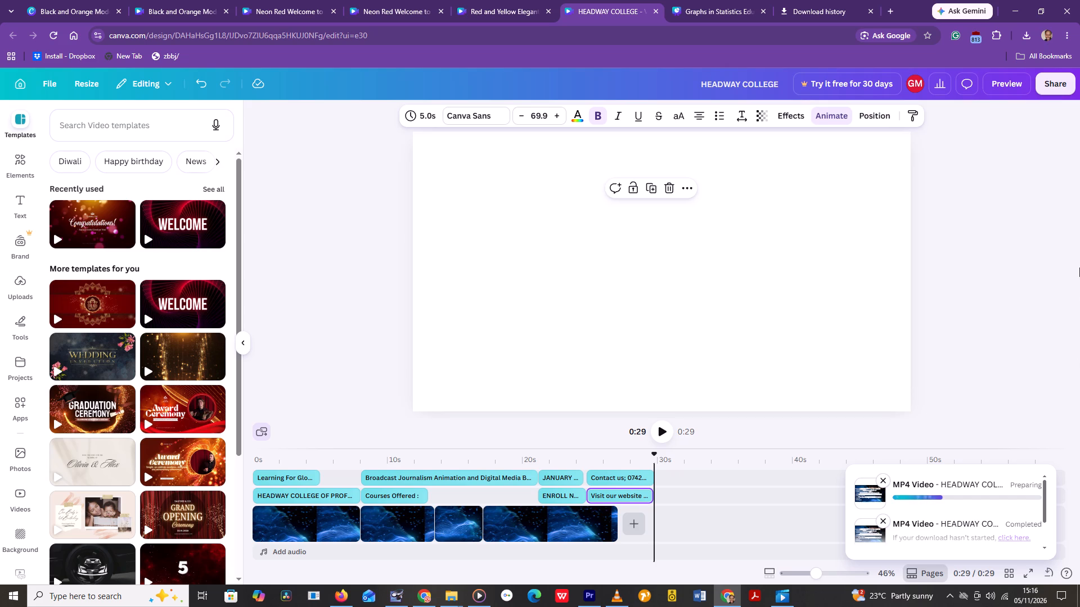
# Check the browser's recent download history for the new HEADWAY COLLEGE video and its download progress.
pyautogui.click(1028, 32)
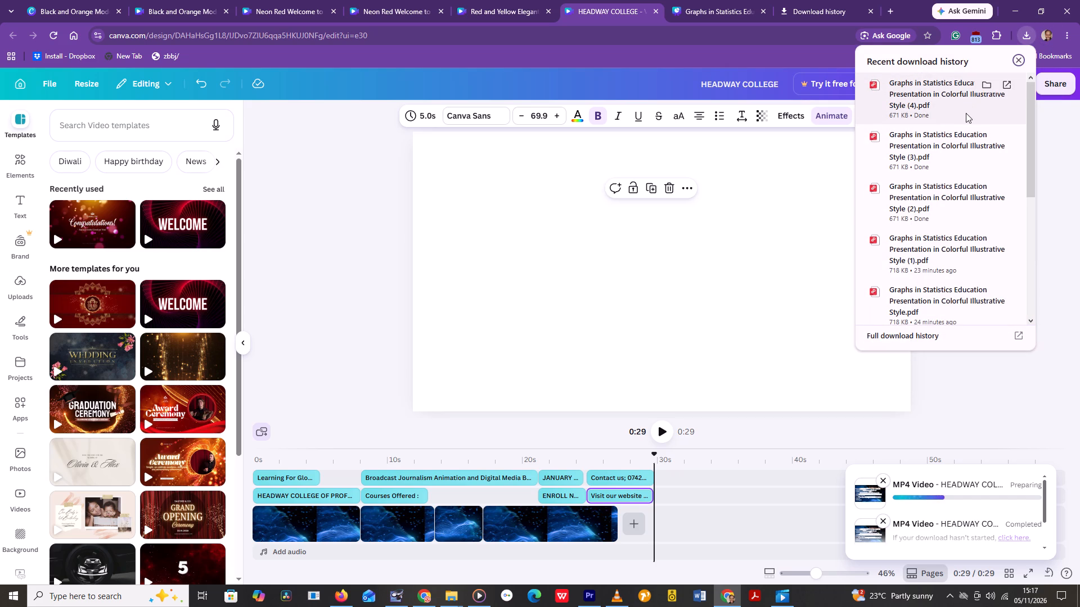
pyautogui.scroll(3, 966, 113)
pyautogui.scroll(-10, 966, 114)
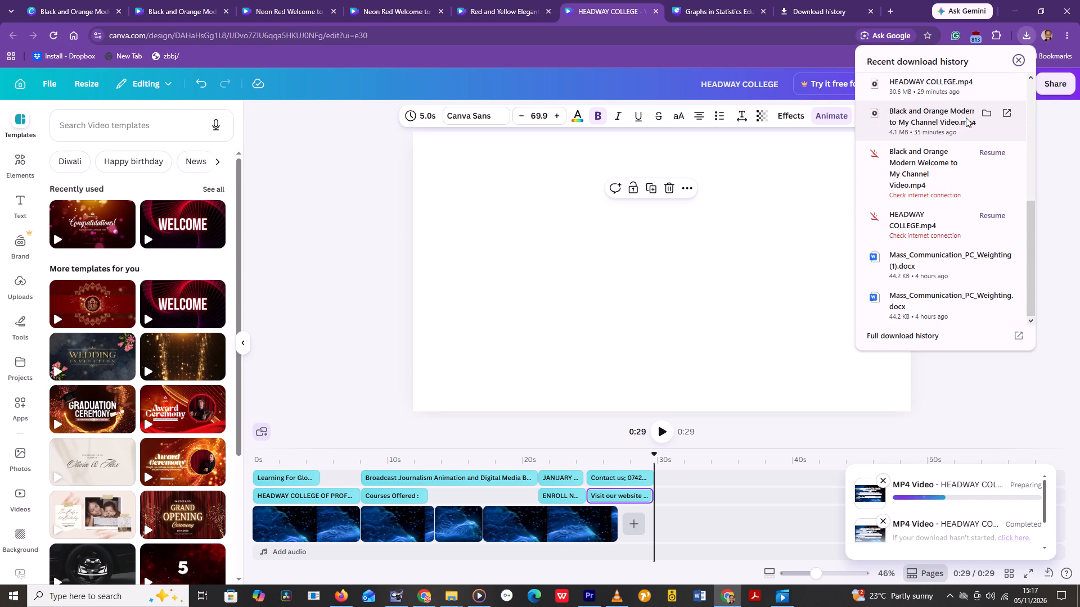
pyautogui.scroll(4, 966, 117)
pyautogui.scroll(-9, 966, 117)
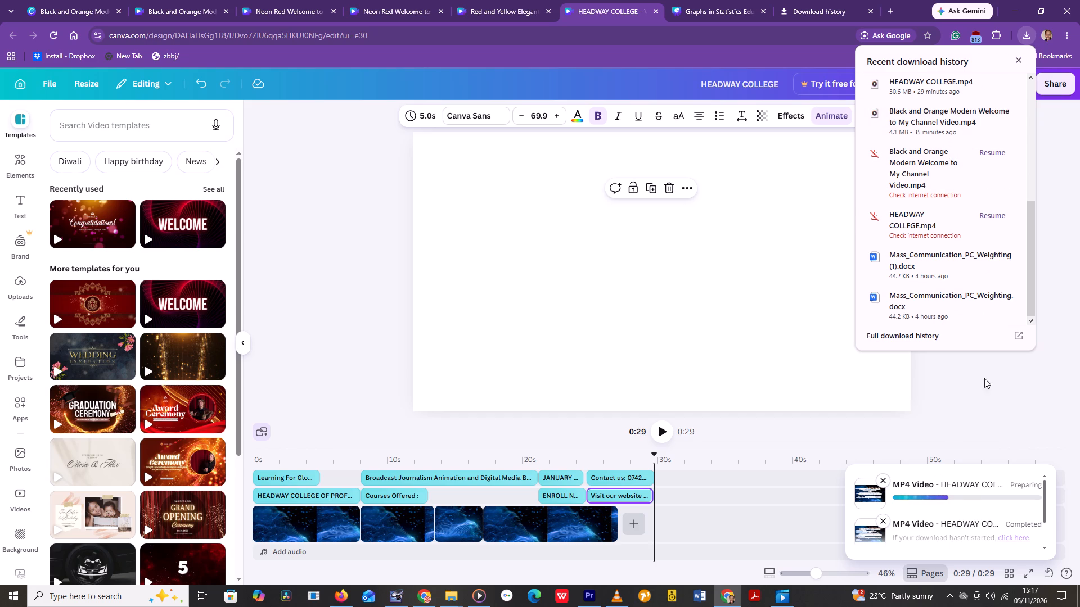
pyautogui.scroll(7, 969, 112)
pyautogui.scroll(-1, 956, 125)
pyautogui.scroll(3, 956, 125)
pyautogui.scroll(-1, 961, 122)
pyautogui.scroll(3, 962, 121)
pyautogui.scroll(-1, 939, 130)
pyautogui.scroll(11, 940, 129)
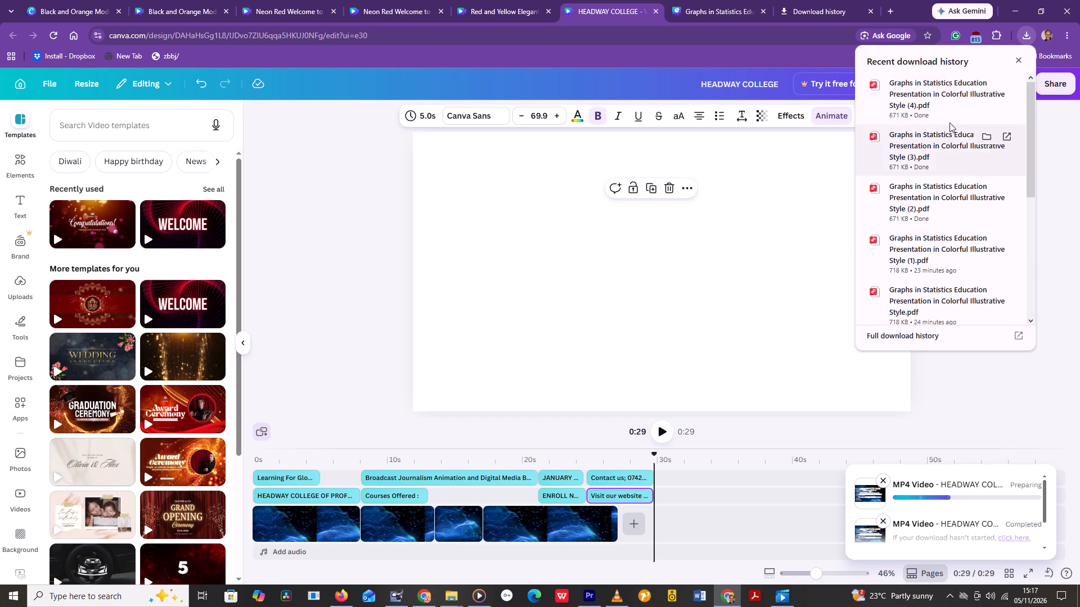
pyautogui.scroll(7, 949, 123)
pyautogui.click(1020, 59)
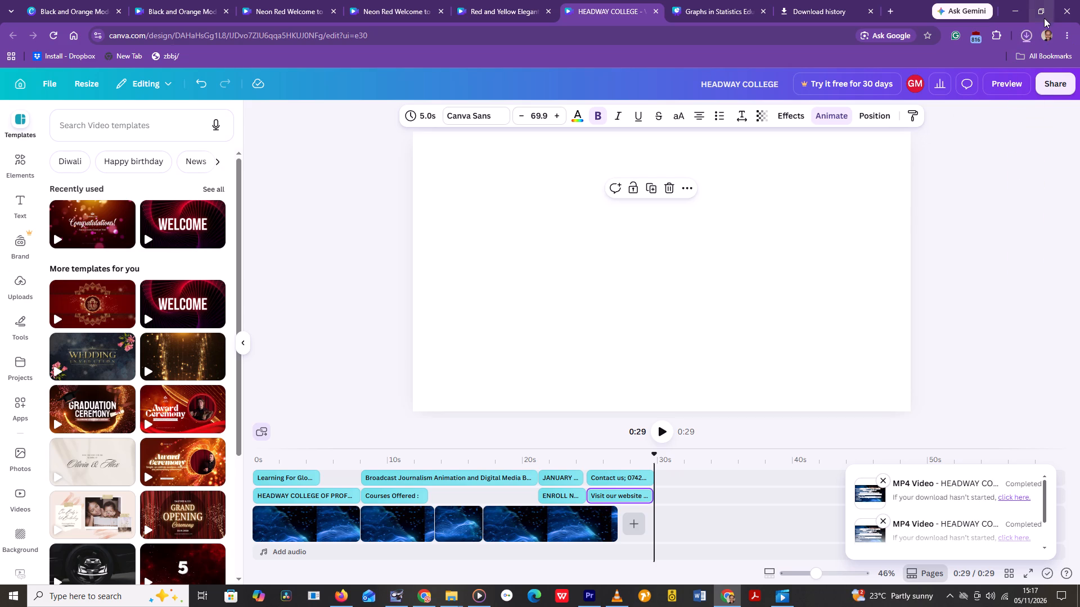
pyautogui.click(1028, 29)
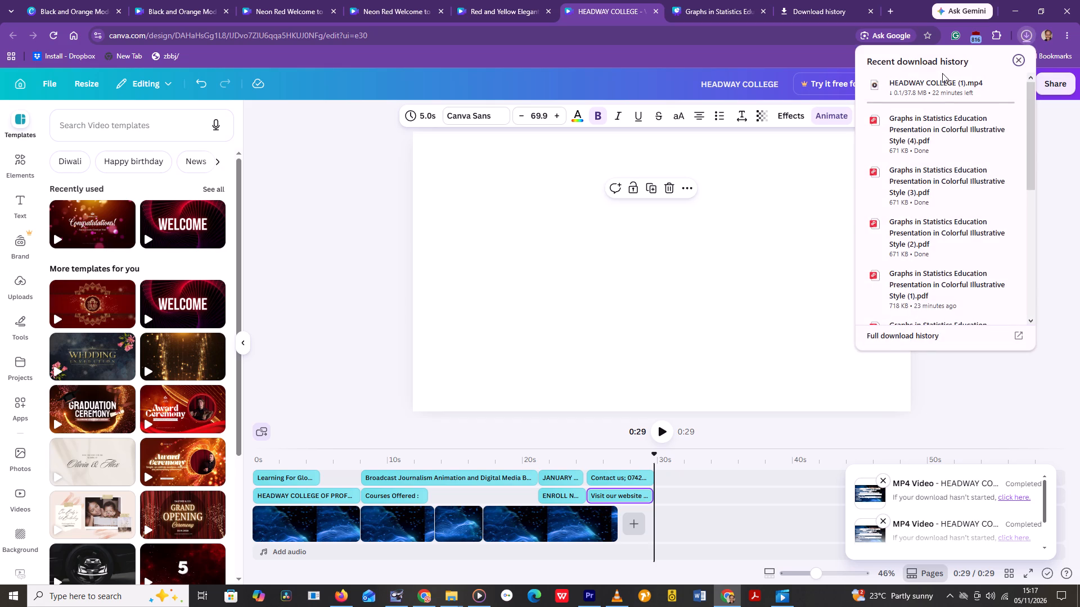
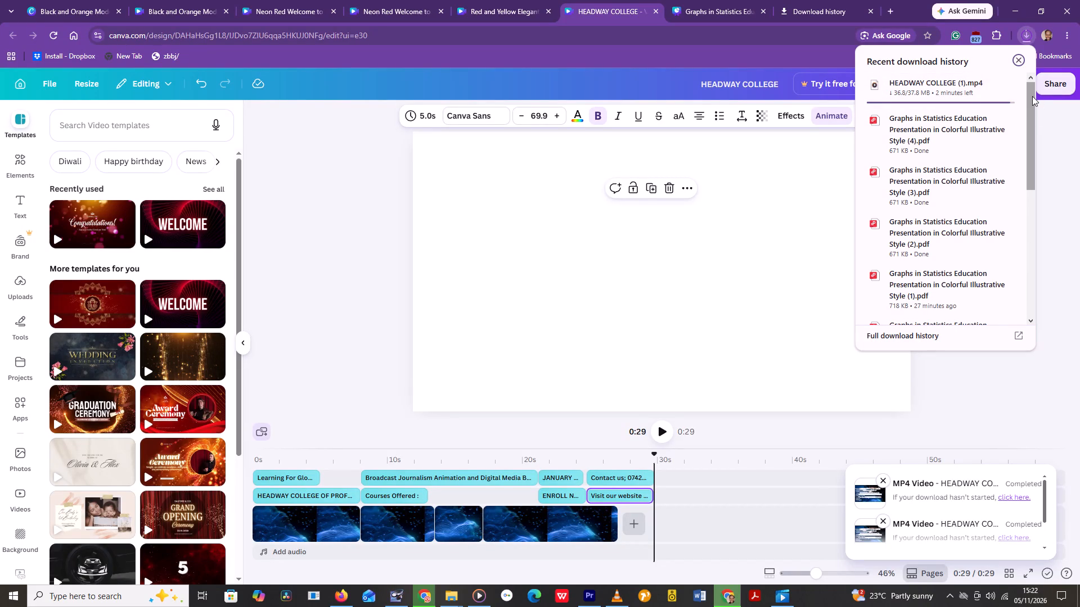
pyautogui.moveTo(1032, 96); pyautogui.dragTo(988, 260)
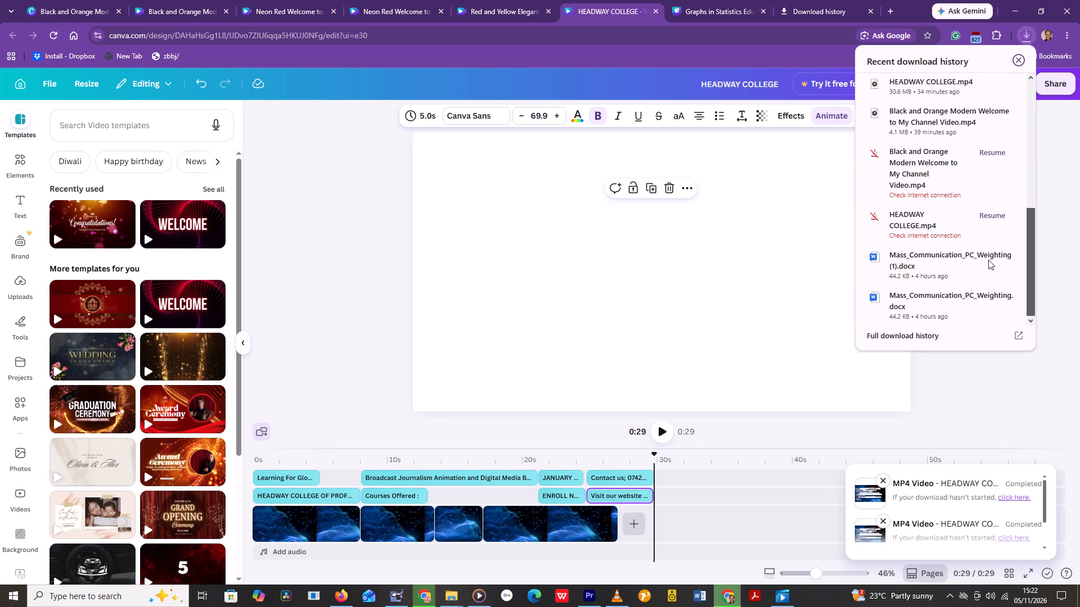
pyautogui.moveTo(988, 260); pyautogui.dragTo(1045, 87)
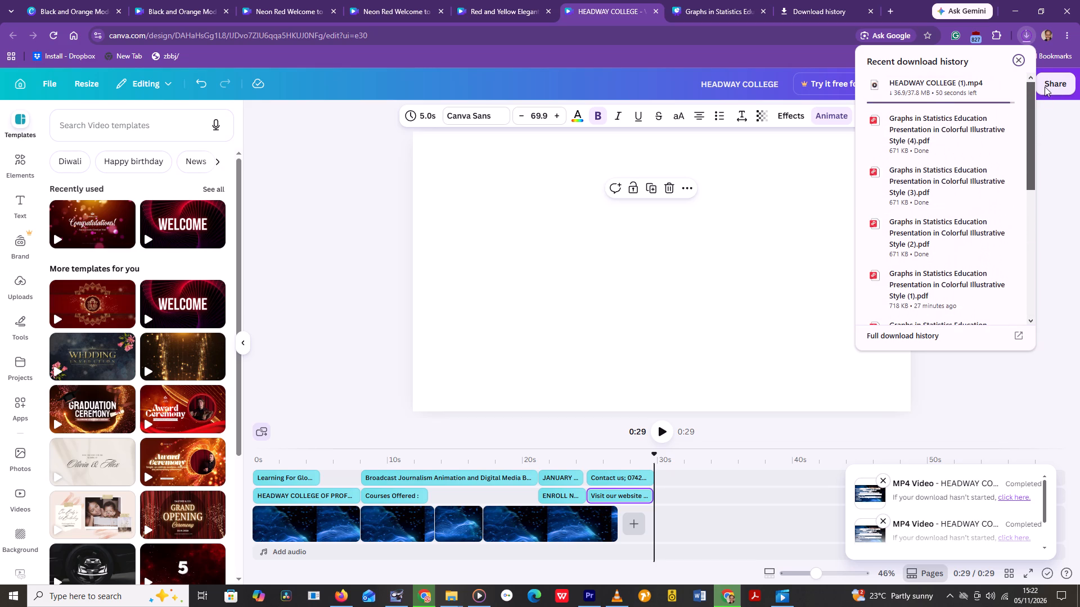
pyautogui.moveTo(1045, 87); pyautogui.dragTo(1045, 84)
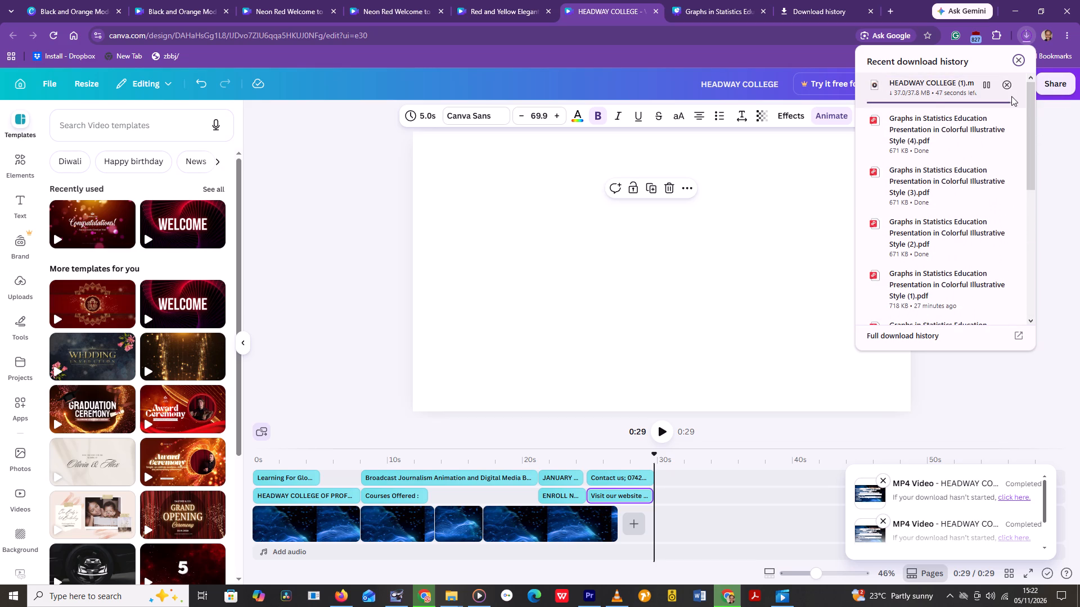